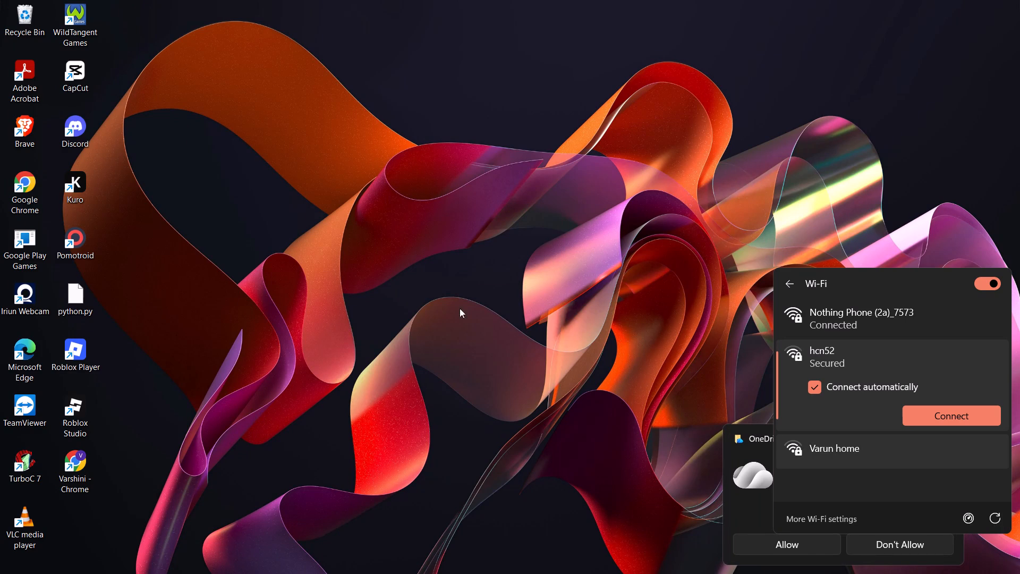
# Launch the Kuro application from its desktop shortcut.
pyautogui.click(84, 179)
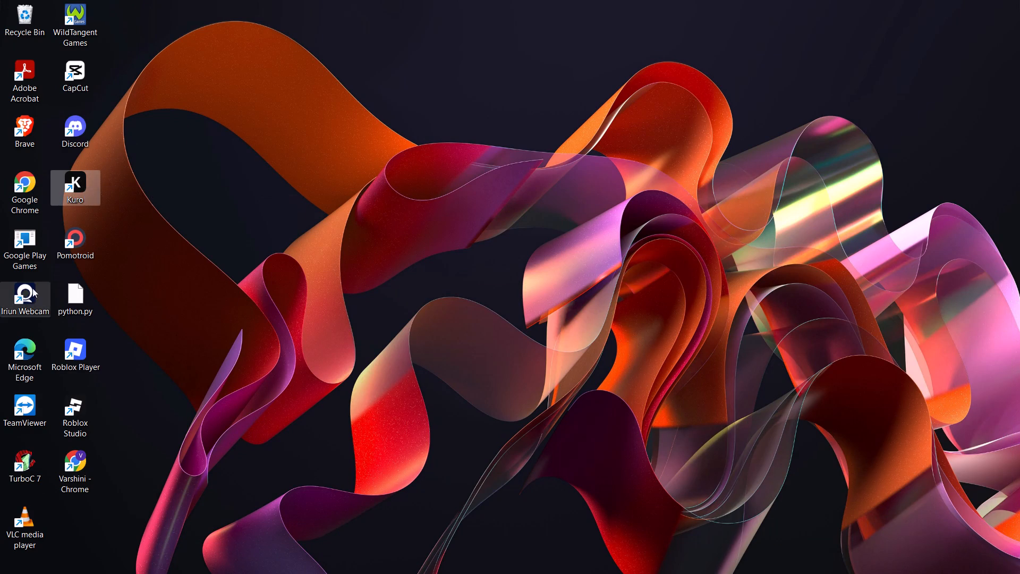
pyautogui.doubleClick(73, 190)
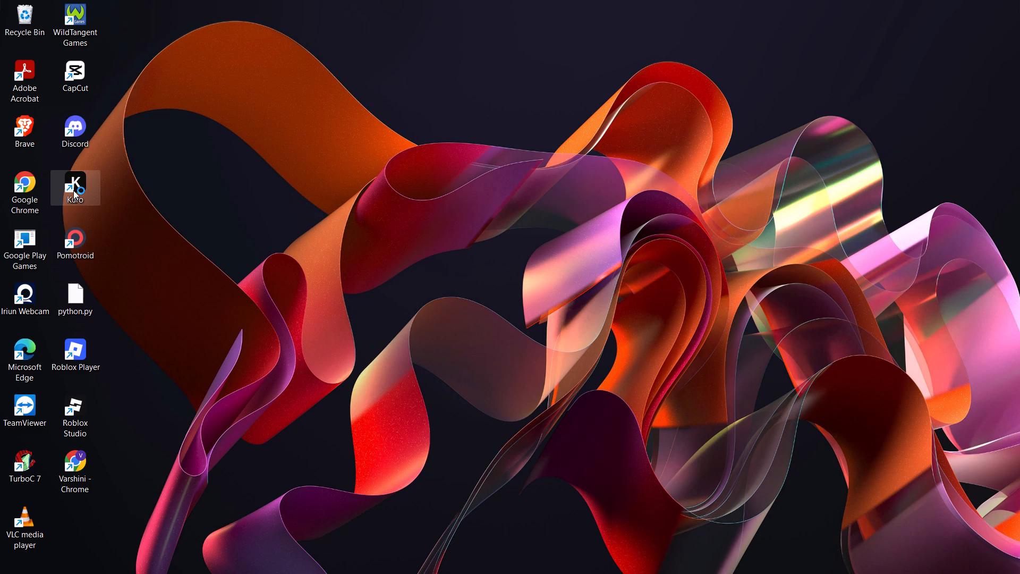
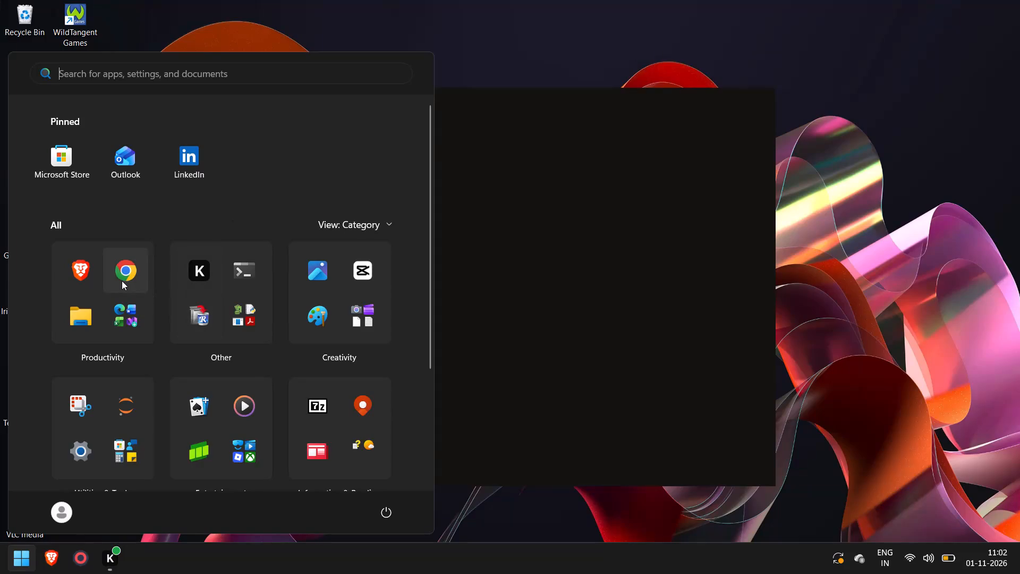
# Launch Google Chrome and open a browser window with the purple-avatar user profile.
pyautogui.click(122, 281)
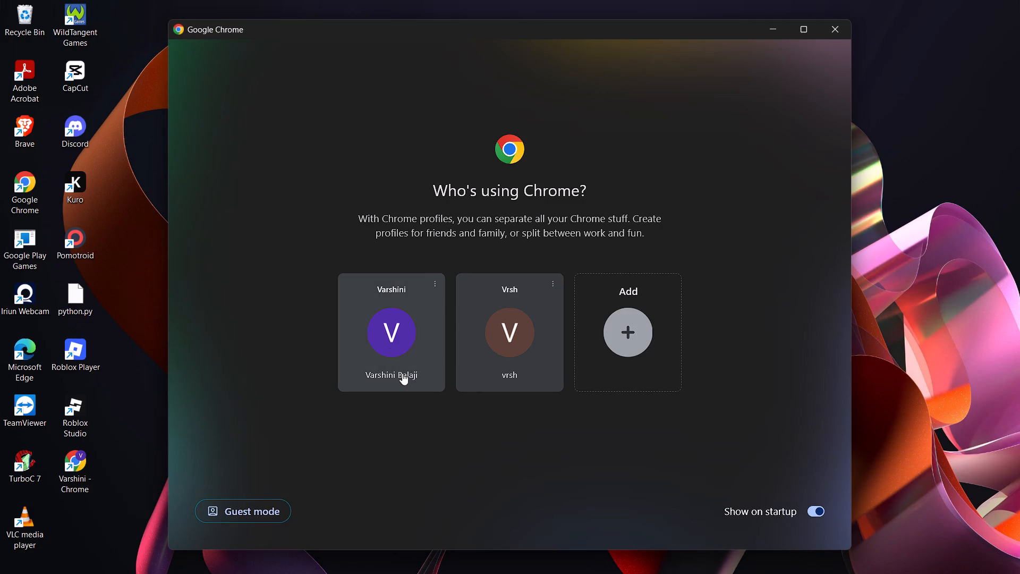
pyautogui.click(390, 337)
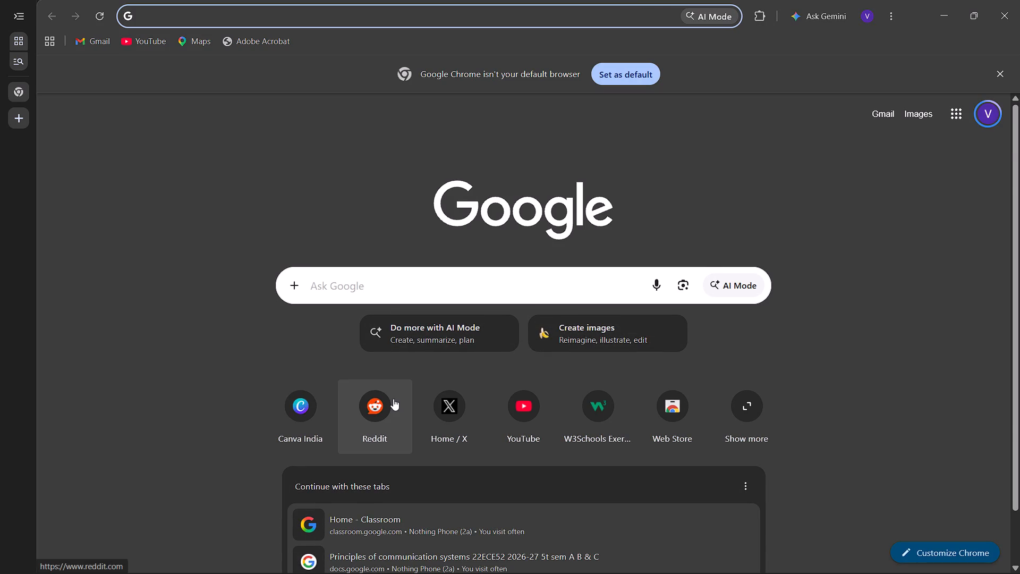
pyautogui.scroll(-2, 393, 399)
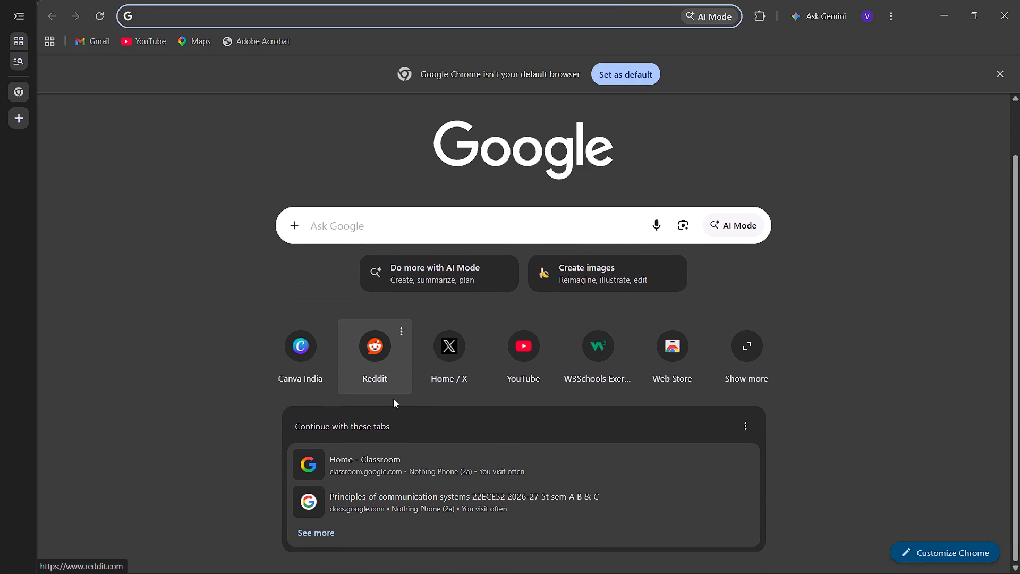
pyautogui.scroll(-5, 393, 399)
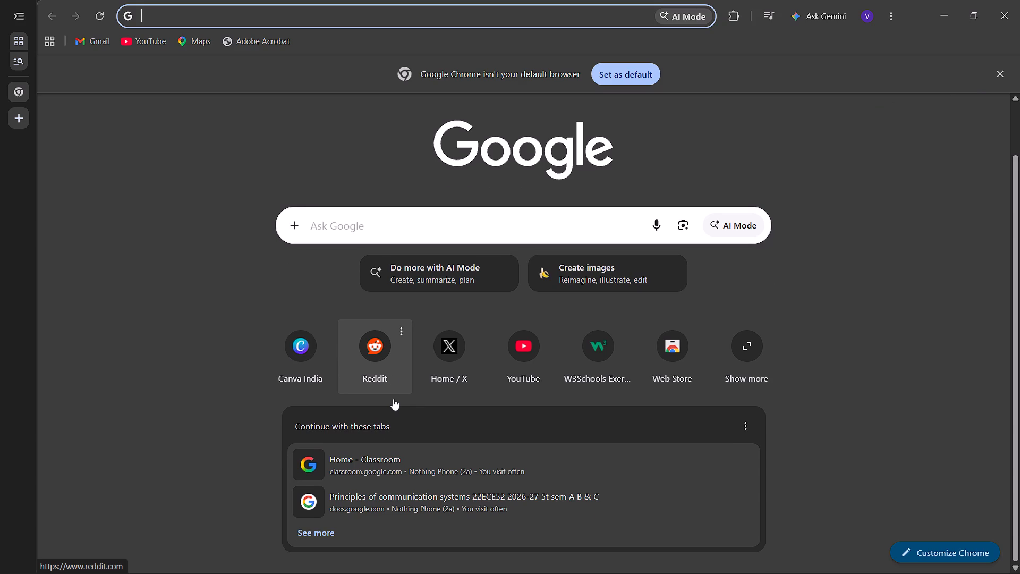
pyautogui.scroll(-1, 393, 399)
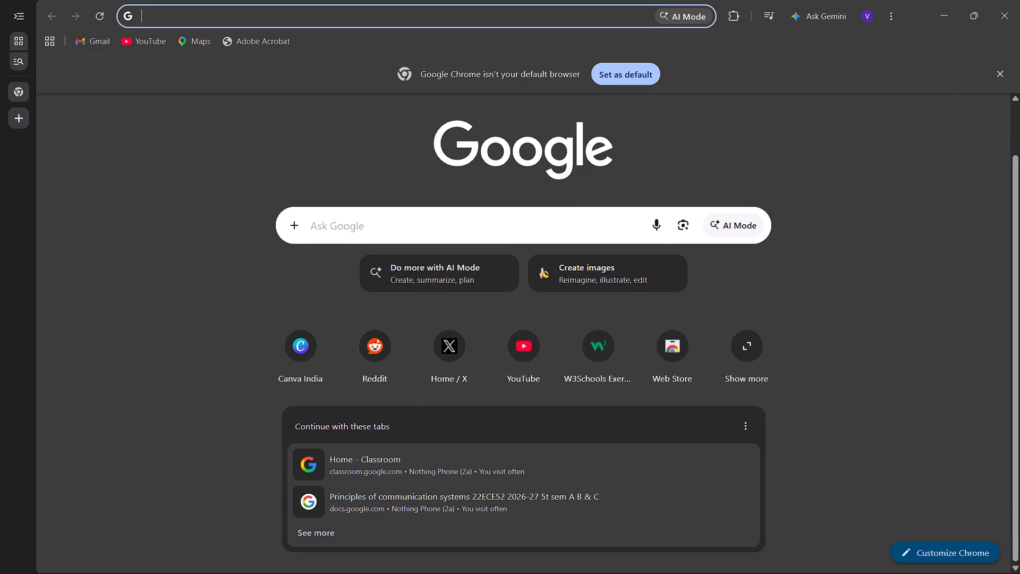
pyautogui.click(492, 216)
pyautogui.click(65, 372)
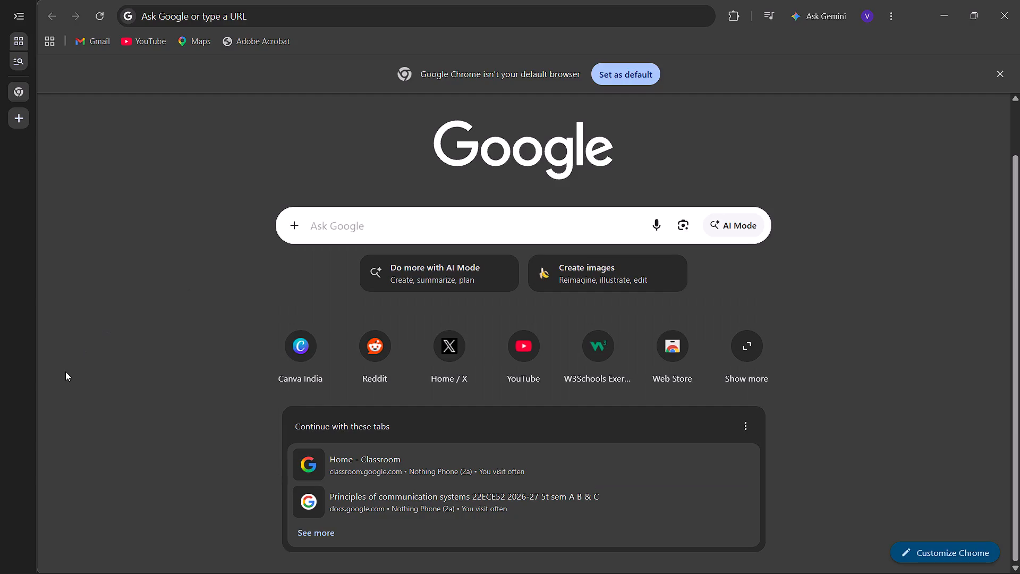
# Open the Canva website from the new tab page's shortcuts.
pyautogui.click(303, 344)
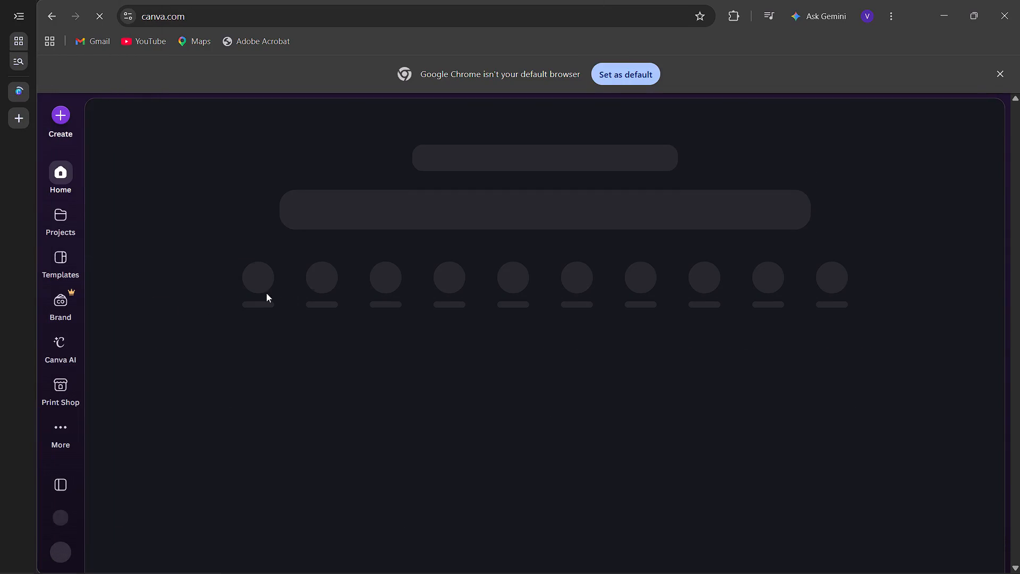
# Look through the recent designs, recommended templates and template categories on the home page.
pyautogui.scroll(-4, 93, 485)
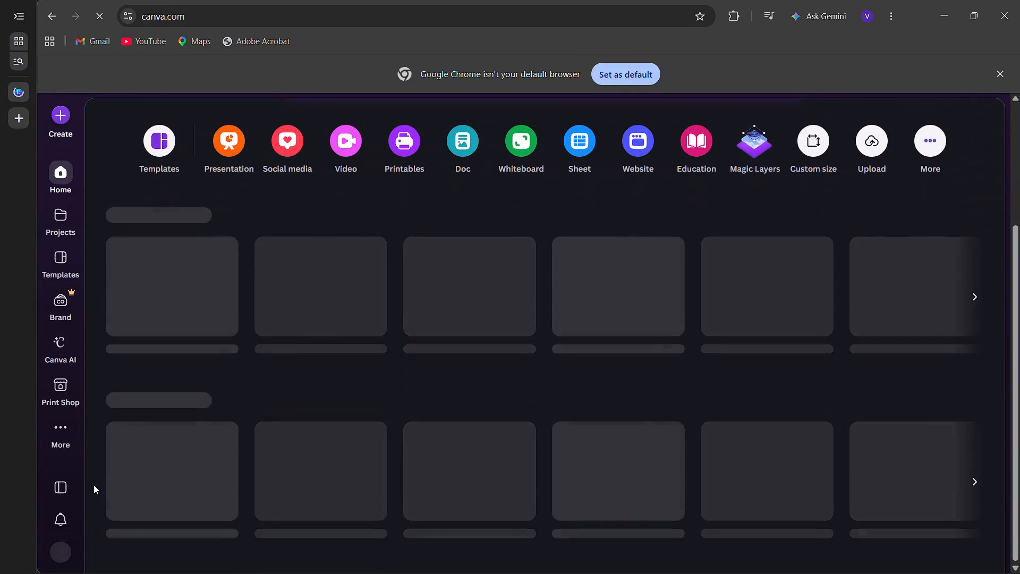
pyautogui.scroll(-1, 93, 485)
pyautogui.scroll(1, 93, 485)
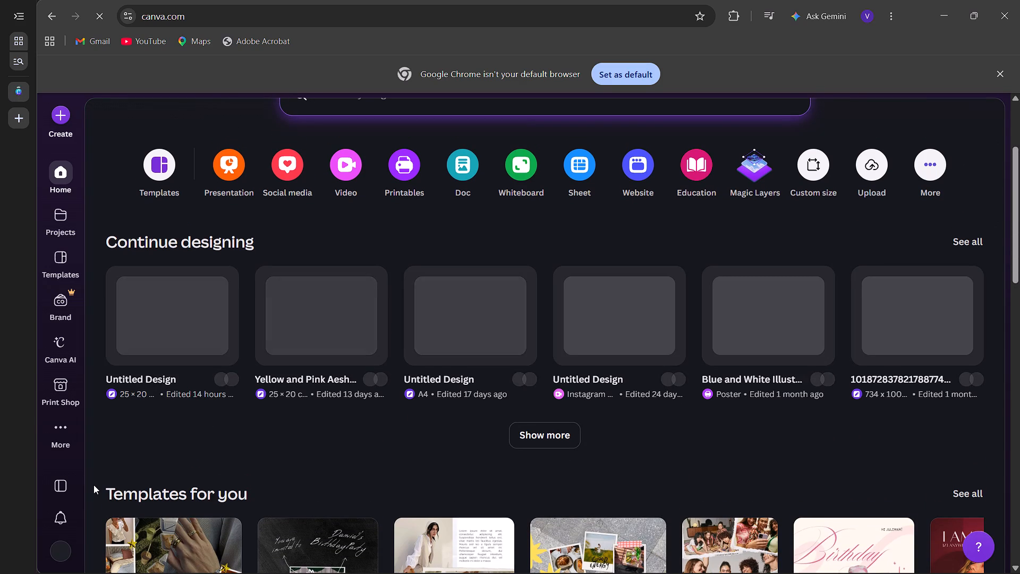
pyautogui.scroll(1, 93, 485)
pyautogui.scroll(-3, 93, 485)
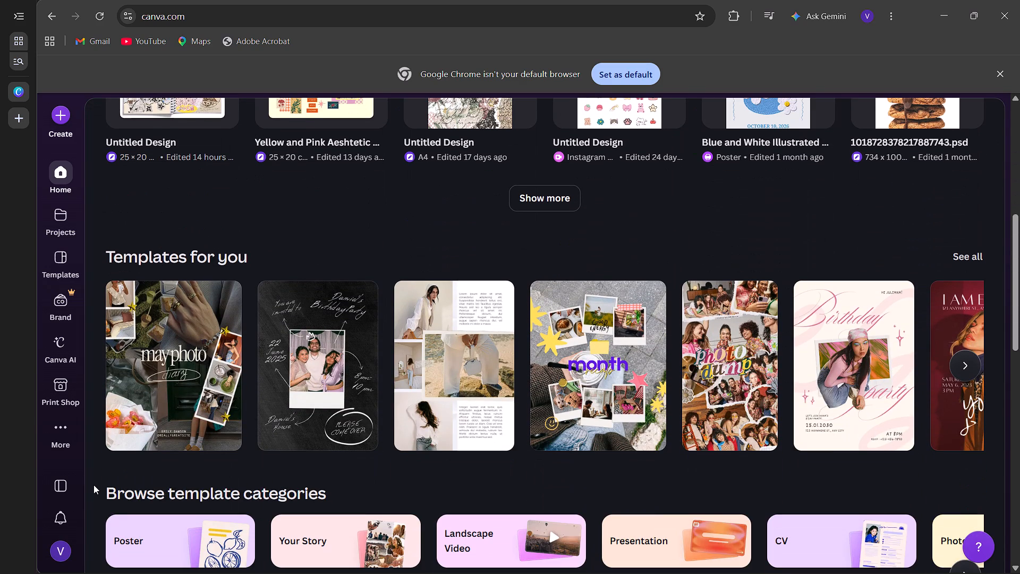
pyautogui.scroll(2, 93, 485)
pyautogui.hscroll(1, 93, 485)
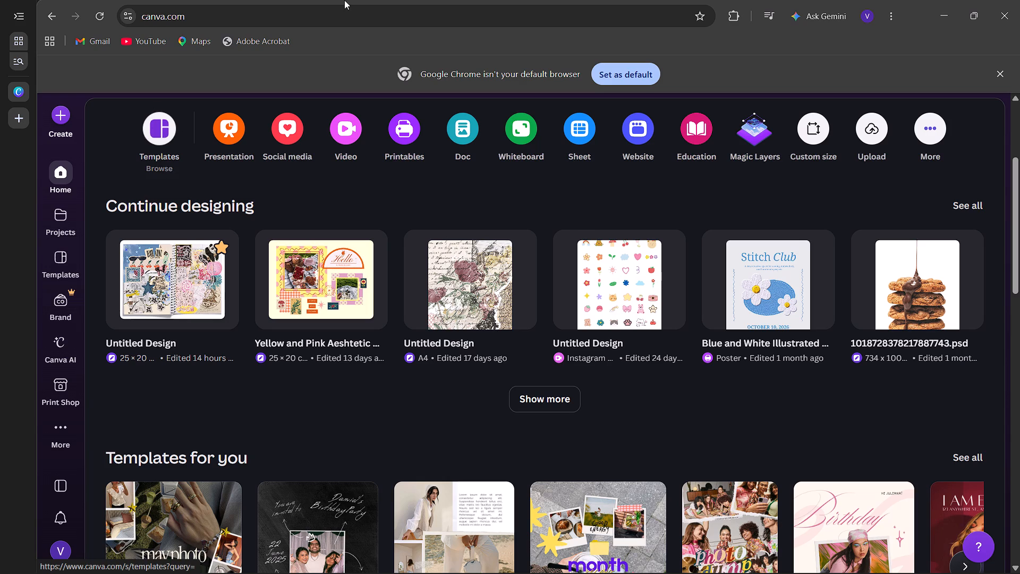
pyautogui.scroll(1, 327, 349)
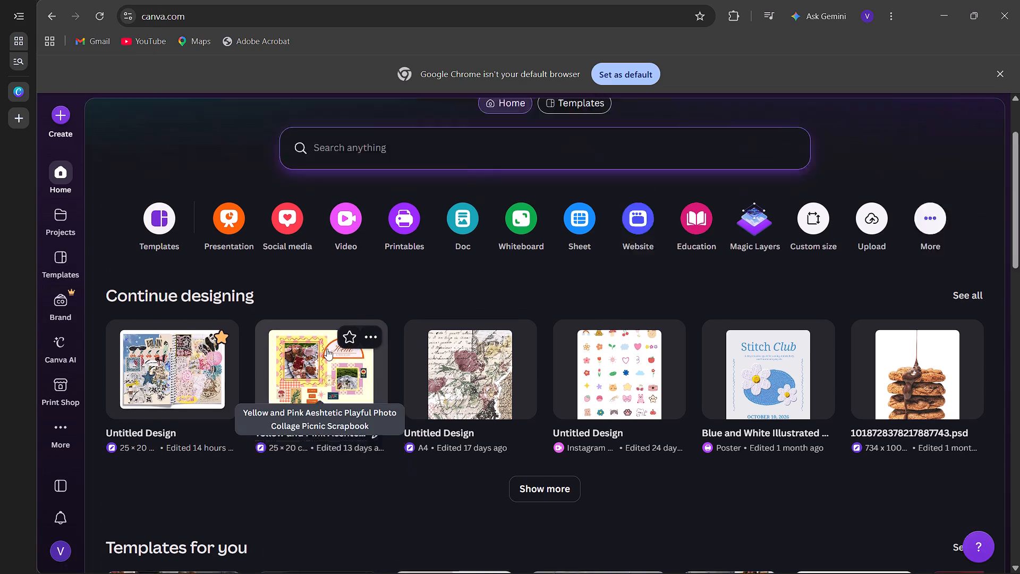
pyautogui.scroll(1, 327, 349)
pyautogui.scroll(-4, 327, 349)
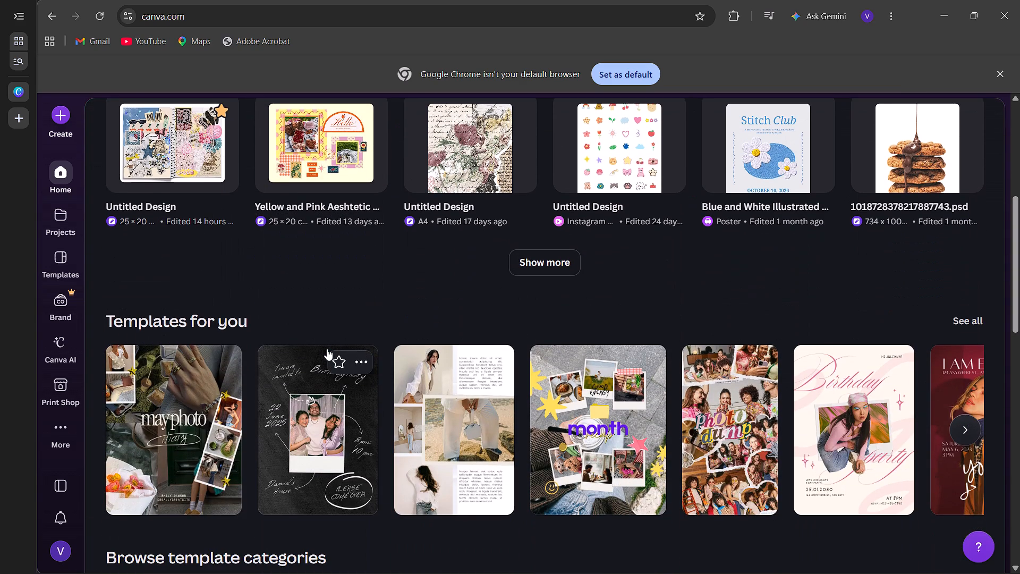
pyautogui.scroll(-3, 327, 349)
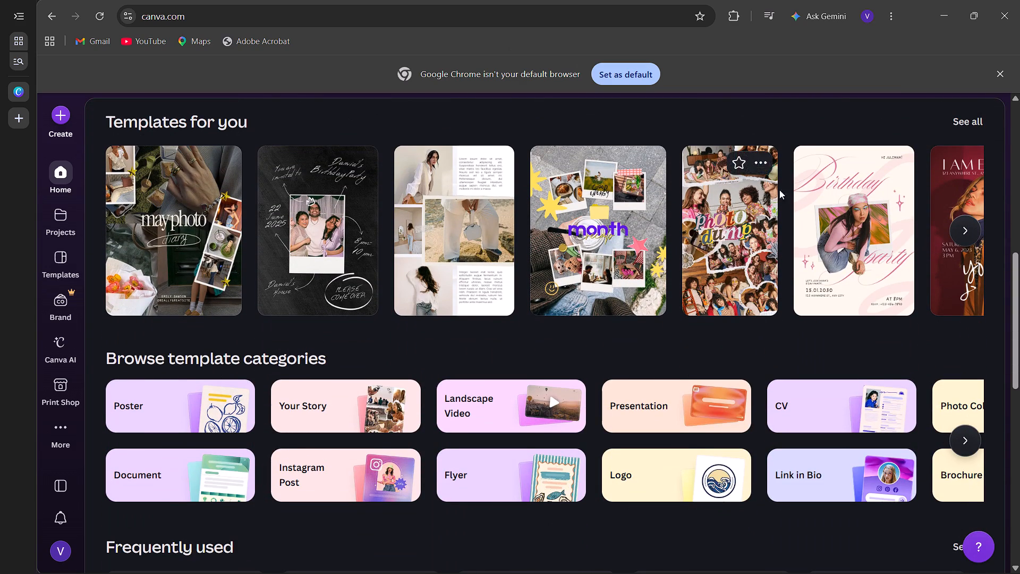
pyautogui.click(966, 224)
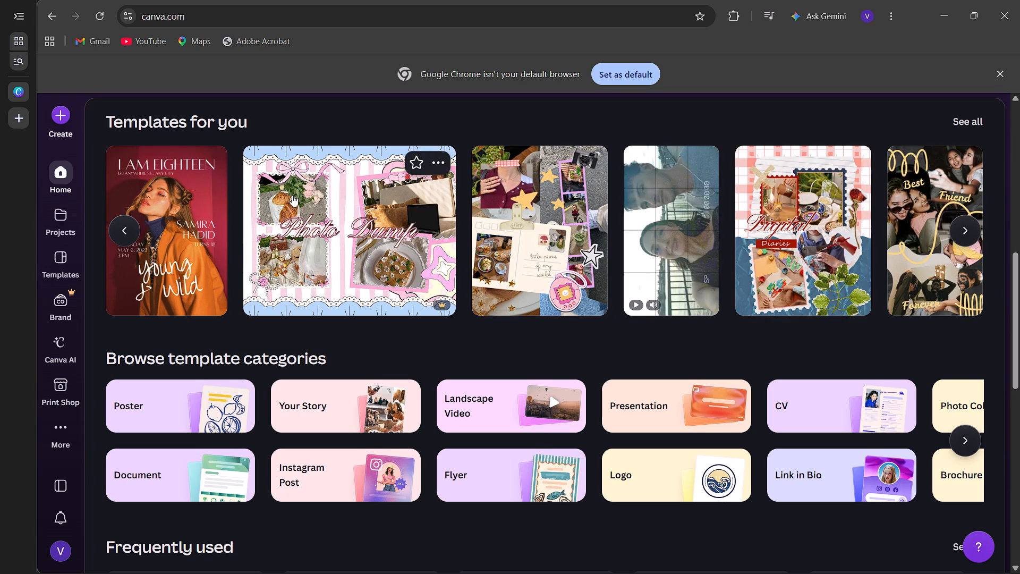
pyautogui.scroll(4, 292, 195)
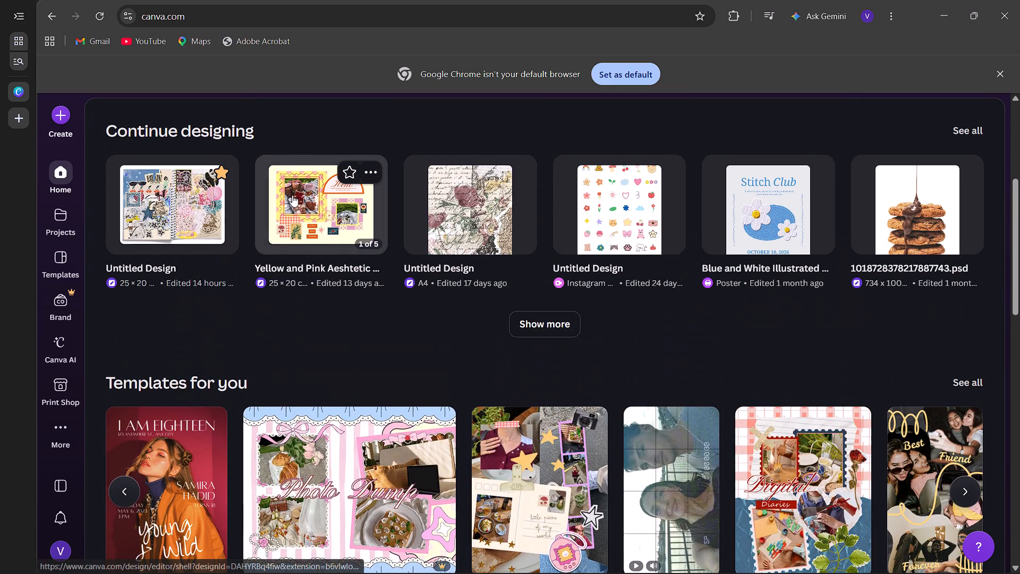
pyautogui.scroll(4, 292, 195)
pyautogui.scroll(-6, 292, 195)
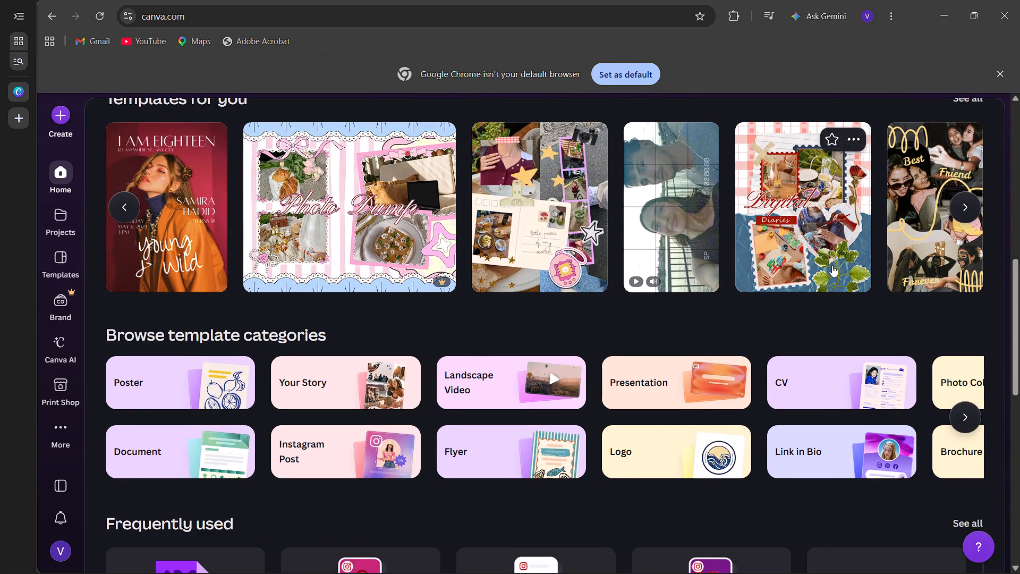
pyautogui.click(963, 199)
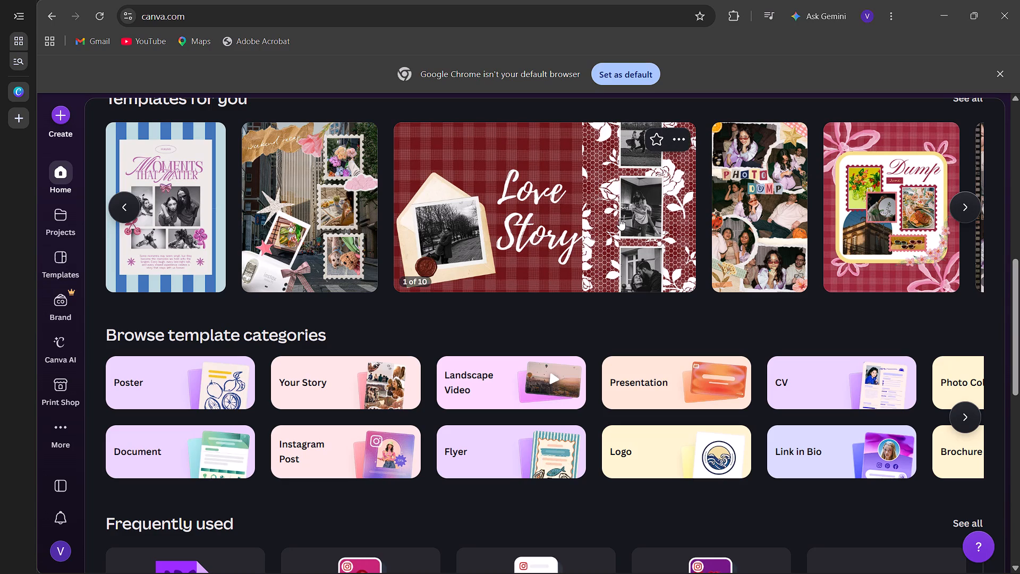
pyautogui.scroll(3, 513, 327)
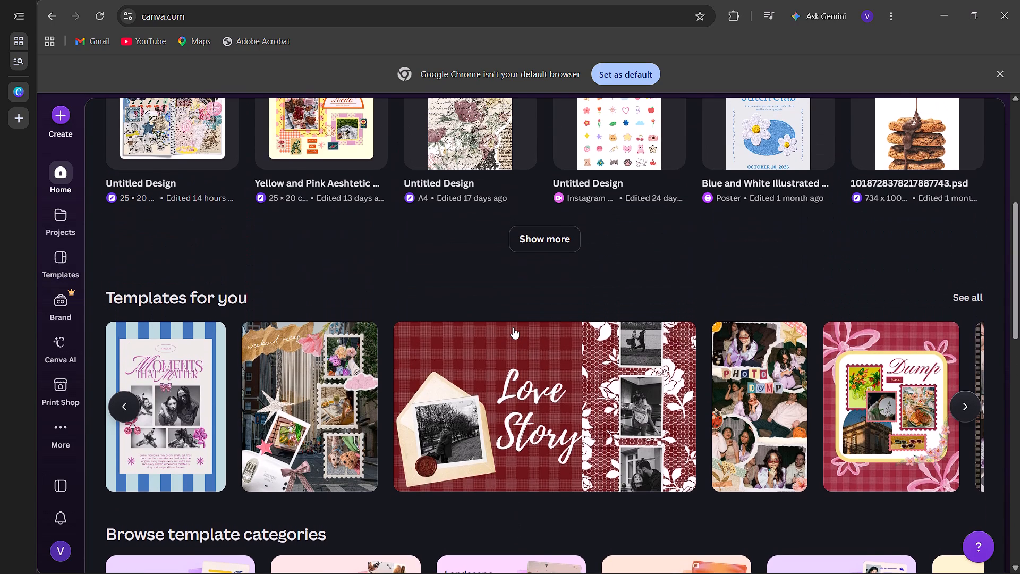
pyautogui.scroll(6, 513, 327)
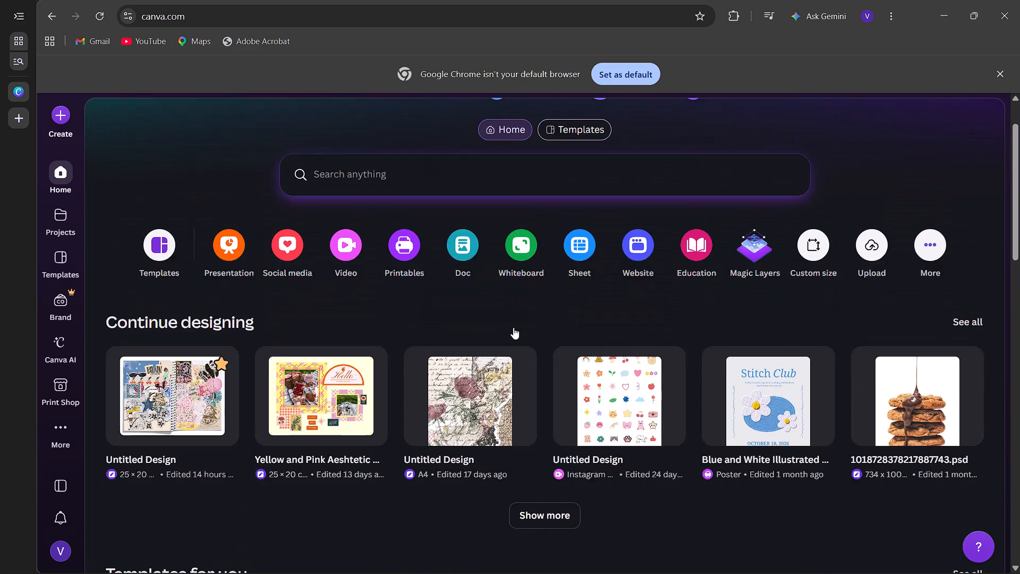
# From all projects, open the most recently edited design, the starred scrapbook titled Untitled Design.
pyautogui.click(62, 217)
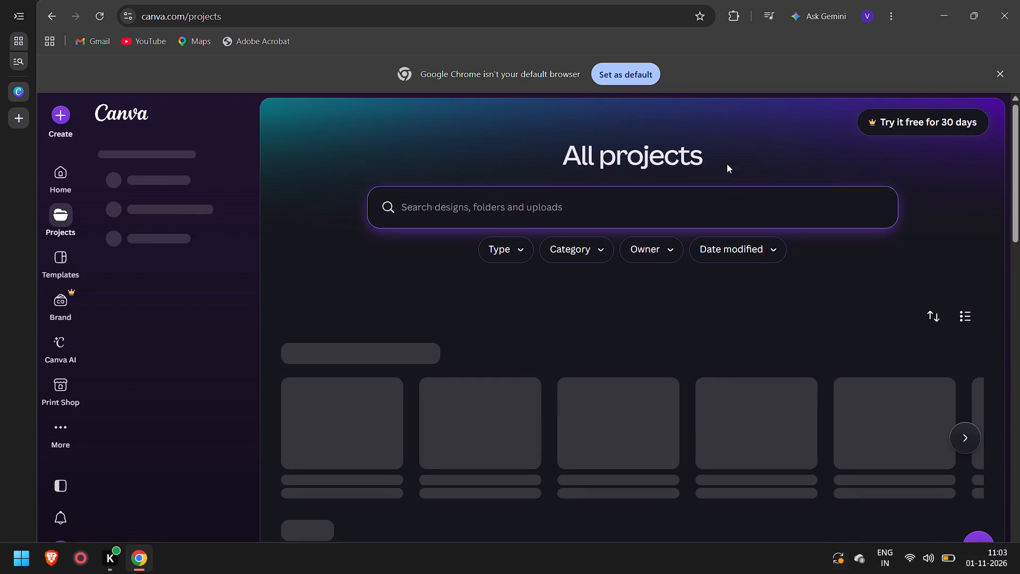
pyautogui.click(360, 306)
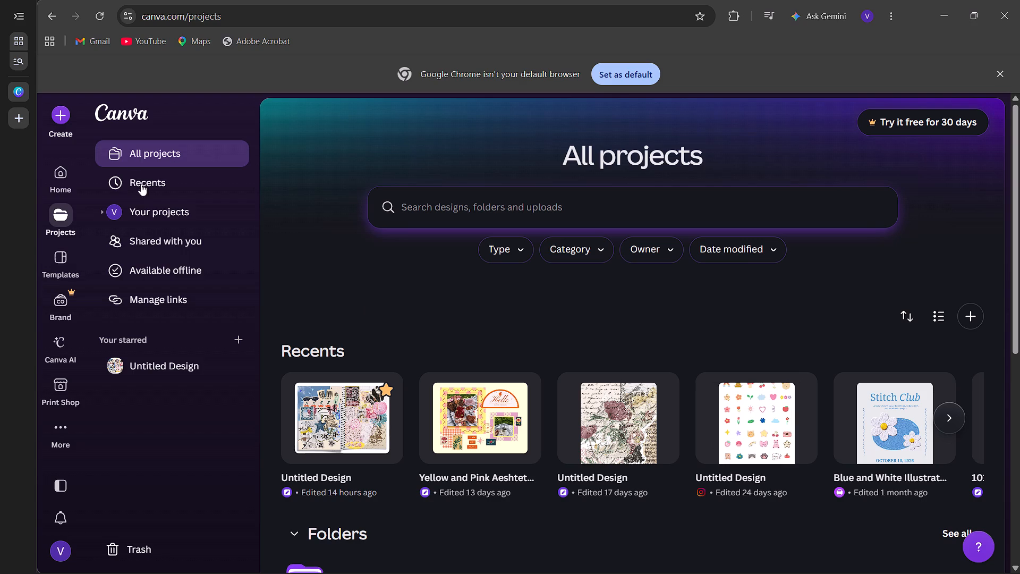
pyautogui.click(361, 272)
pyautogui.click(340, 460)
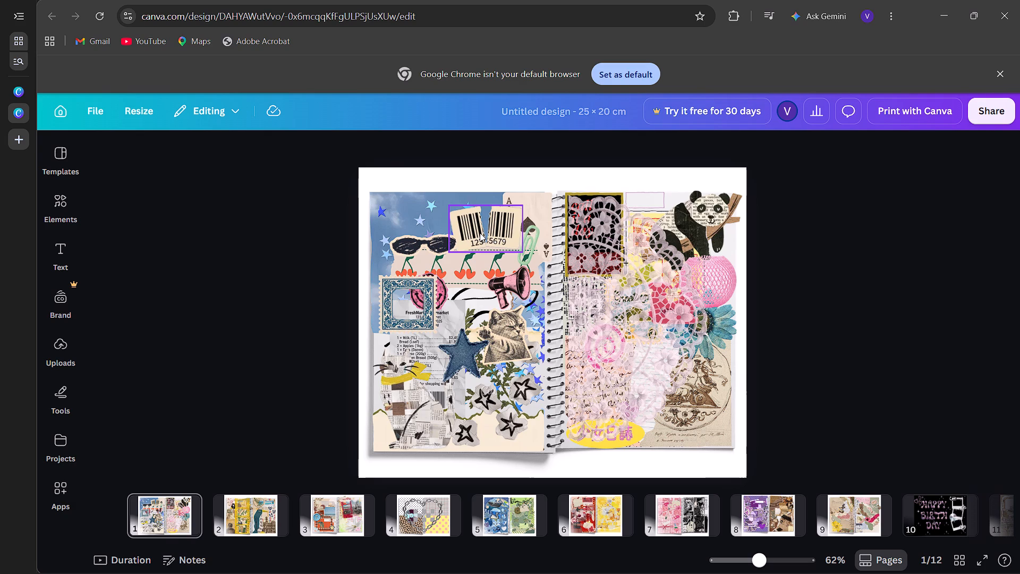
# Look at pages 10 and 11 of the scrapbook and go to page 12, with the pink gingham and denim photo strip.
pyautogui.click(644, 510)
pyautogui.click(883, 510)
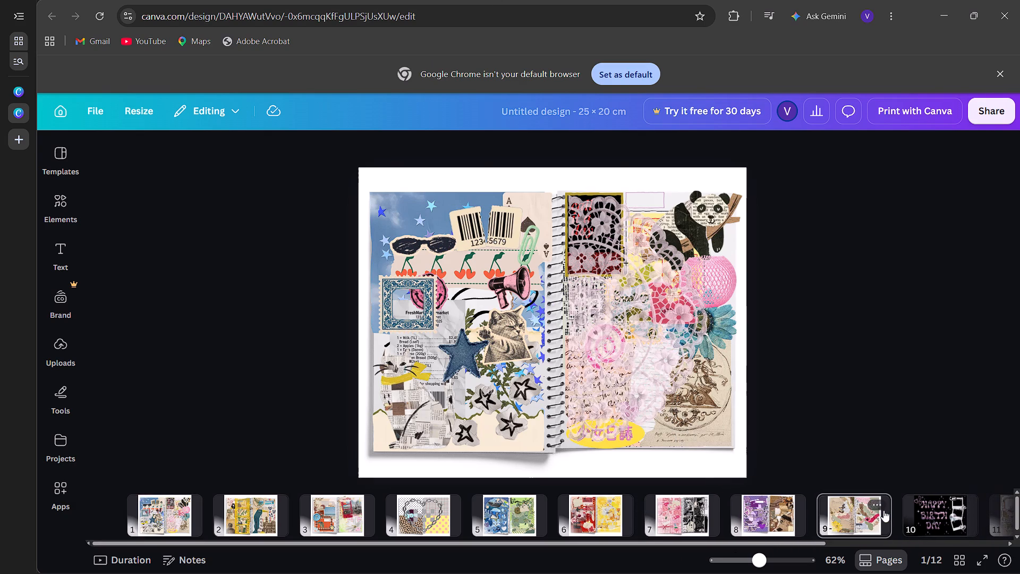
pyautogui.click(957, 516)
pyautogui.hscroll(-2, 957, 516)
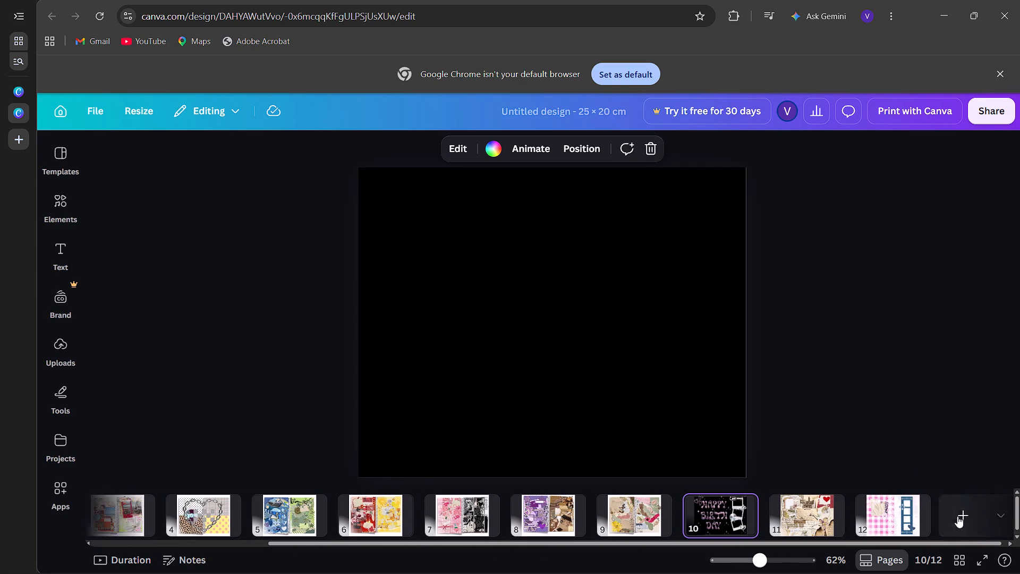
pyautogui.hscroll(-2, 957, 516)
pyautogui.click(890, 519)
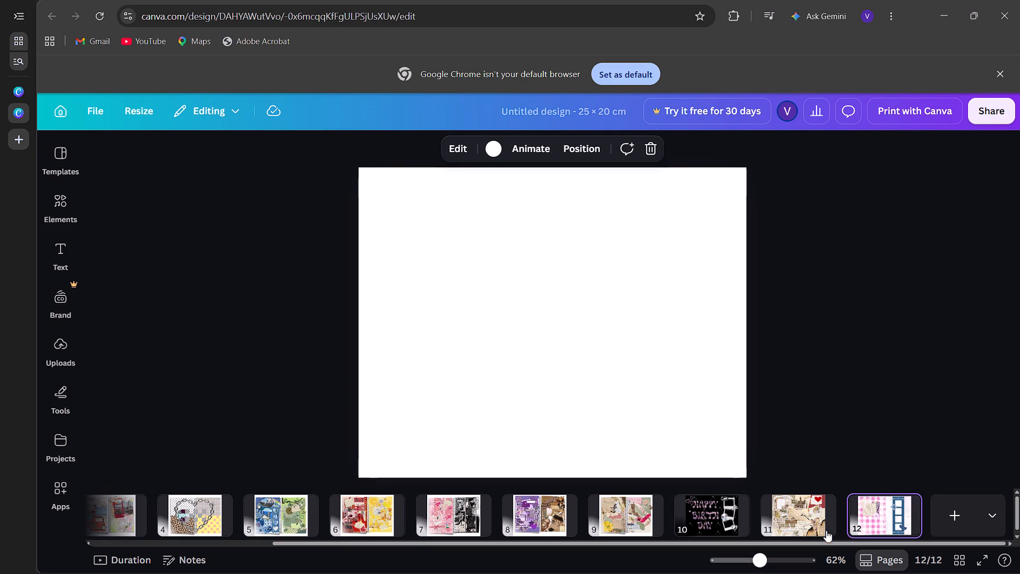
pyautogui.click(864, 516)
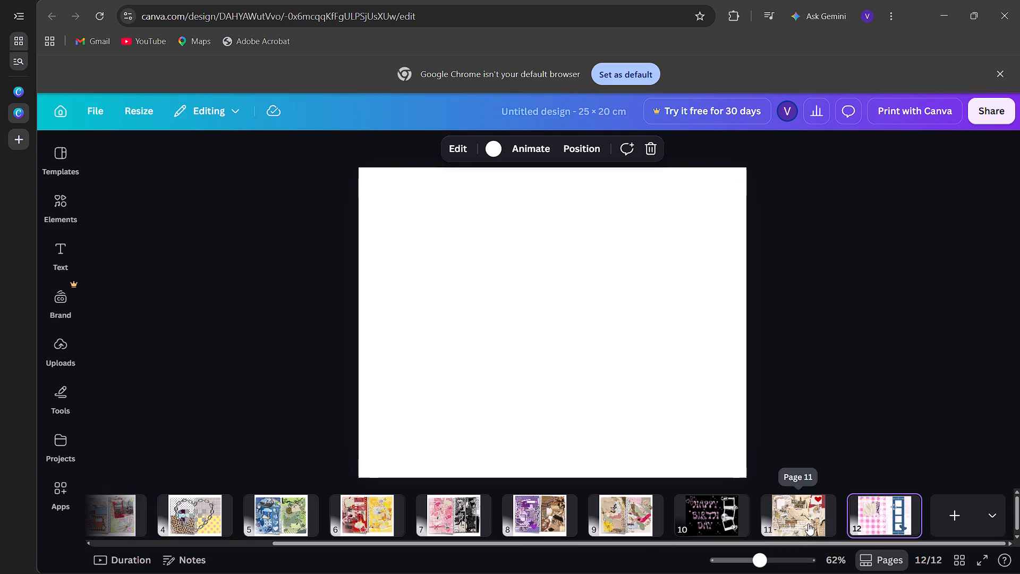
pyautogui.click(808, 524)
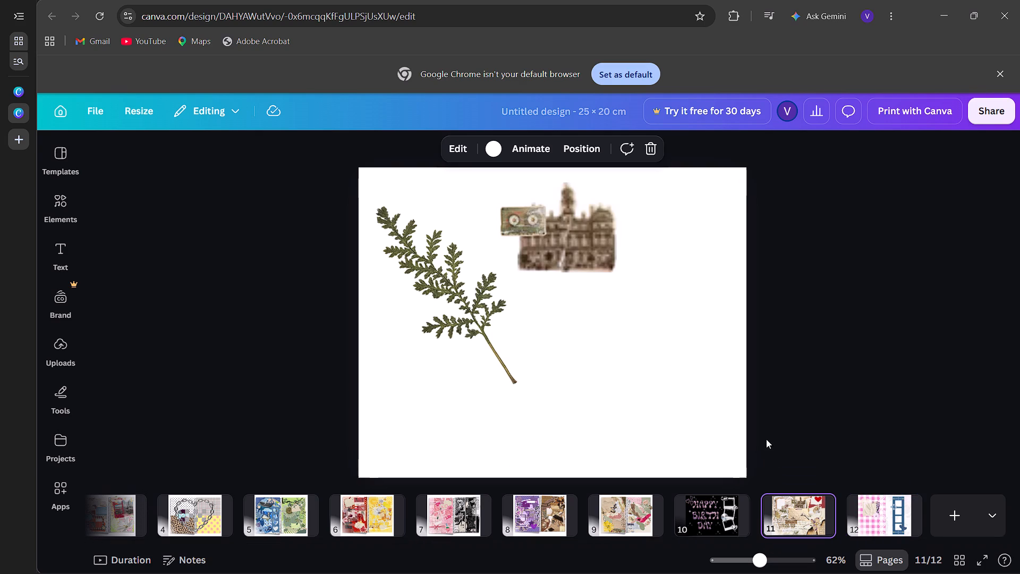
pyautogui.click(885, 518)
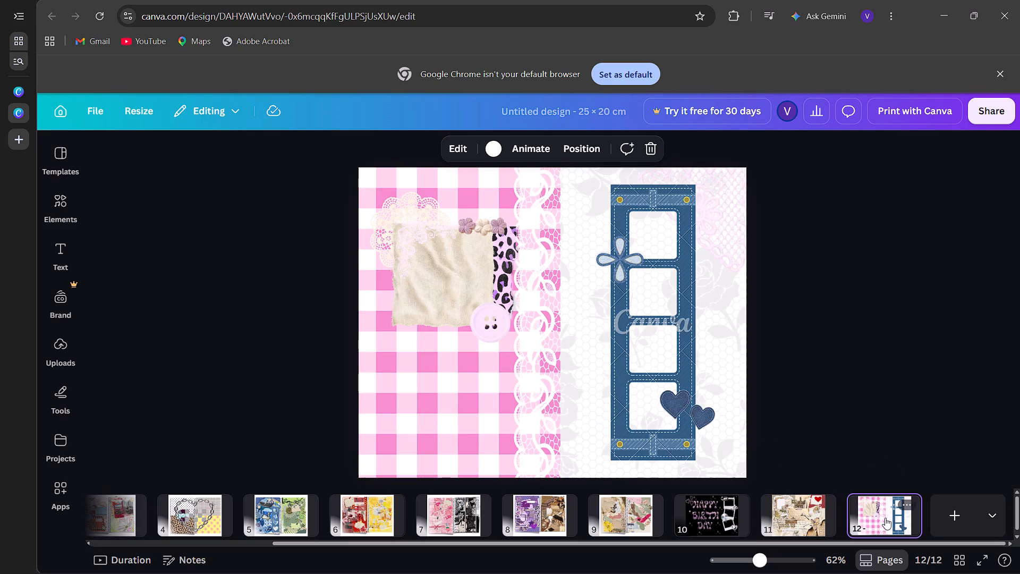
# Search the elements for "plastic", show all graphics, and add the dark creased plastic sheet to page 12.
pyautogui.click(62, 215)
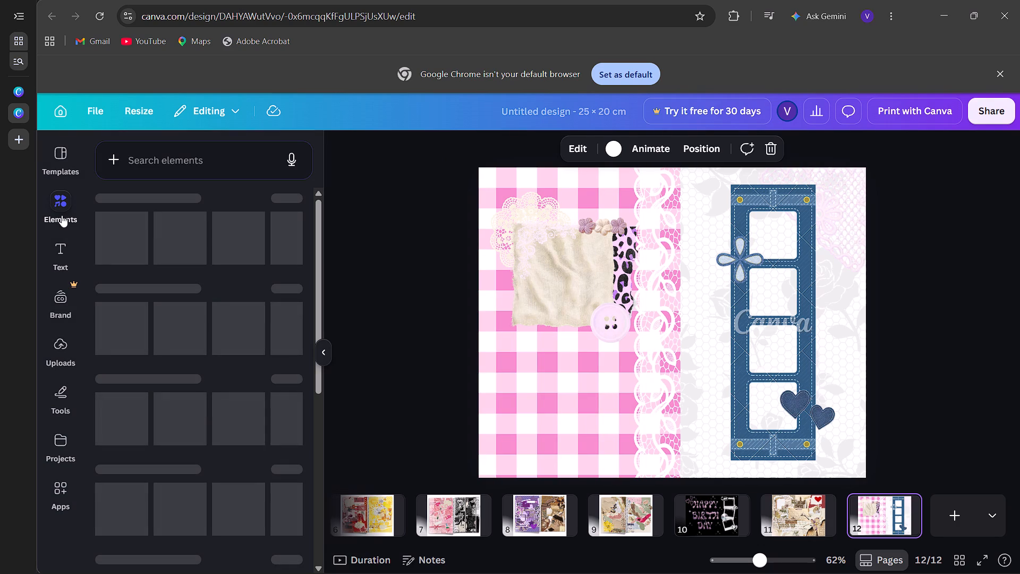
pyautogui.click(201, 163)
pyautogui.write('plastic')
pyautogui.press('Return')
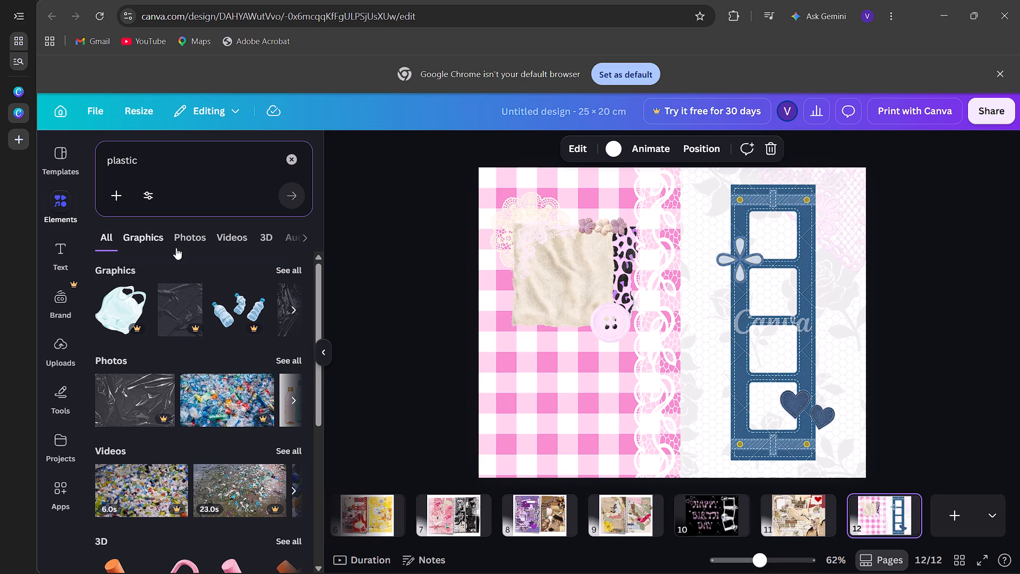
pyautogui.click(290, 266)
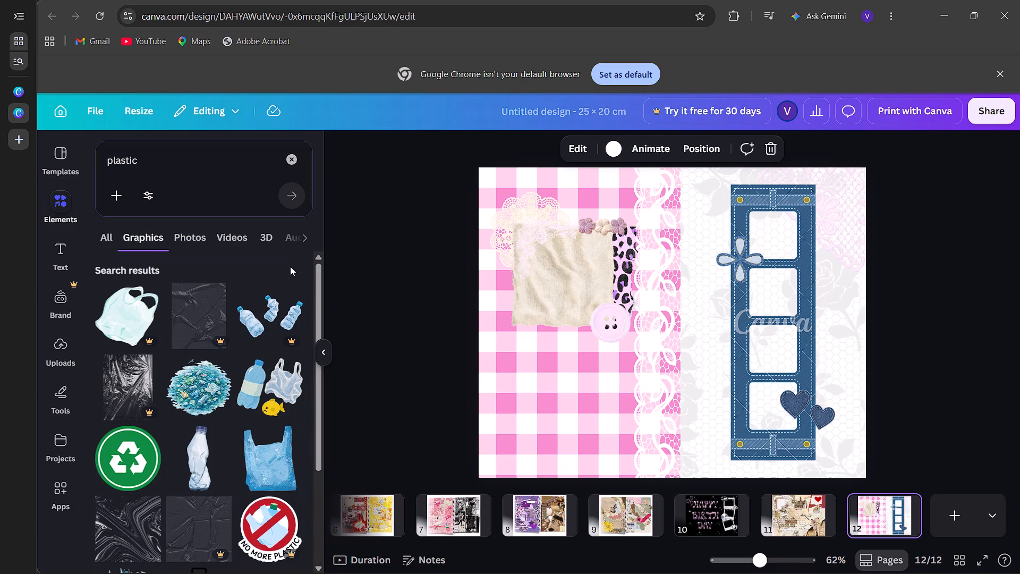
pyautogui.click(194, 319)
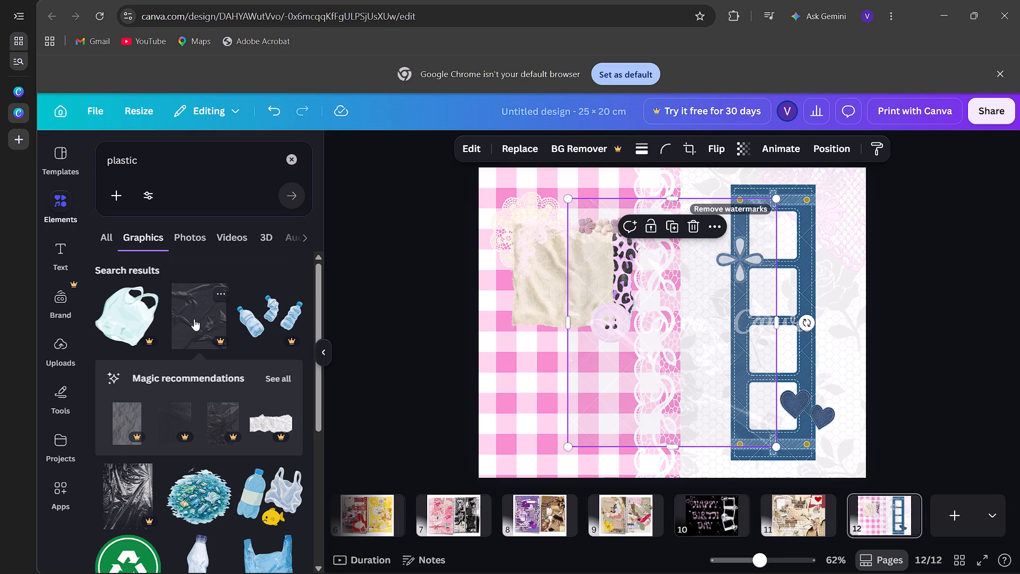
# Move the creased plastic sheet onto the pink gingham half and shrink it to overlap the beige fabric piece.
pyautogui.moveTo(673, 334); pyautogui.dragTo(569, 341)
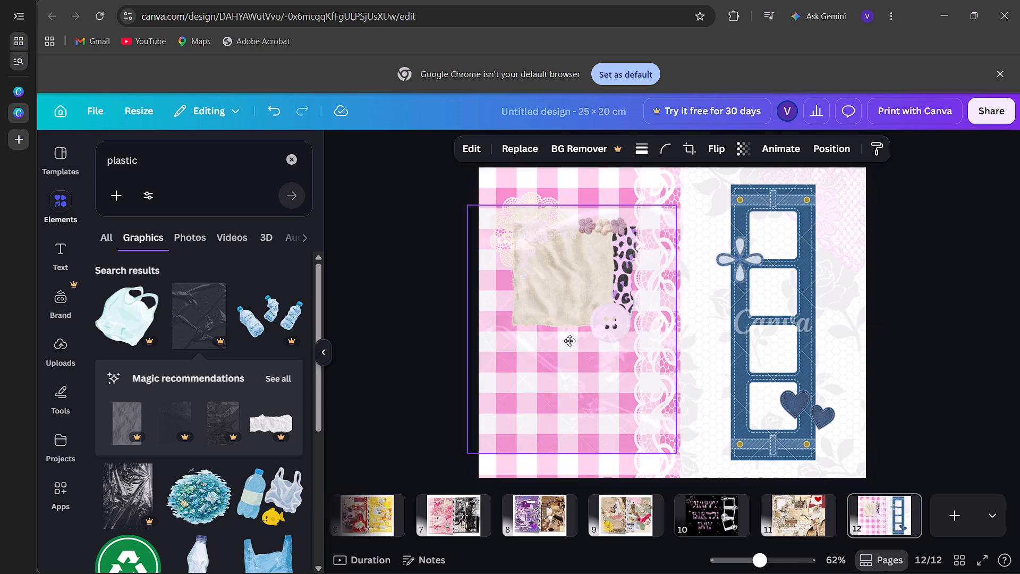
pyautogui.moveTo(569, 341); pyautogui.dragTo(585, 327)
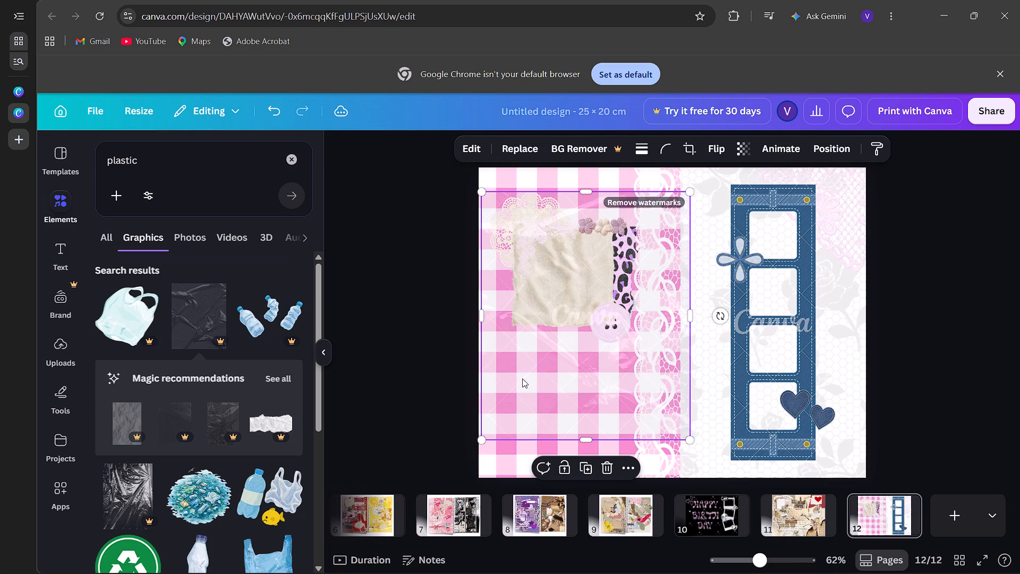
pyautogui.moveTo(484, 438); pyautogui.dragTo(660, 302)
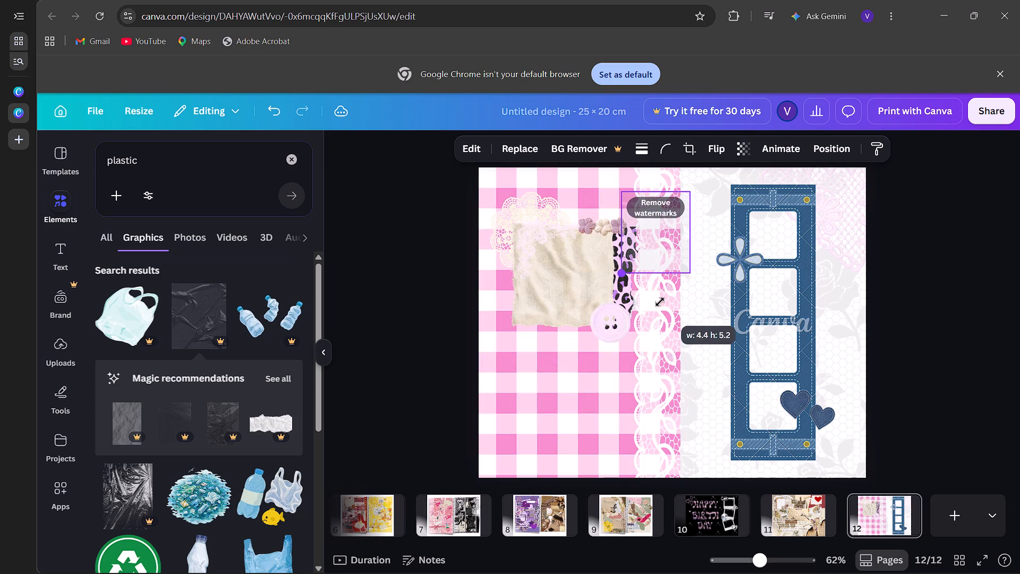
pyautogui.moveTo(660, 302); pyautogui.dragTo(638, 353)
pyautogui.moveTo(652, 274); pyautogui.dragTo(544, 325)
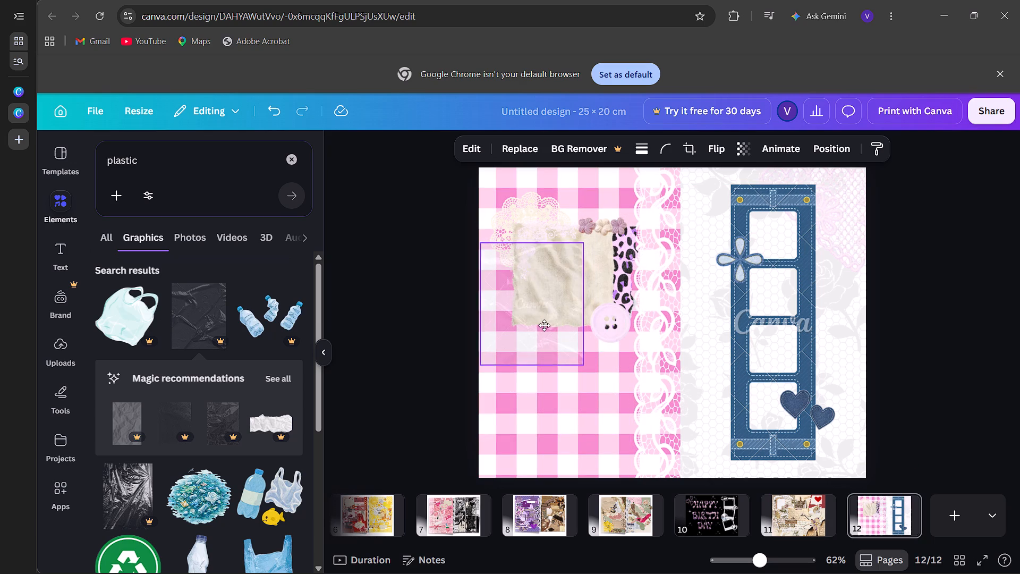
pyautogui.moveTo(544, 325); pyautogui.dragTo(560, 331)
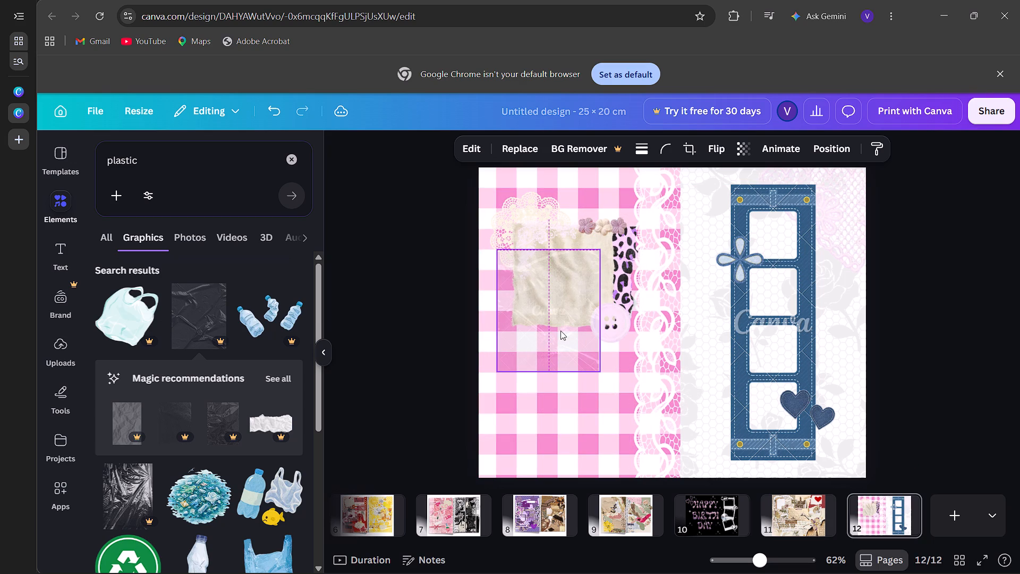
# Add the streaked white plastic wrinkle graphic from the results to page 12 and shrink it to about half size.
pyautogui.scroll(-3, 276, 453)
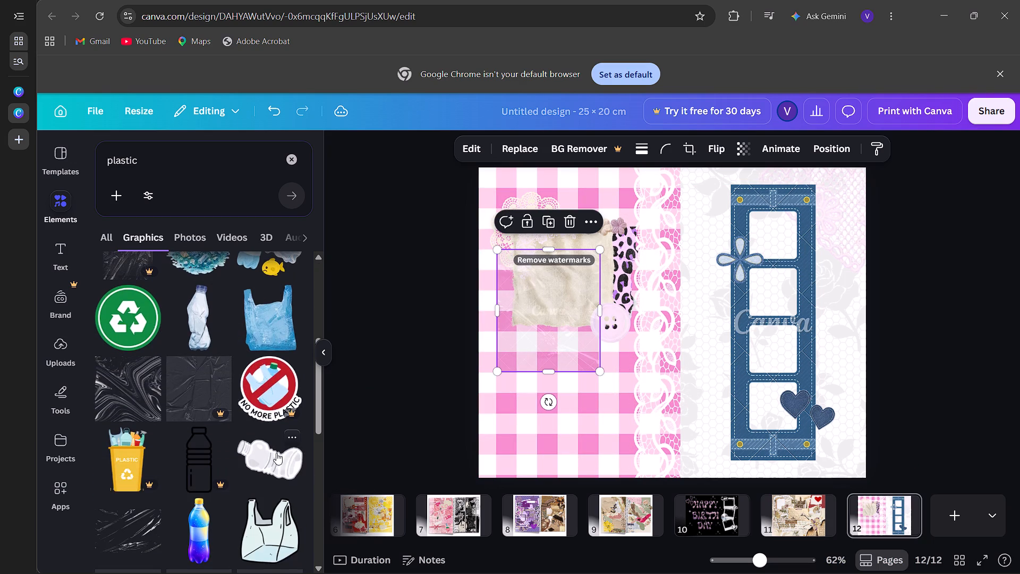
pyautogui.scroll(-3, 276, 453)
pyautogui.scroll(1, 276, 453)
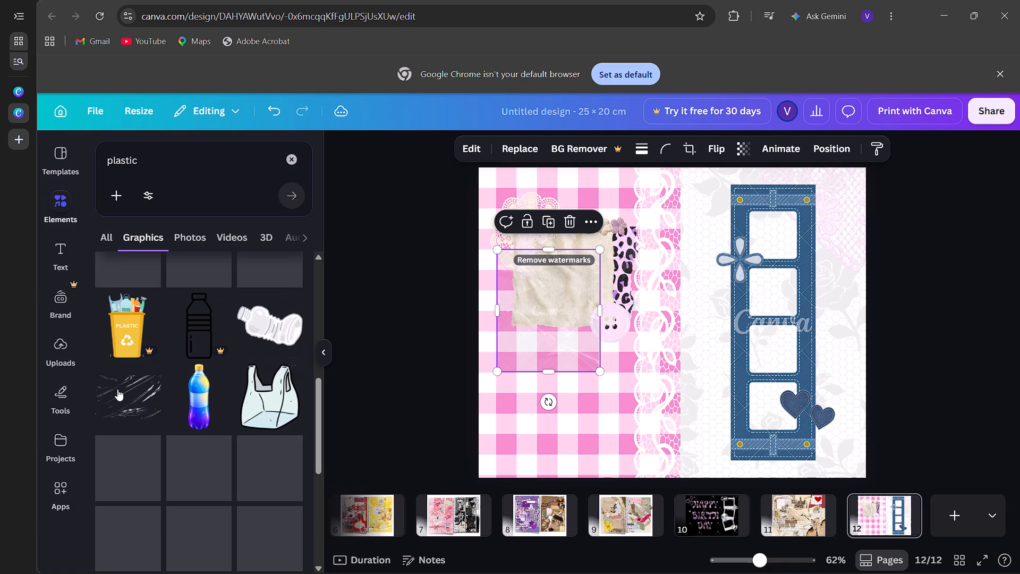
pyautogui.click(116, 390)
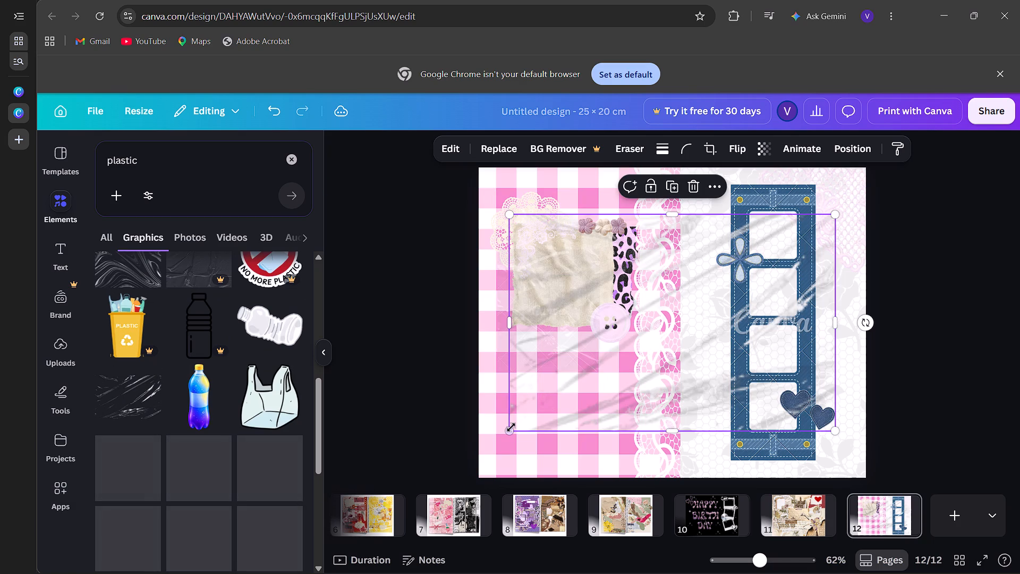
pyautogui.moveTo(512, 427); pyautogui.dragTo(679, 308)
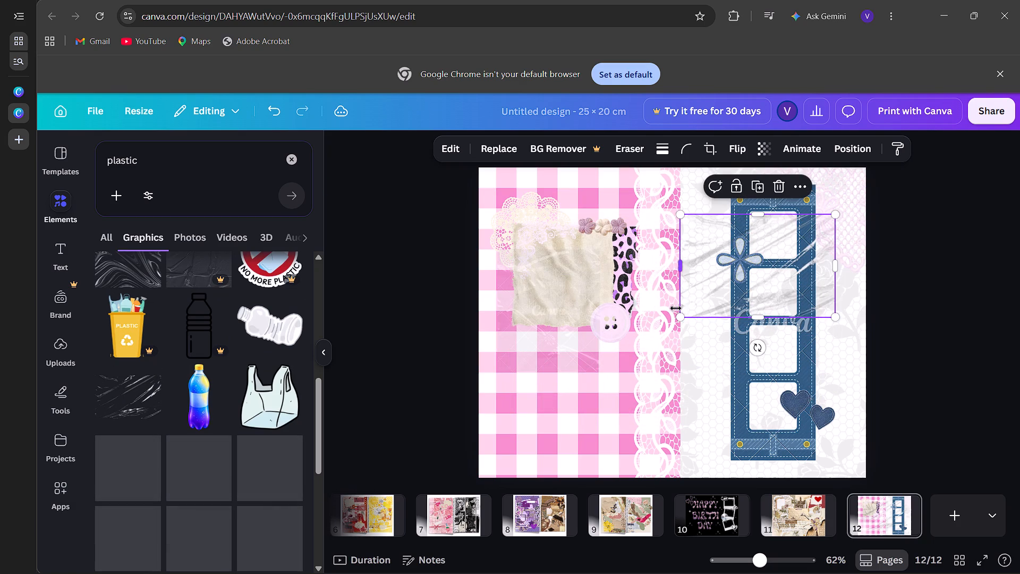
# Delete the creased plastic sheet lying over the beige fabric piece.
pyautogui.click(561, 288)
pyautogui.press('BackSpace')
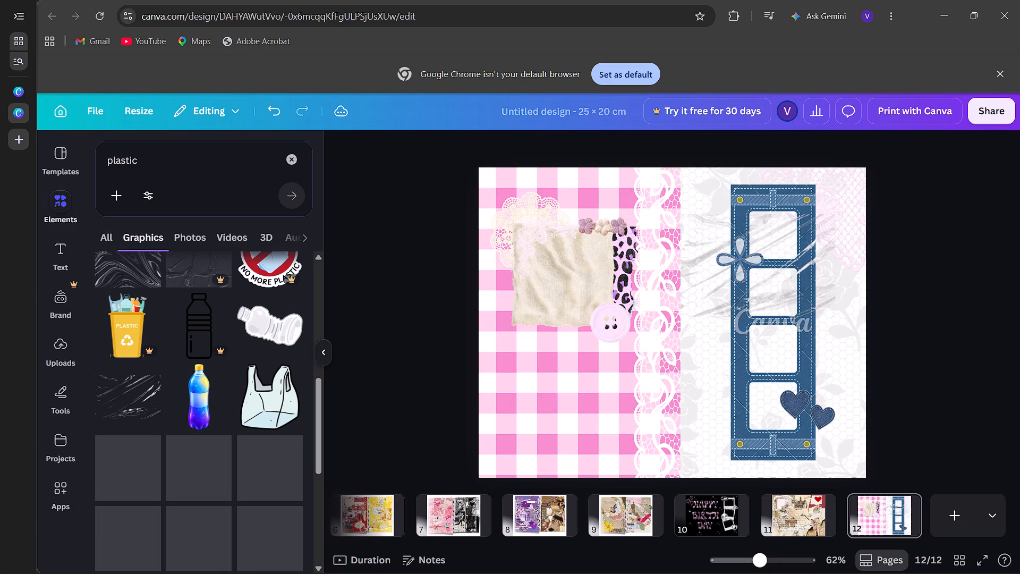
# Place the streaked plastic texture over the lower part of the beige fabric piece and shrink it a little more.
pyautogui.moveTo(811, 224); pyautogui.dragTo(618, 289)
pyautogui.moveTo(643, 280); pyautogui.dragTo(615, 302)
pyautogui.moveTo(567, 337); pyautogui.dragTo(572, 323)
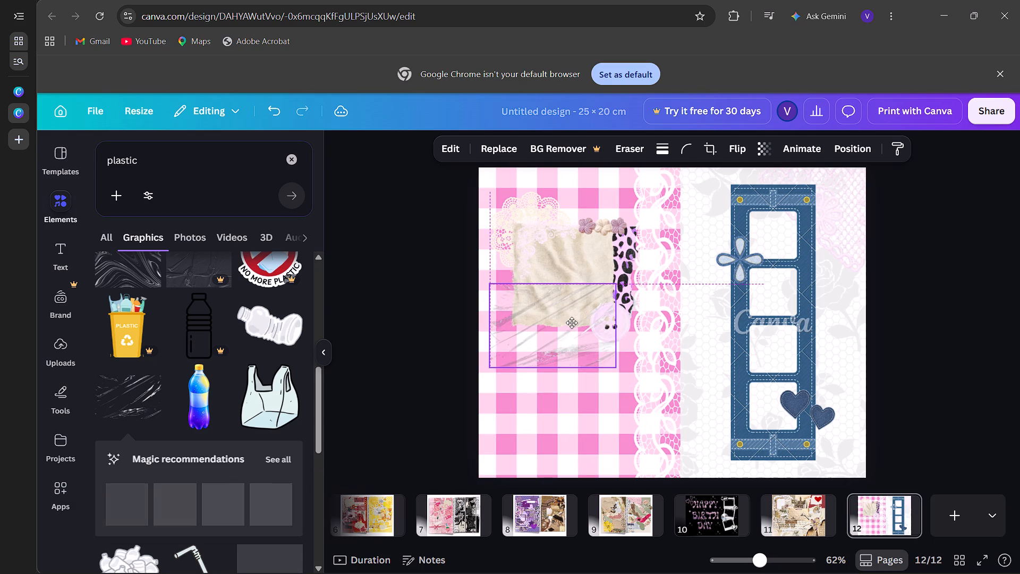
pyautogui.moveTo(572, 323); pyautogui.dragTo(571, 320)
# Show all recommended graphics related to the streaked plastic texture.
pyautogui.scroll(-1, 157, 476)
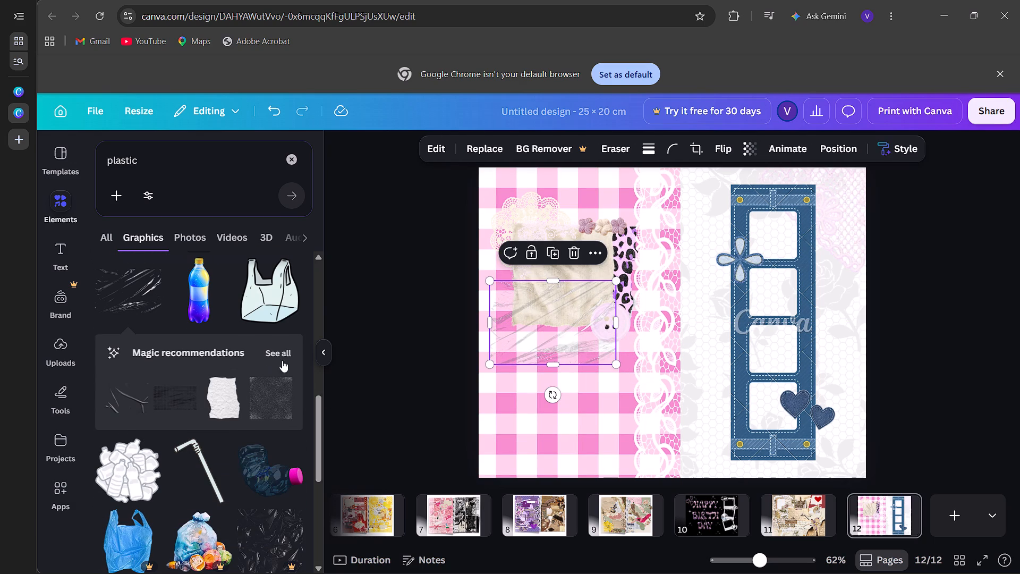
pyautogui.click(287, 348)
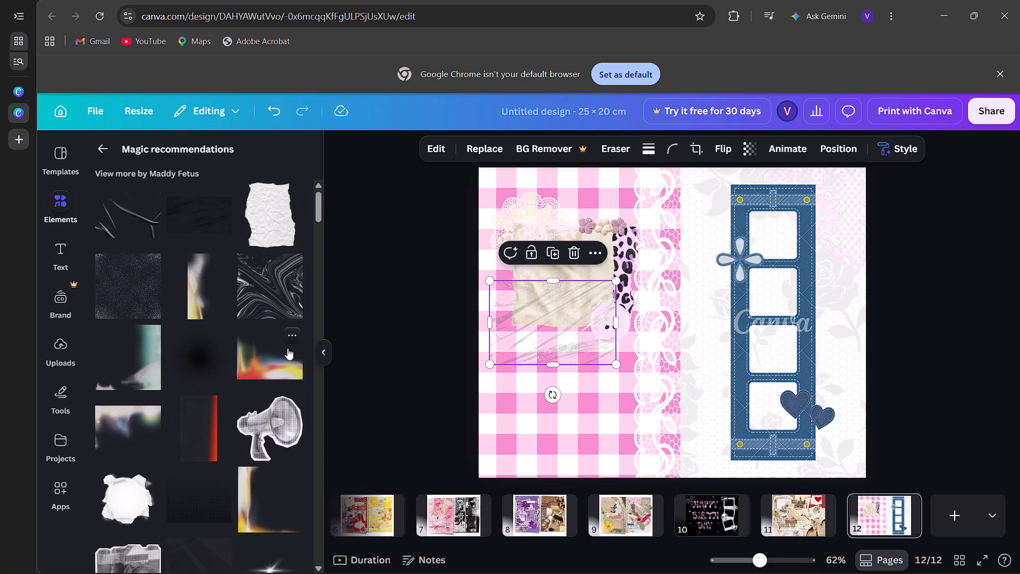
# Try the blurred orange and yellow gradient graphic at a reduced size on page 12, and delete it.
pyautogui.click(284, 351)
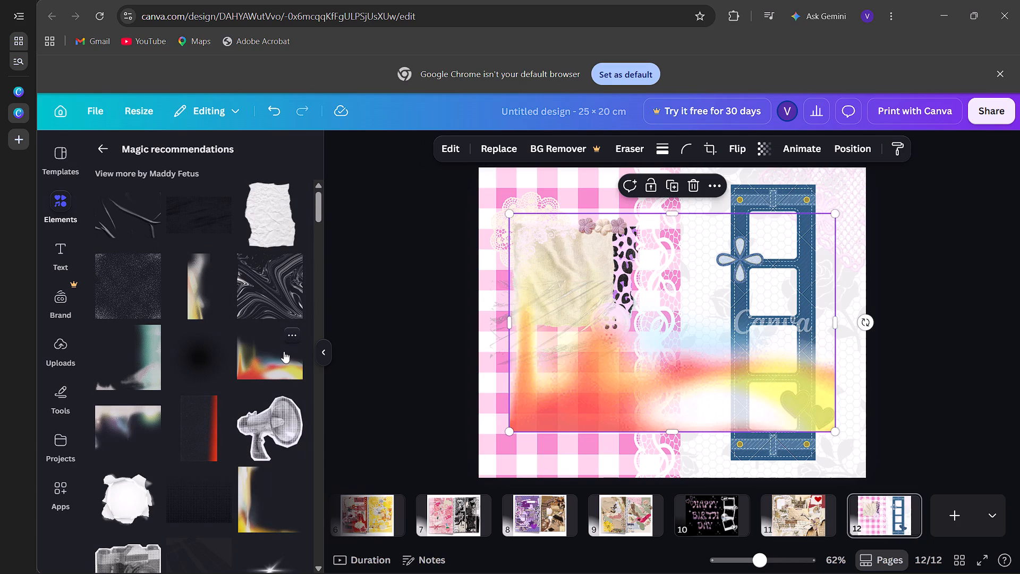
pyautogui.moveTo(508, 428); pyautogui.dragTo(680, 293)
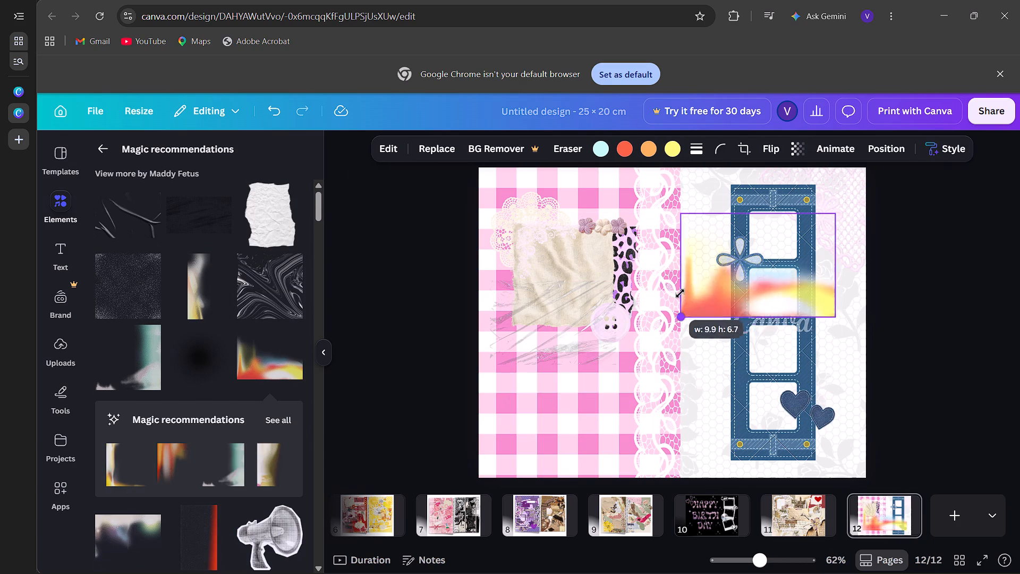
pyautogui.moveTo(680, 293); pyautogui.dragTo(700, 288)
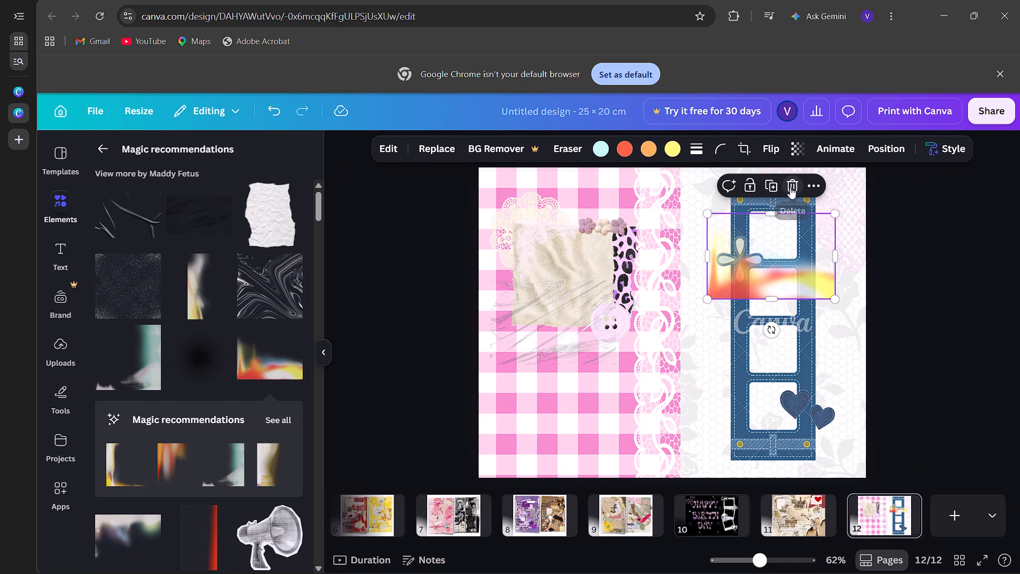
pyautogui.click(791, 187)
# Add the creased blue tape from the recommended graphics, shrink it, and place it over the bottom of the beige fabric piece.
pyautogui.scroll(-4, 272, 413)
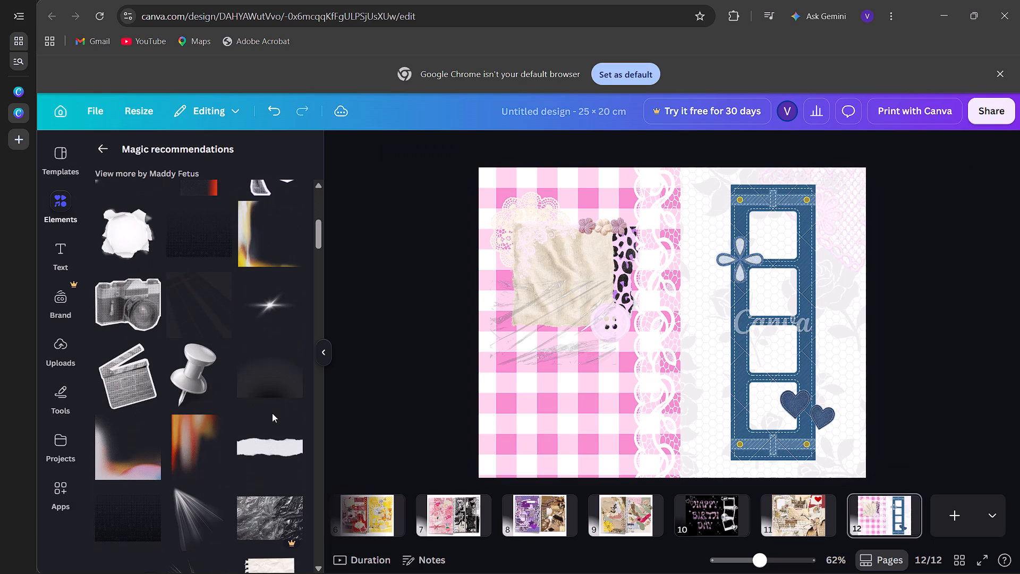
pyautogui.scroll(-4, 272, 413)
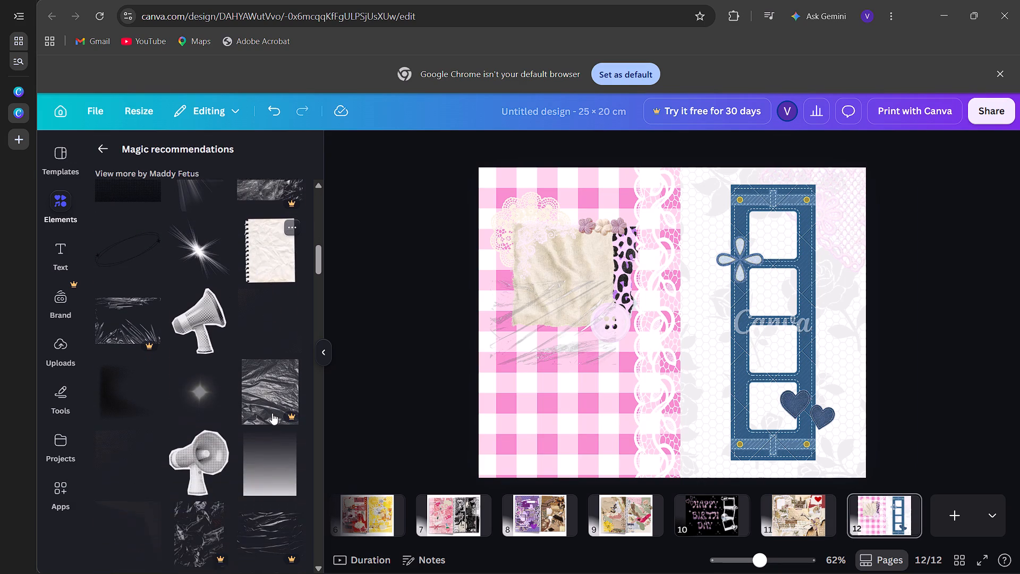
pyautogui.scroll(-6, 272, 413)
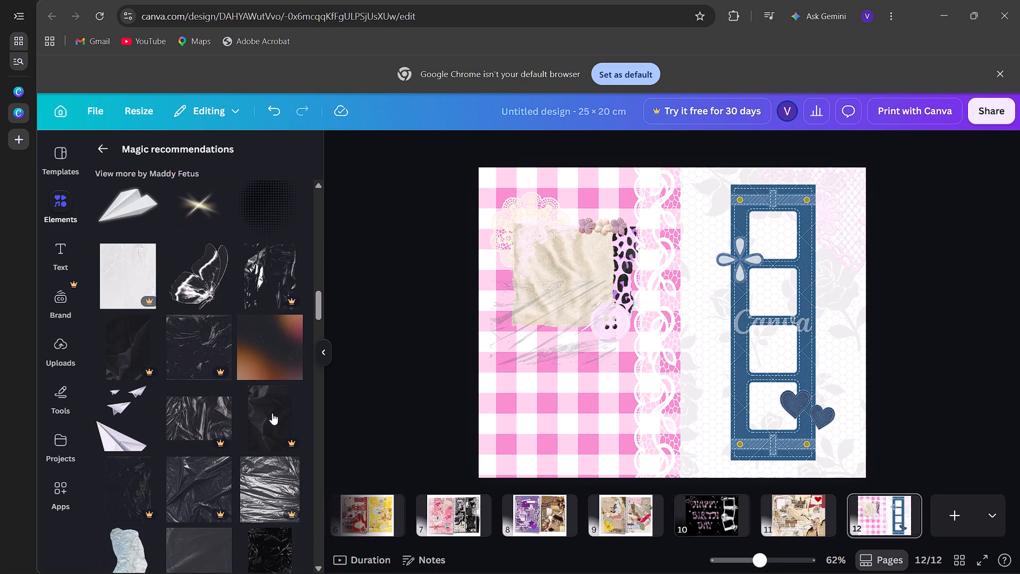
pyautogui.scroll(-5, 272, 413)
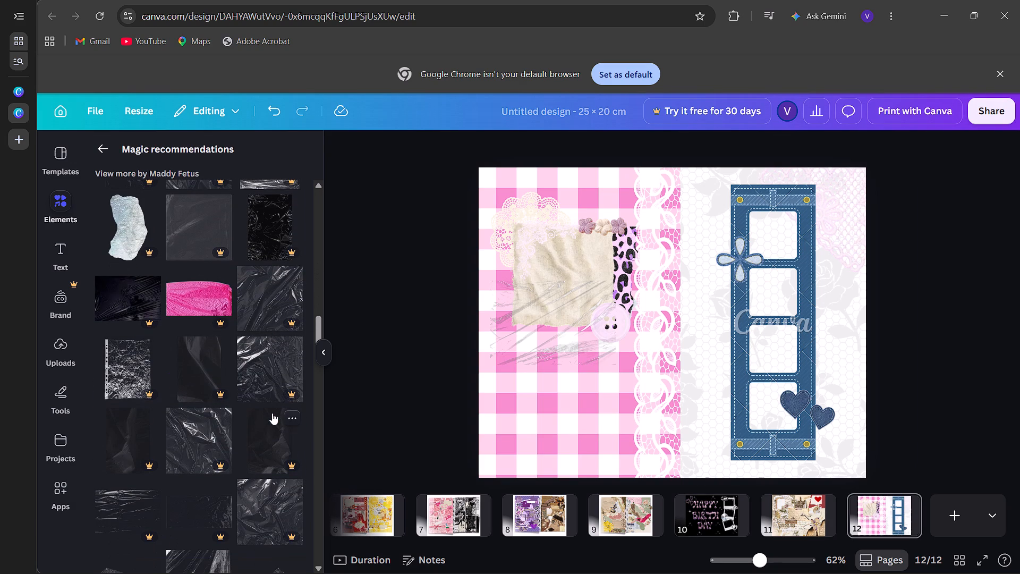
pyautogui.scroll(-4, 272, 413)
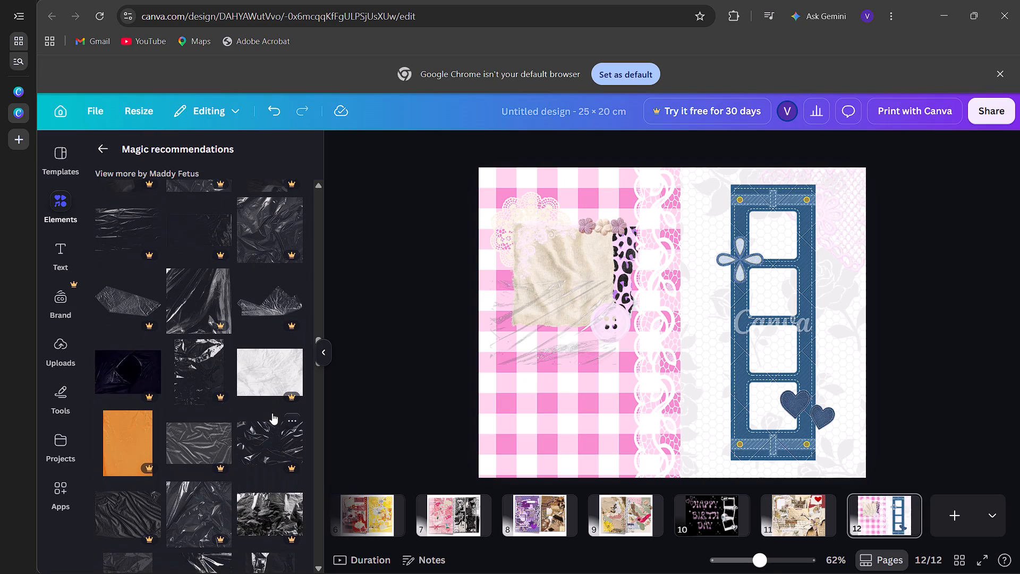
pyautogui.scroll(-6, 272, 413)
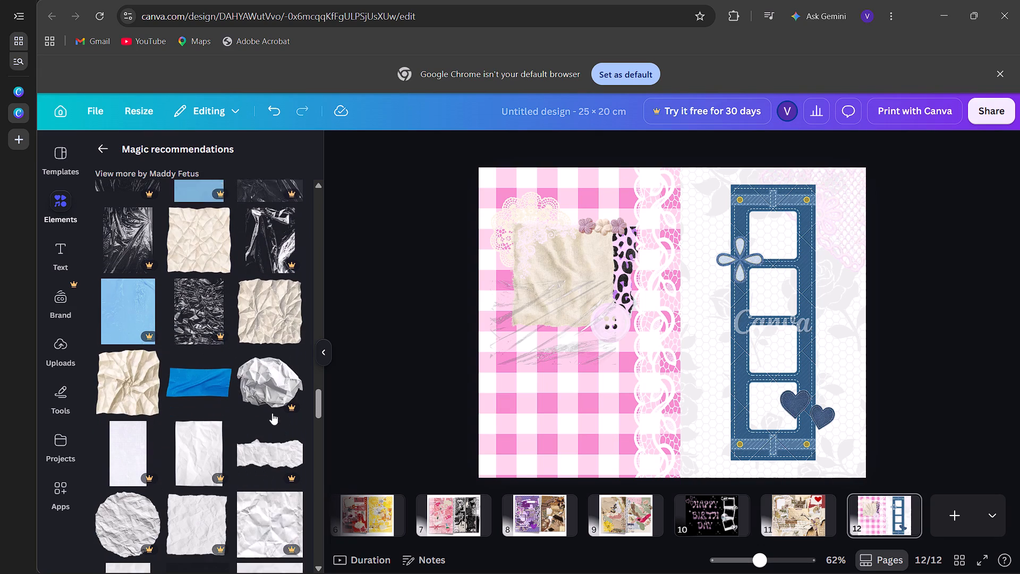
pyautogui.scroll(-2, 272, 413)
pyautogui.click(207, 334)
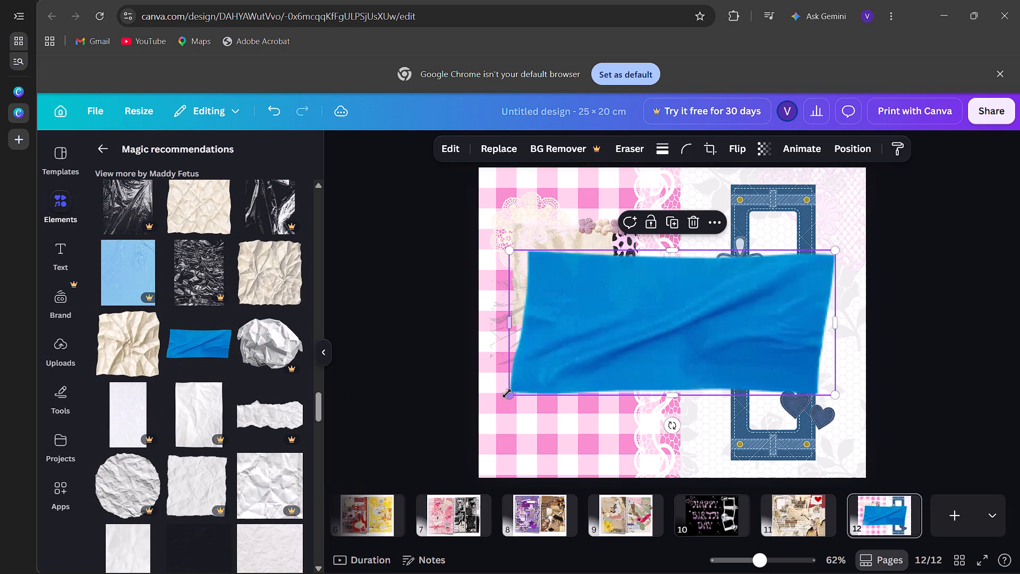
pyautogui.moveTo(507, 395); pyautogui.dragTo(642, 261)
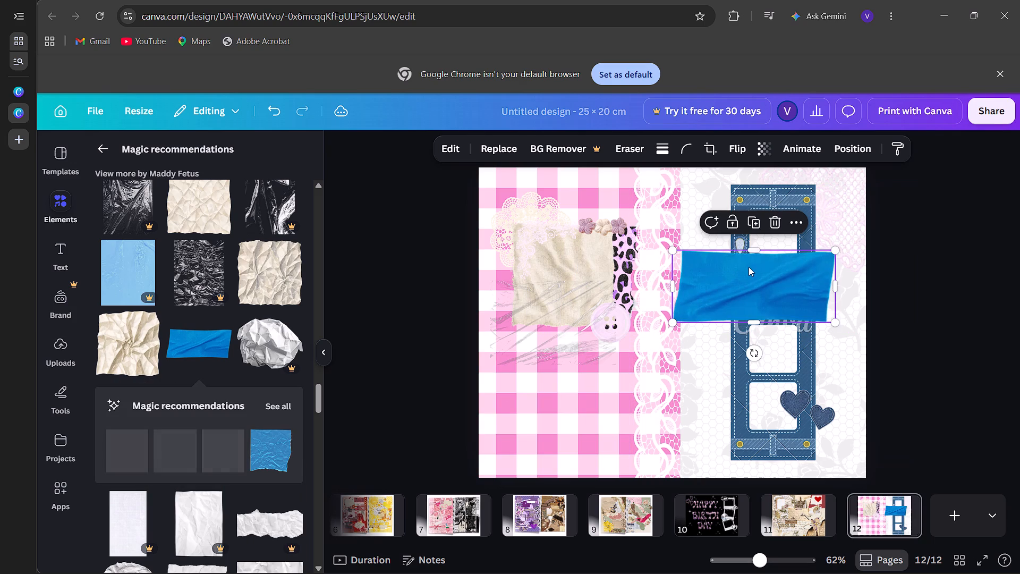
pyautogui.moveTo(752, 281); pyautogui.dragTo(559, 316)
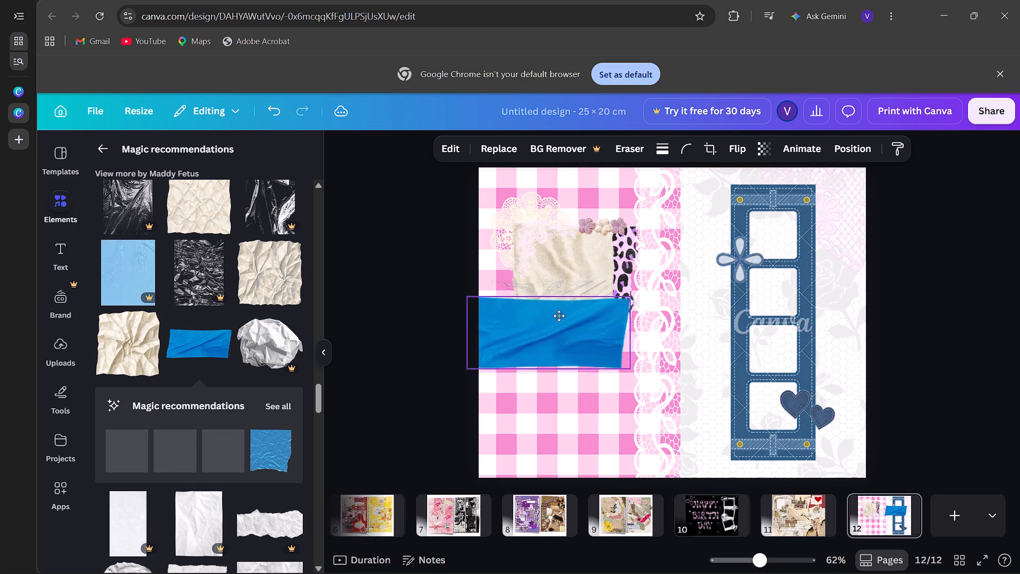
pyautogui.moveTo(559, 316); pyautogui.dragTo(600, 316)
# Add the torn crumpled blue paper related to the tape and recolour its blue to bright pink from the design's colours.
pyautogui.click(271, 454)
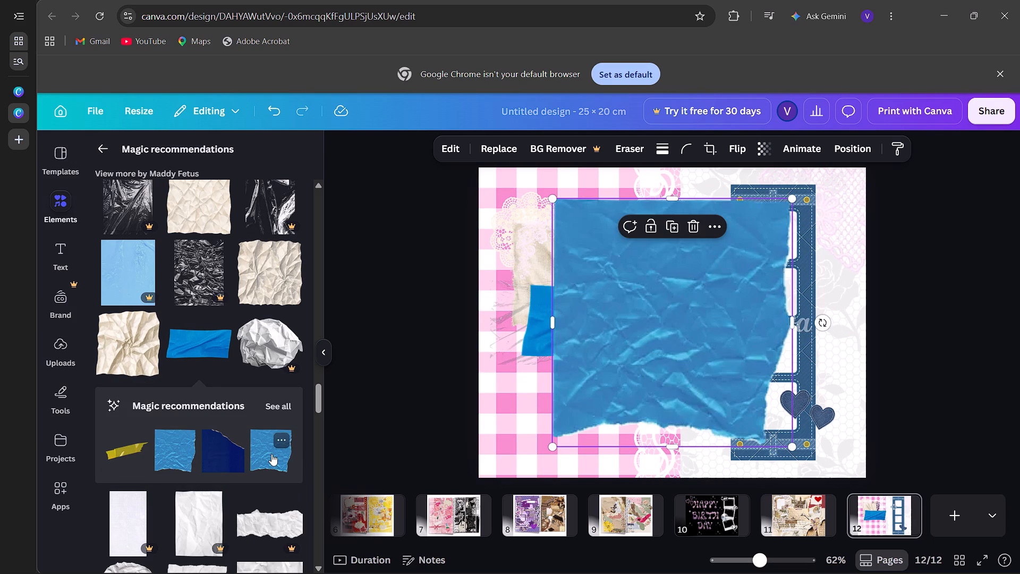
pyautogui.click(284, 402)
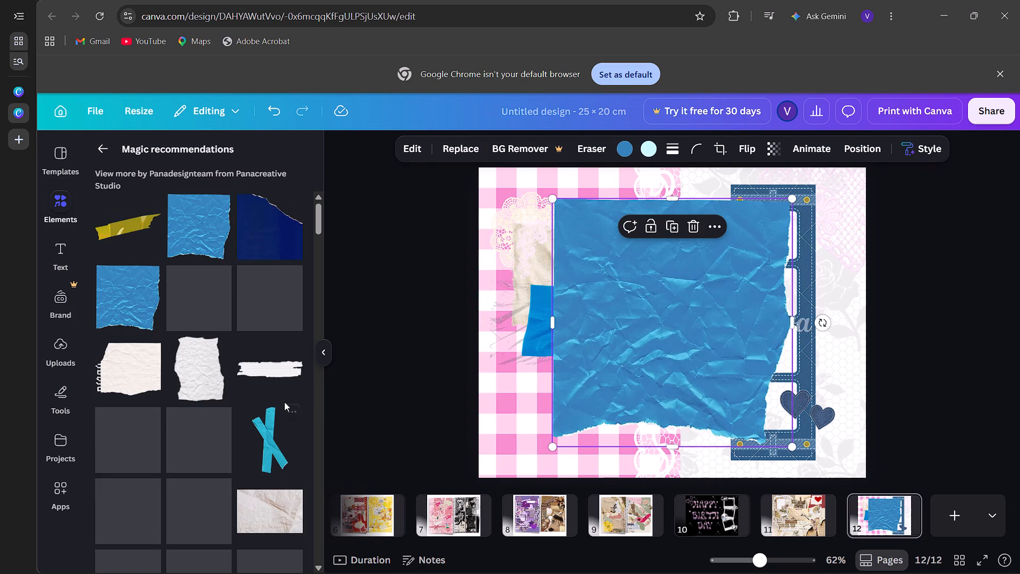
pyautogui.click(630, 158)
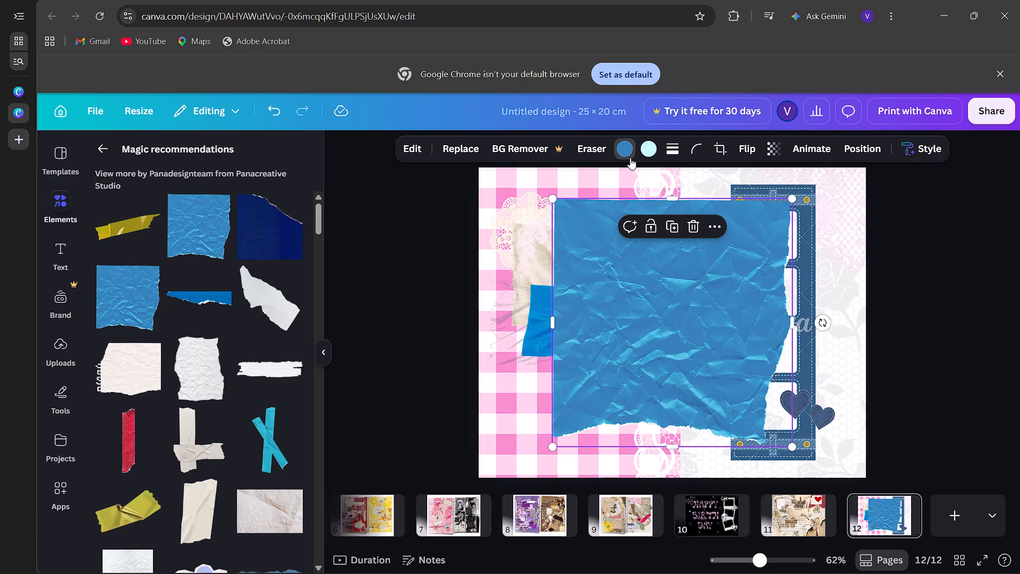
pyautogui.click(129, 283)
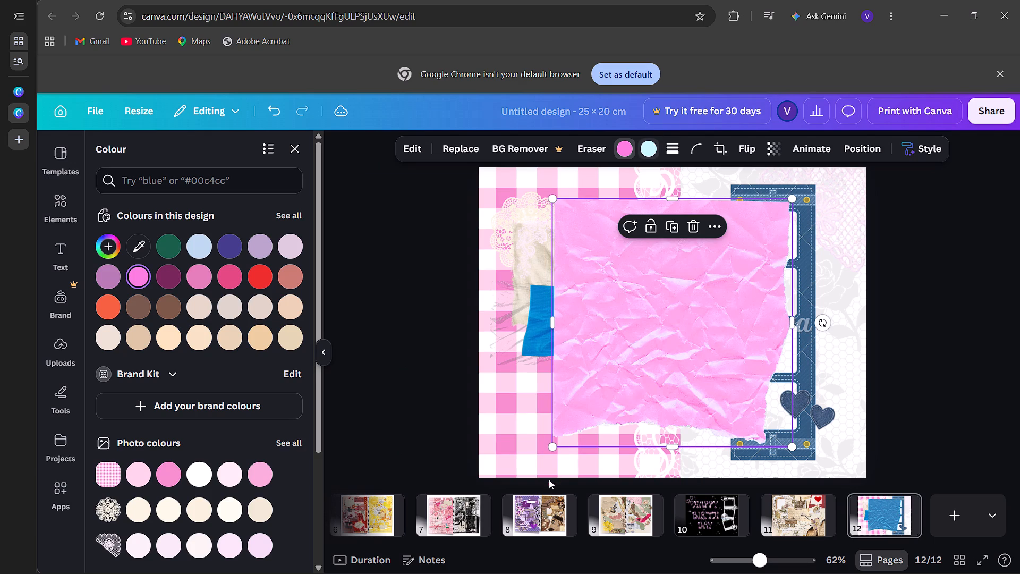
# Shrink the pink crumpled paper to a small piece over the upper part of the denim photo strip.
pyautogui.moveTo(555, 446); pyautogui.dragTo(653, 369)
pyautogui.moveTo(653, 369); pyautogui.dragTo(728, 341)
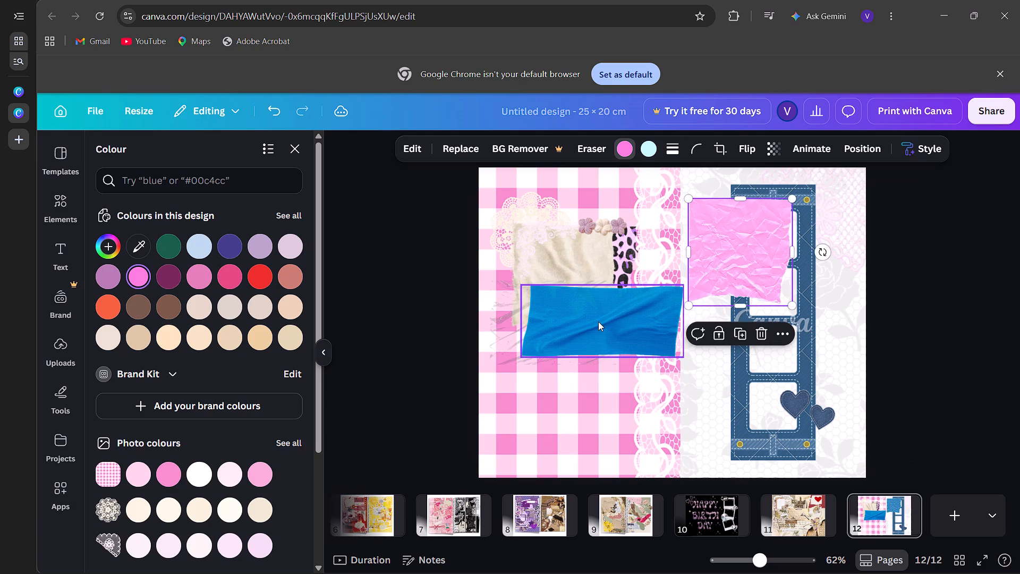
# Select the creased blue tape below the beige fabric piece.
pyautogui.click(598, 322)
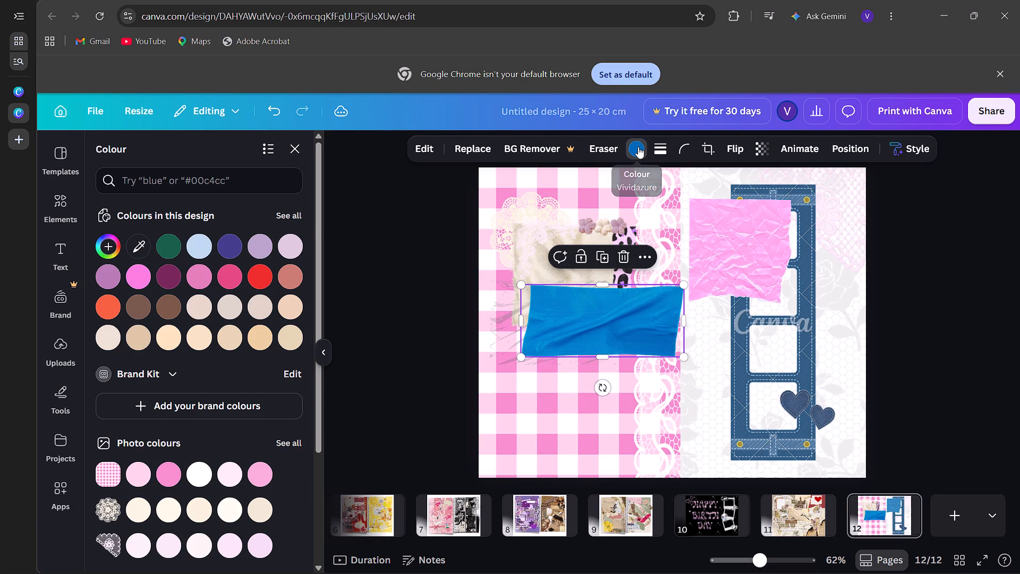
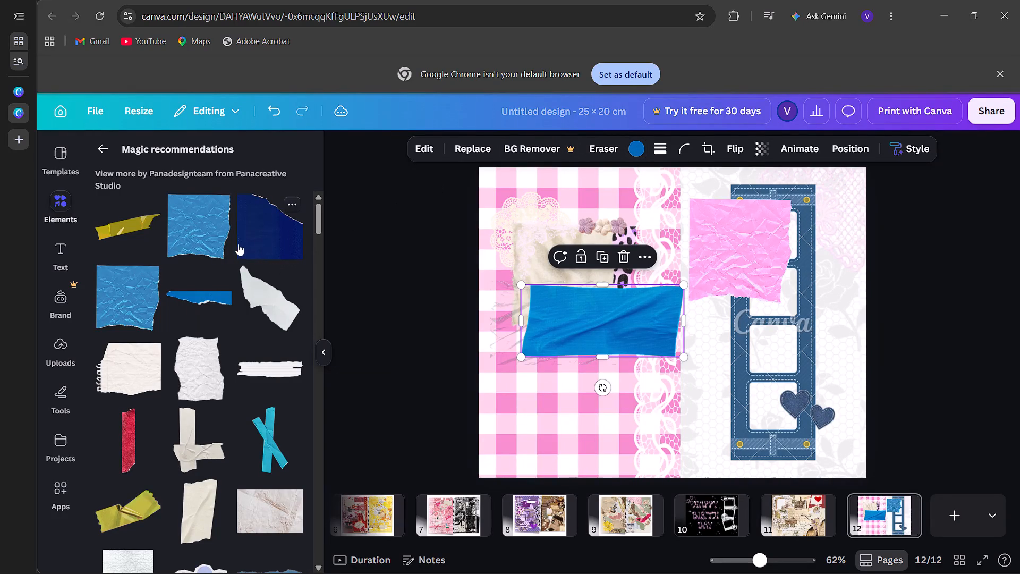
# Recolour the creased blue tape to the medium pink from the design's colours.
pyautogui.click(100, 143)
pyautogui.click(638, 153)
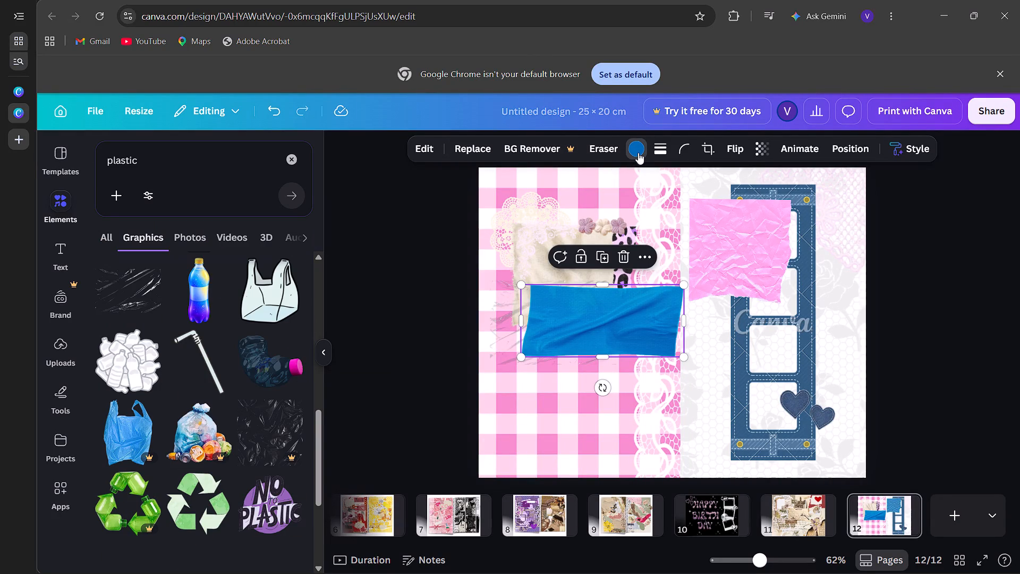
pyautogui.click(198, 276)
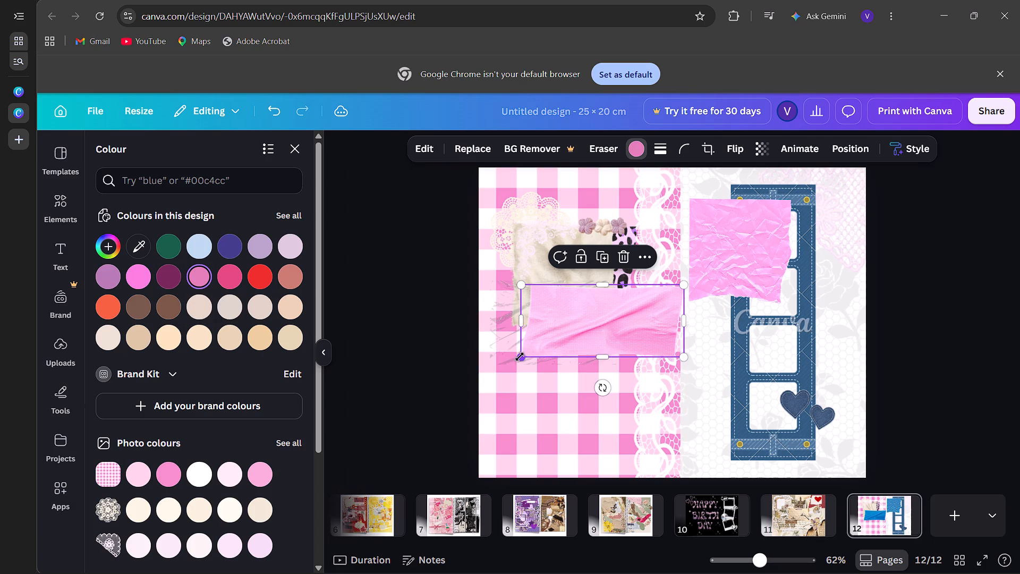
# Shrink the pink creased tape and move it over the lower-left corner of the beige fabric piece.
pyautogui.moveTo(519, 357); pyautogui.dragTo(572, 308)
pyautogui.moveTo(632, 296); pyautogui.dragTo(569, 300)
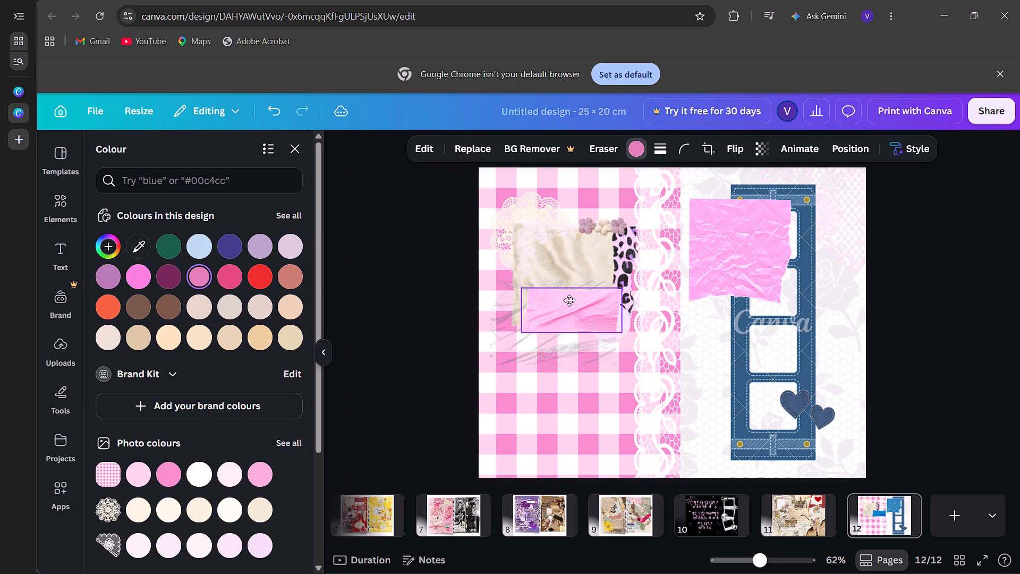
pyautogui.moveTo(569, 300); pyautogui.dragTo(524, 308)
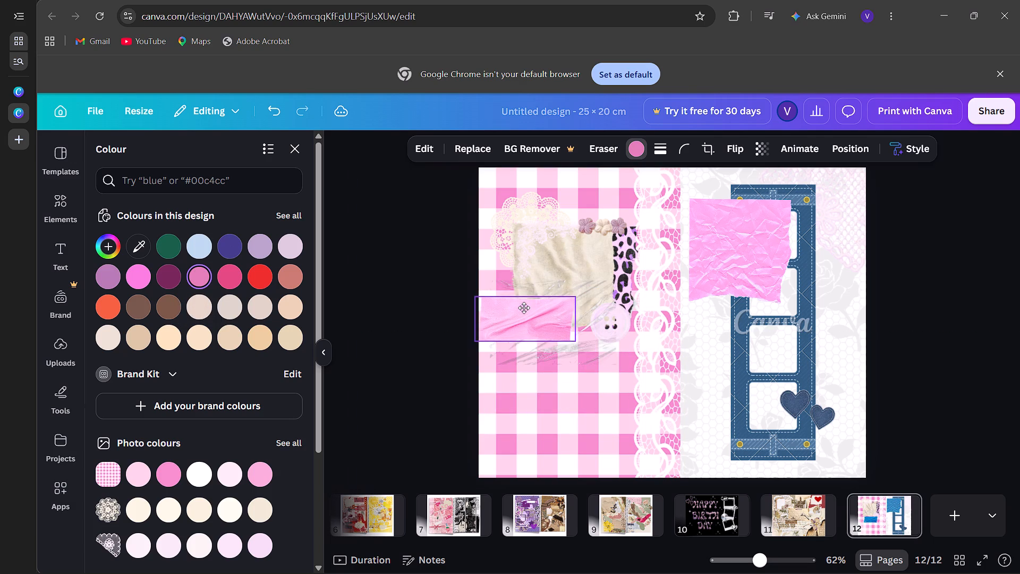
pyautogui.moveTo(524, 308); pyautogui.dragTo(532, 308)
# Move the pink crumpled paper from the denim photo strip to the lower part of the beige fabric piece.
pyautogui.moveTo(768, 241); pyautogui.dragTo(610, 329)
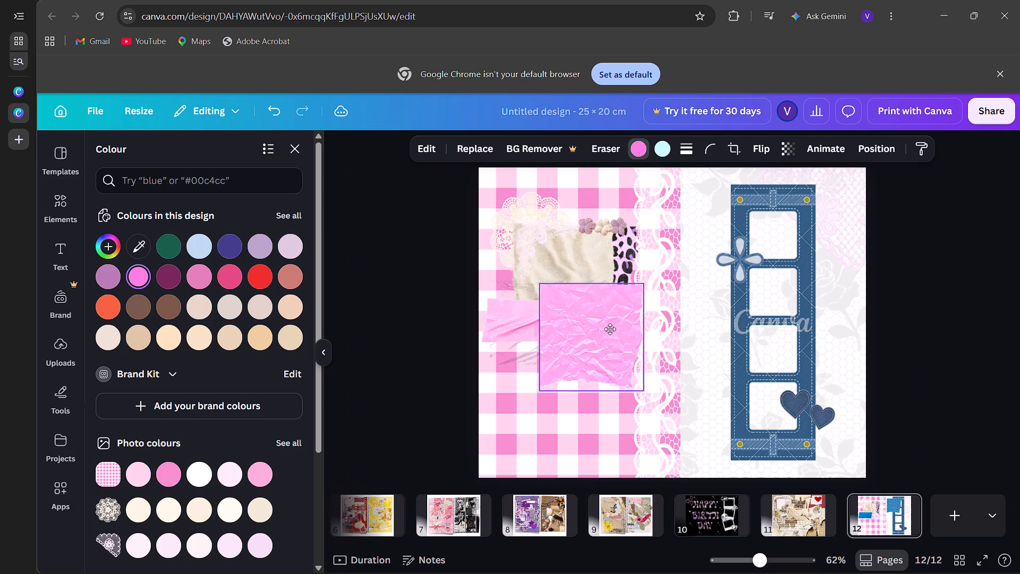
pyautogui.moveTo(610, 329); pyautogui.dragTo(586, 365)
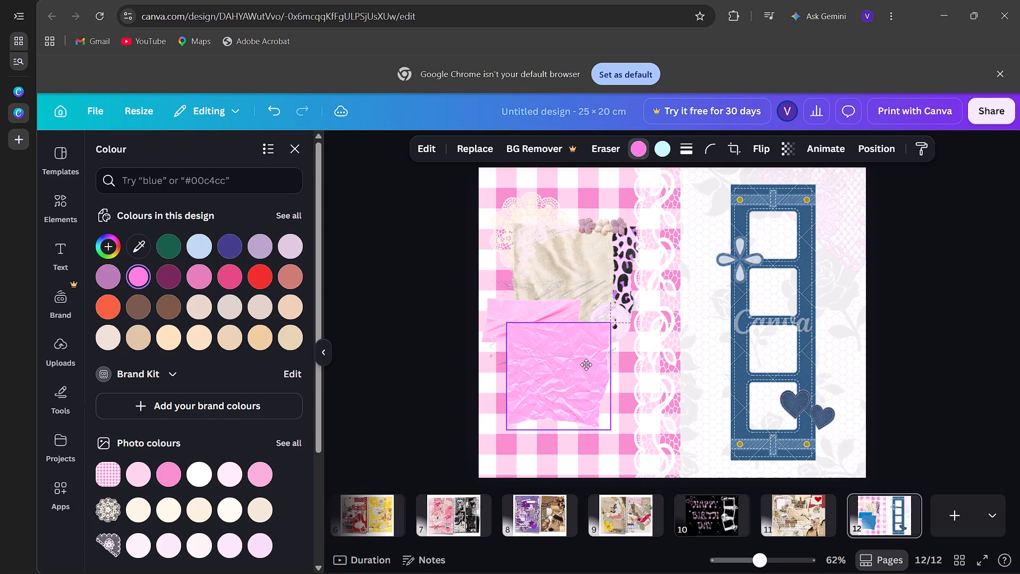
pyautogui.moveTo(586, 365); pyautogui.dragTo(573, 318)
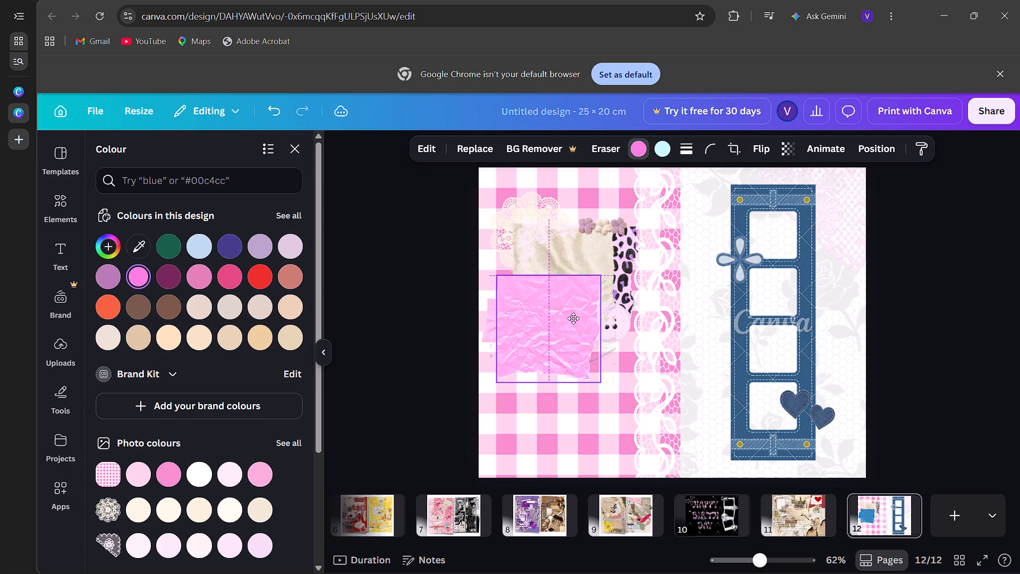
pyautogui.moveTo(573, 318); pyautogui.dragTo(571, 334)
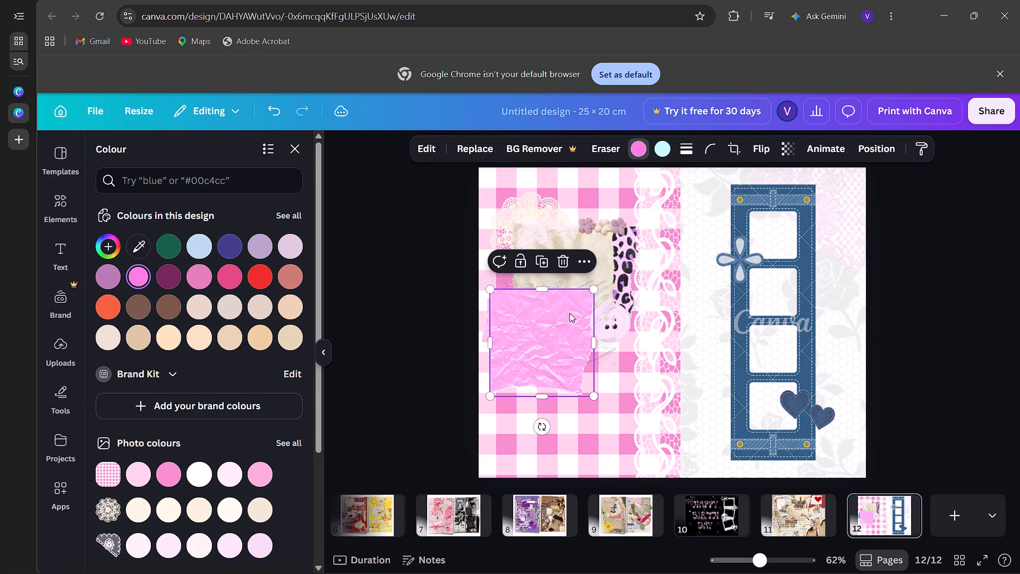
# Delete the pink crumpled paper, the pink creased tape and the plastic texture around the beige fabric piece.
pyautogui.click(567, 263)
pyautogui.click(504, 339)
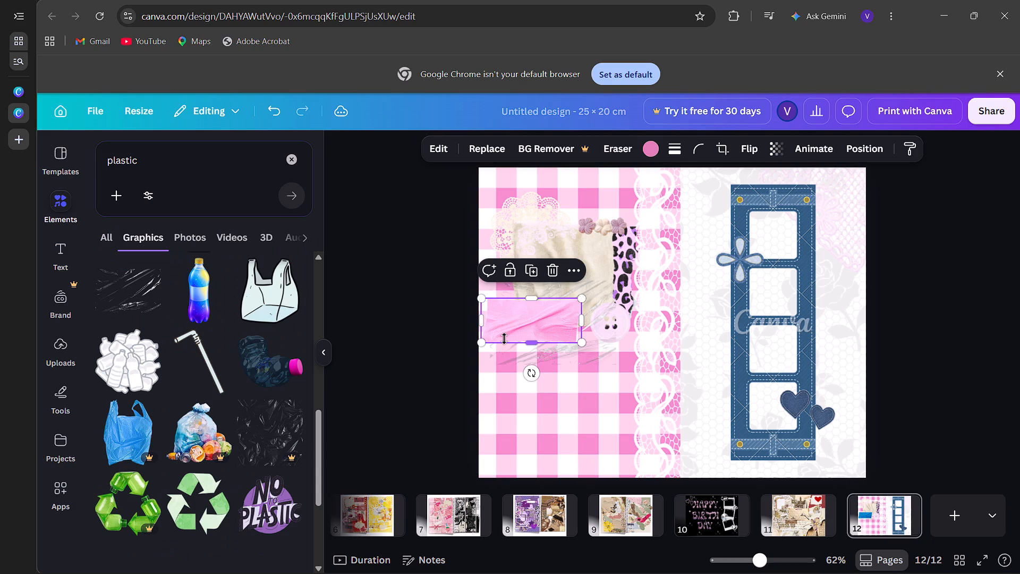
pyautogui.click(550, 274)
pyautogui.click(555, 297)
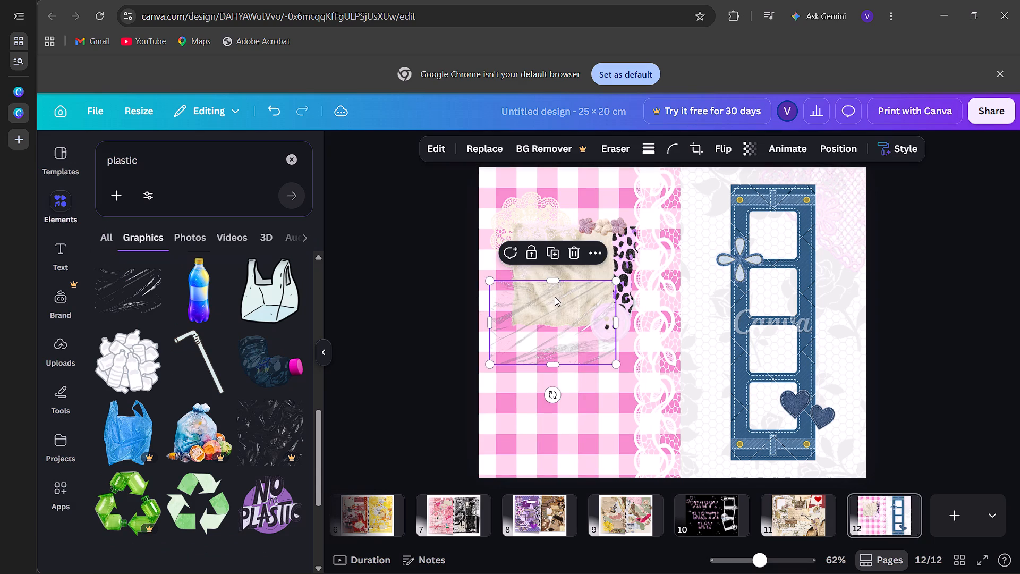
pyautogui.click(567, 258)
# Search the graphics for "cloth texture" instead of plastic.
pyautogui.scroll(-2, 206, 385)
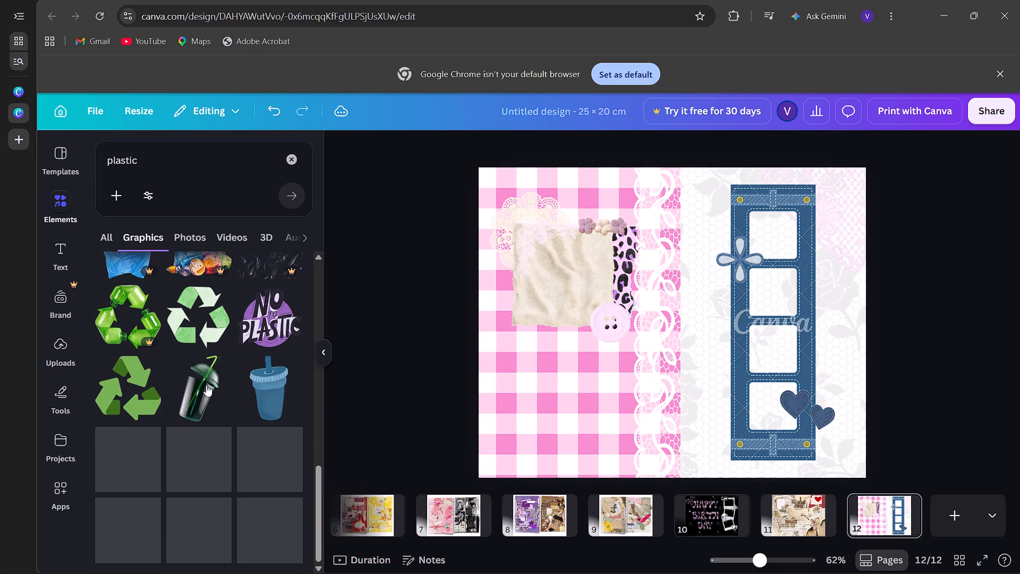
pyautogui.scroll(-1, 206, 385)
pyautogui.scroll(8, 206, 385)
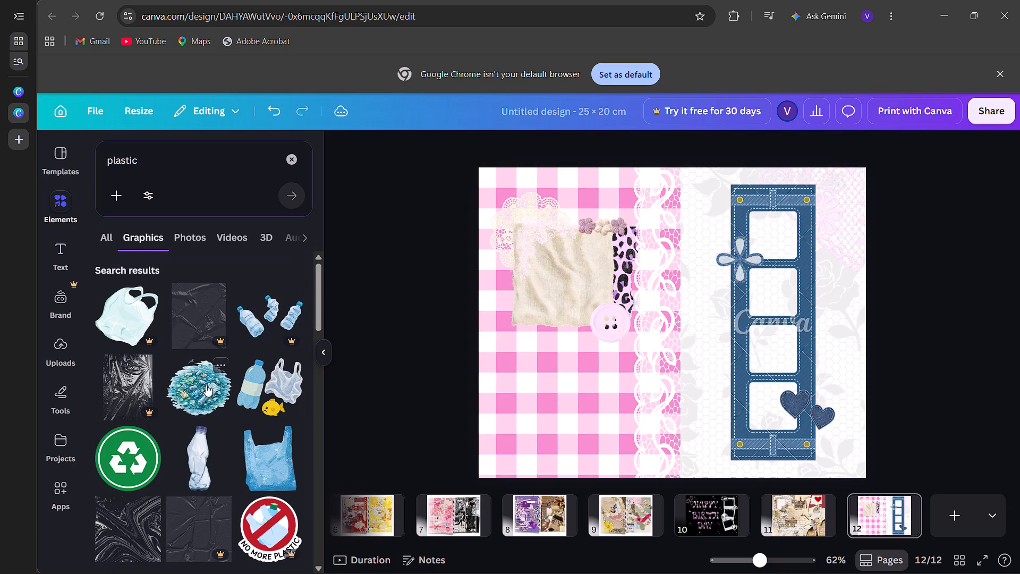
pyautogui.scroll(3, 206, 385)
pyautogui.click(178, 161)
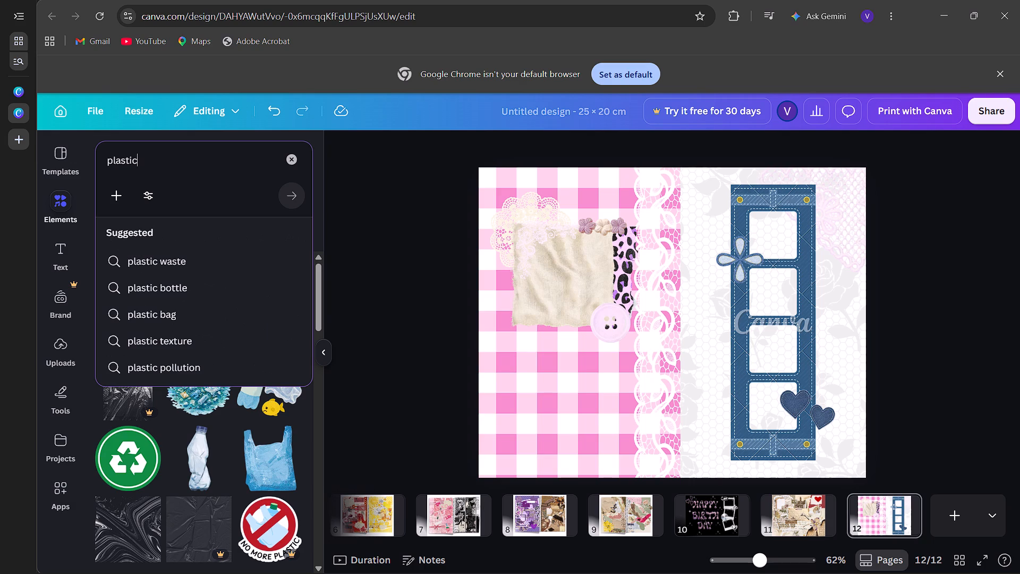
pyautogui.press('BackSpace')
pyautogui.press('BackSpace')
pyautogui.press('BackSpace')
pyautogui.press('BackSpace')
pyautogui.press('BackSpace')
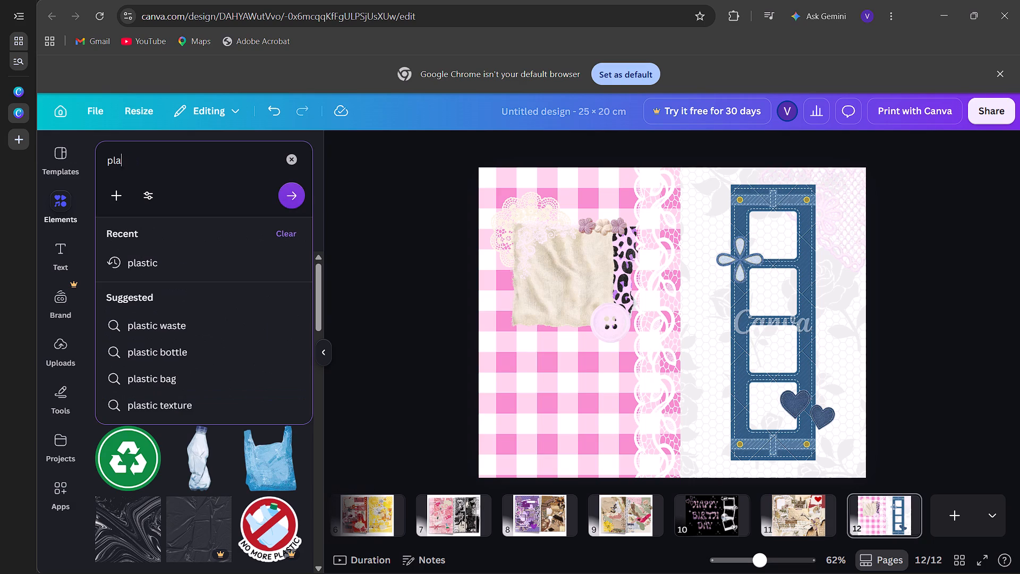
pyautogui.press('BackSpace')
pyautogui.press('BackSpace')
pyautogui.press('BackSpace')
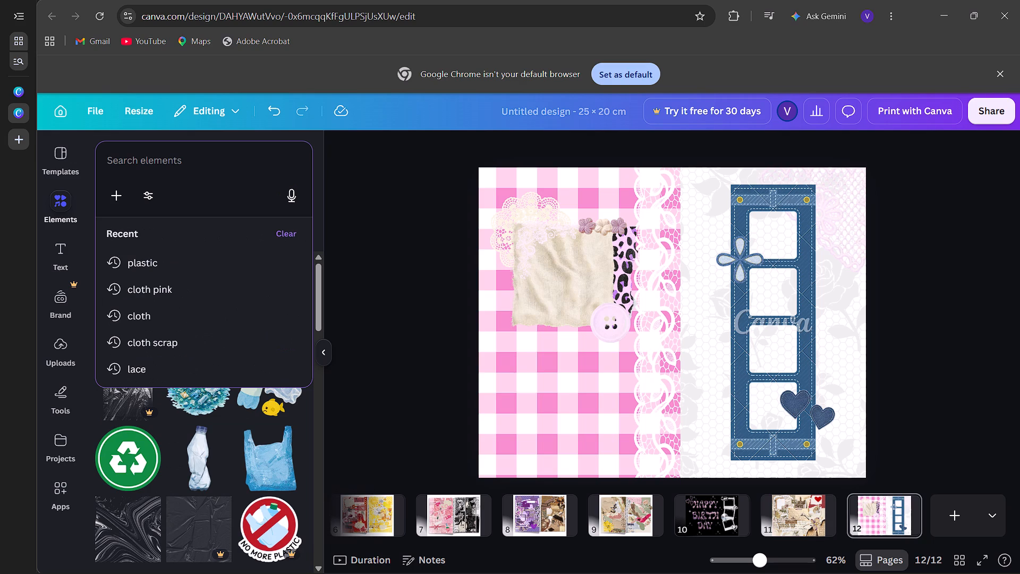
pyautogui.write('clor')
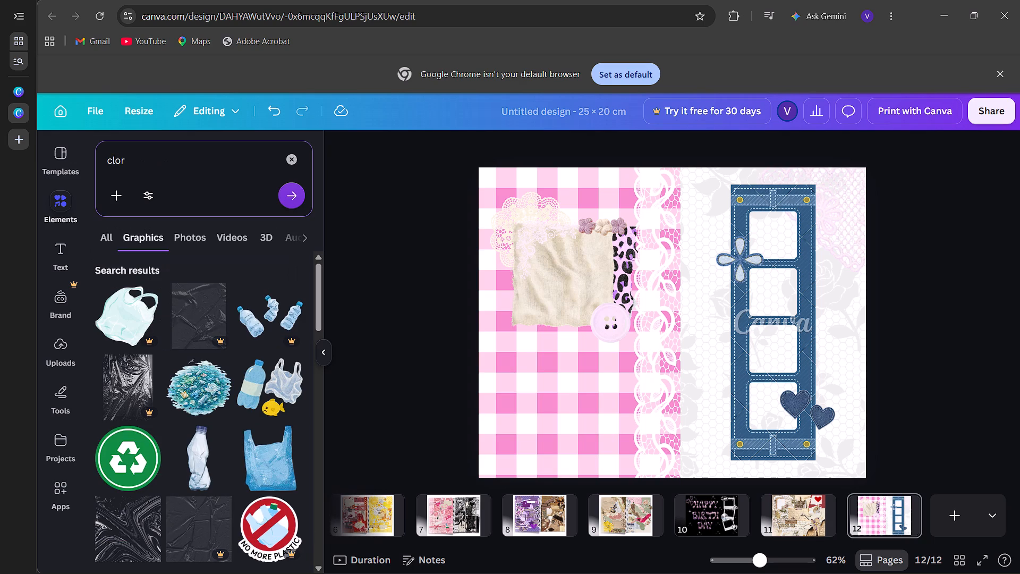
pyautogui.press('BackSpace')
pyautogui.write('th texture')
pyautogui.press('Return')
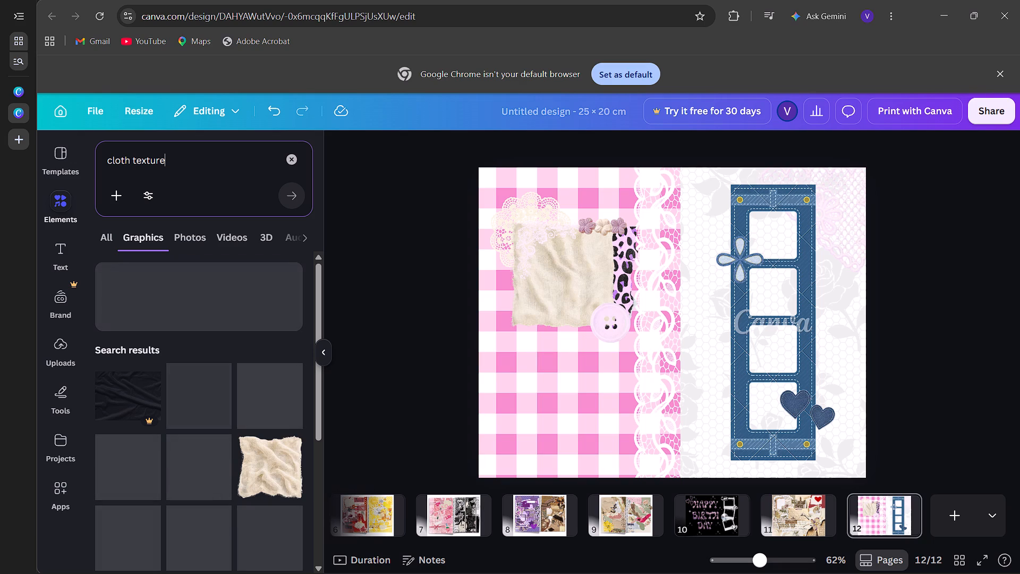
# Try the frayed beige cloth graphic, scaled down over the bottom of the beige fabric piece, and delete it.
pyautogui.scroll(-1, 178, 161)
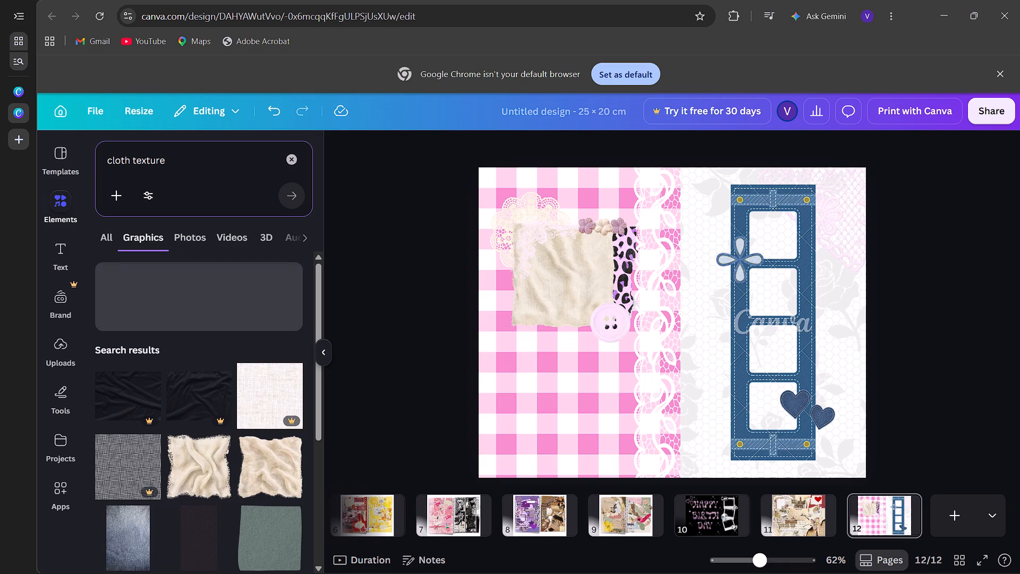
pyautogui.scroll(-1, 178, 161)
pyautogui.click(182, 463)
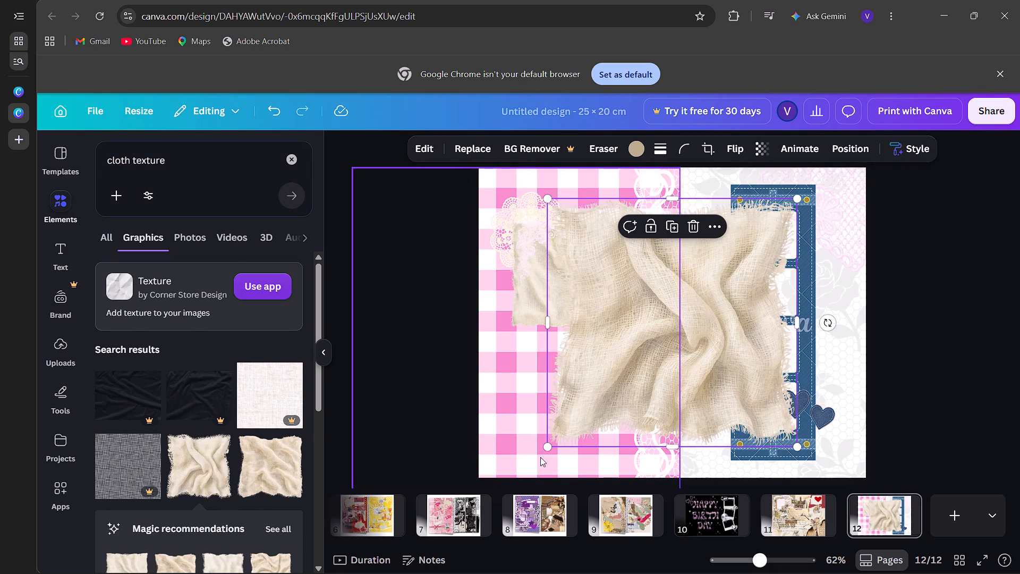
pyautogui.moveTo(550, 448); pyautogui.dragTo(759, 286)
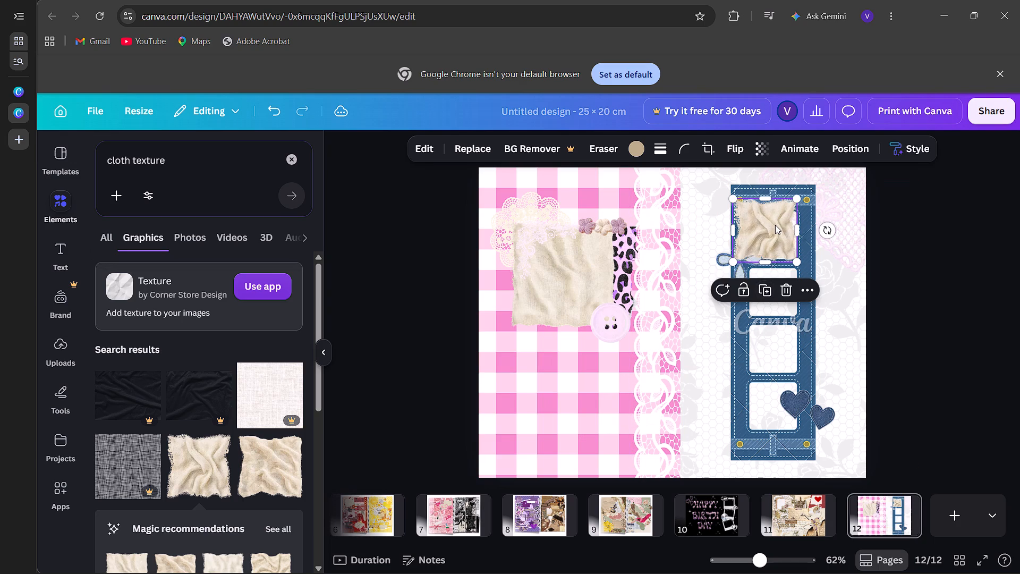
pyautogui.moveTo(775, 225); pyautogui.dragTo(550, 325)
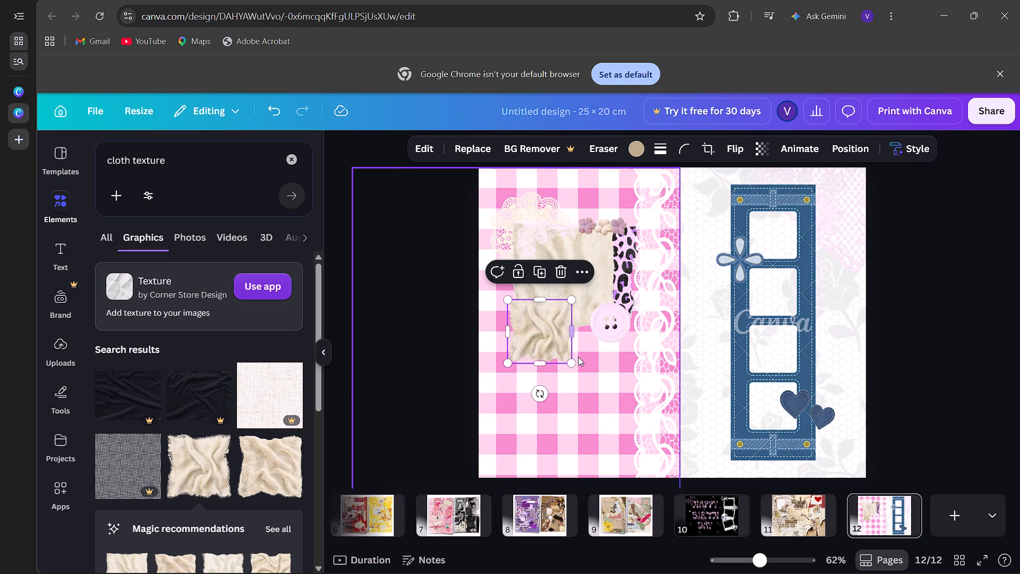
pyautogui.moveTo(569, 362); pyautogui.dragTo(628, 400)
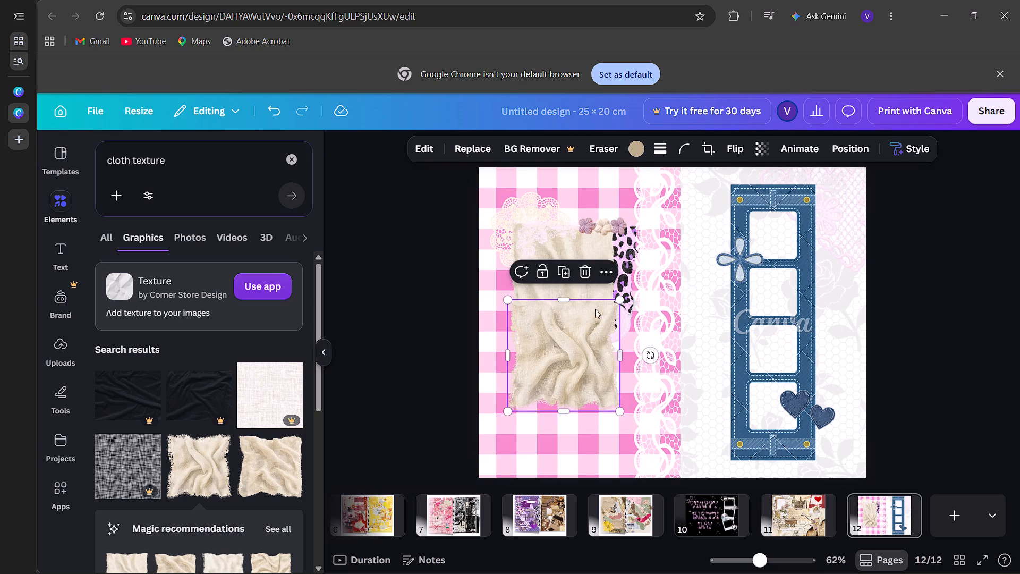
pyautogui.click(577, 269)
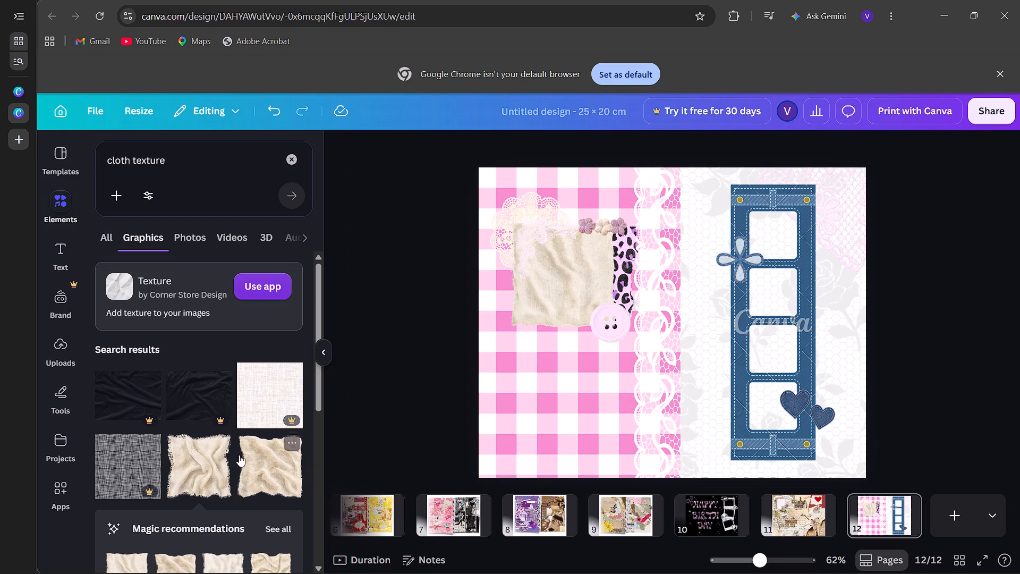
# Add the beige open-weave cloth from the results, shrink it, and place it over the lower left of the beige fabric piece.
pyautogui.scroll(-4, 239, 455)
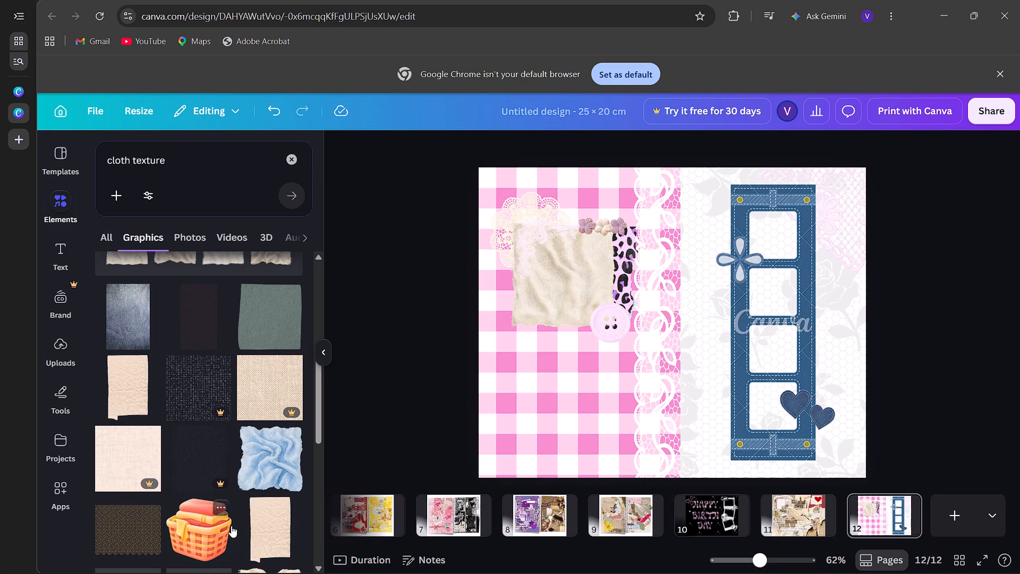
pyautogui.scroll(-2, 205, 427)
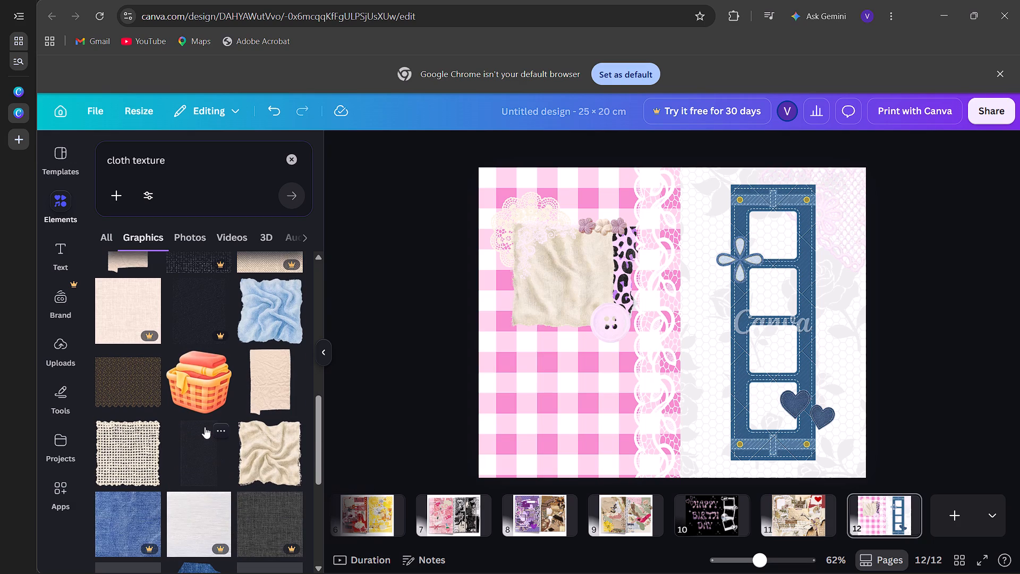
pyautogui.scroll(-3, 205, 427)
pyautogui.scroll(1, 205, 427)
pyautogui.click(126, 324)
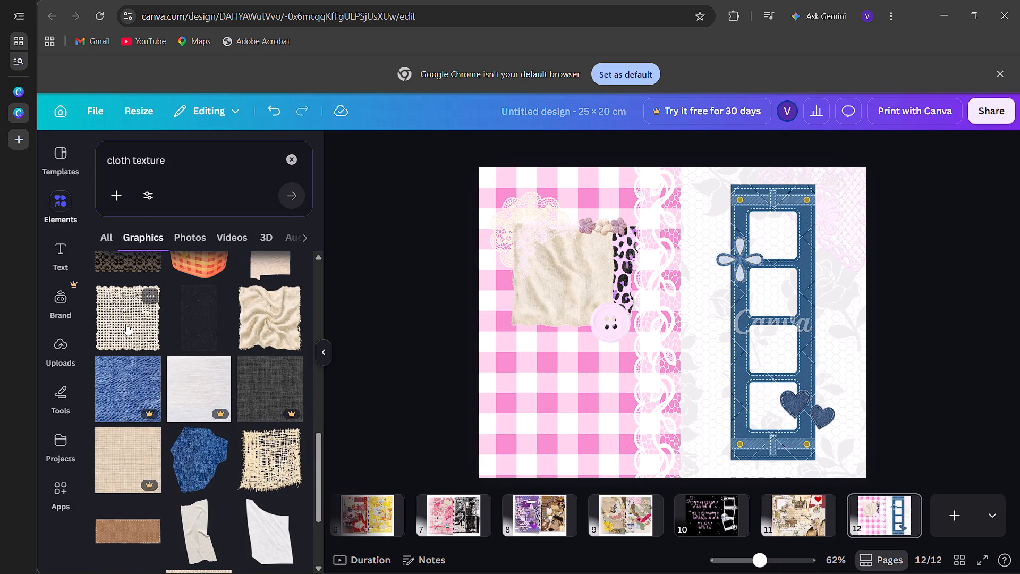
pyautogui.moveTo(549, 451); pyautogui.dragTo(594, 402)
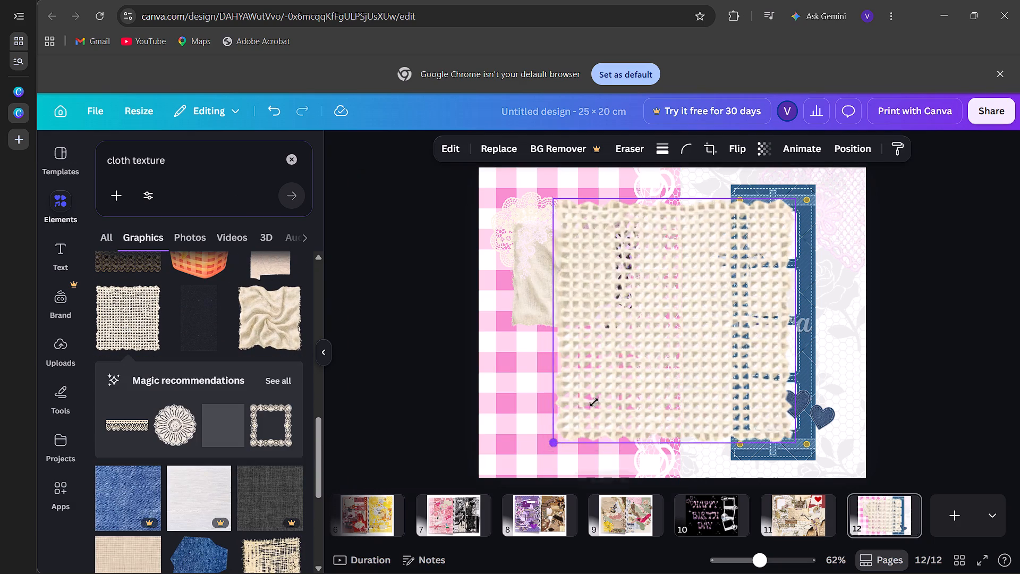
pyautogui.moveTo(594, 402); pyautogui.dragTo(650, 347)
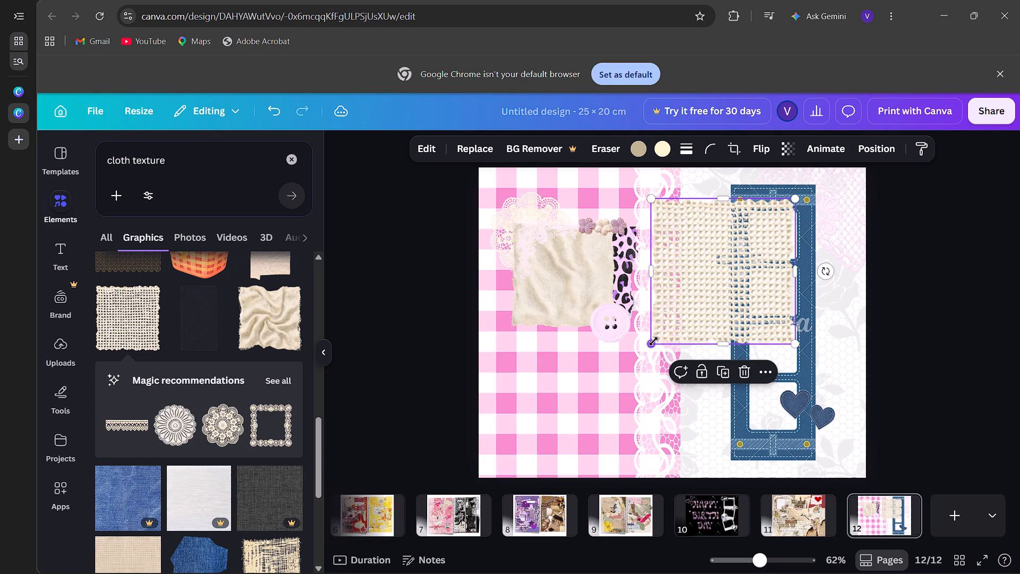
pyautogui.moveTo(653, 341); pyautogui.dragTo(708, 309)
pyautogui.moveTo(743, 269); pyautogui.dragTo(507, 374)
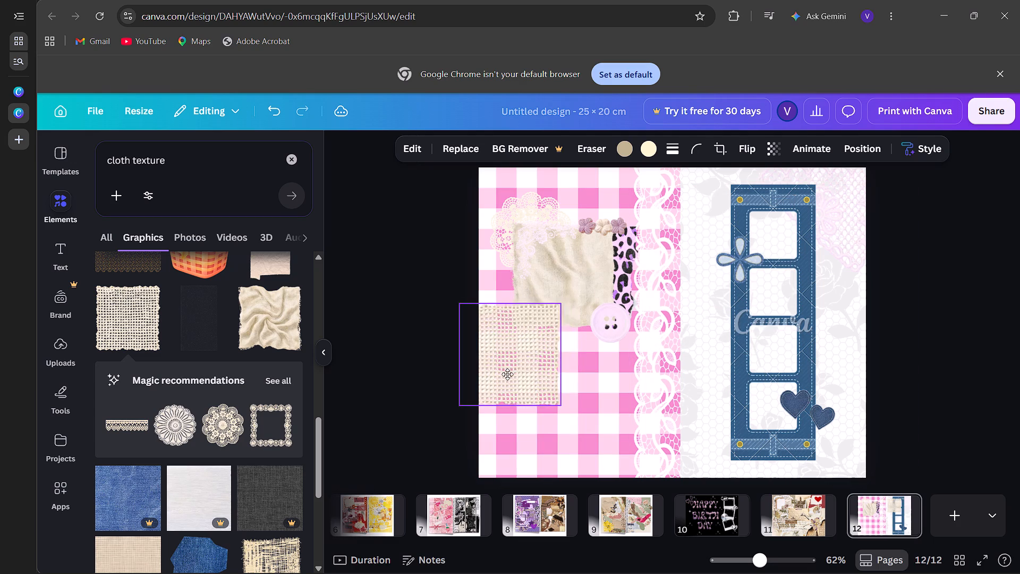
pyautogui.moveTo(507, 374); pyautogui.dragTo(542, 362)
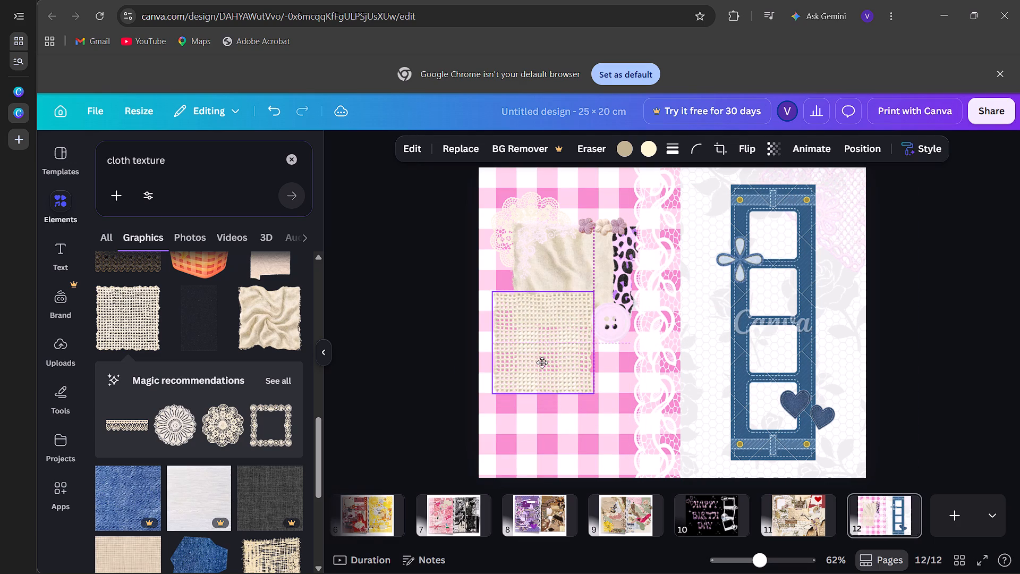
pyautogui.moveTo(542, 362); pyautogui.dragTo(541, 362)
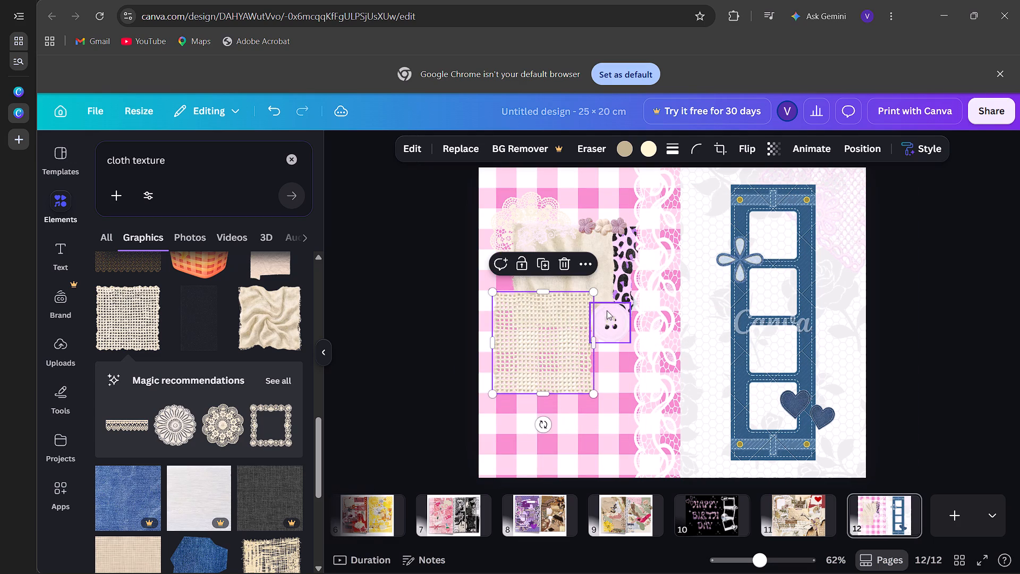
# Move the pink button from the beige fabric's corner down to the lower part of the lace edge.
pyautogui.moveTo(614, 320); pyautogui.dragTo(591, 290)
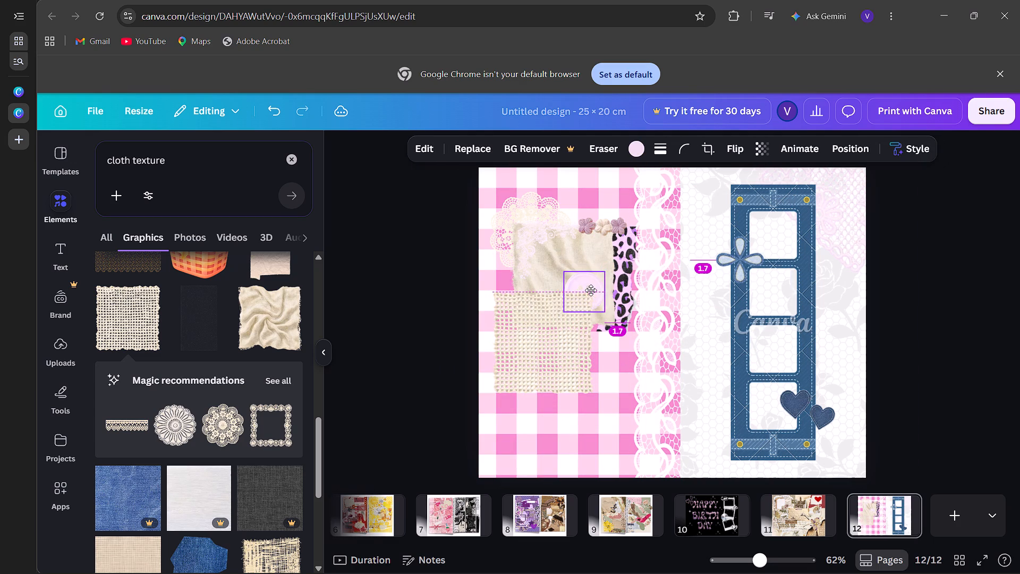
pyautogui.moveTo(591, 290); pyautogui.dragTo(606, 320)
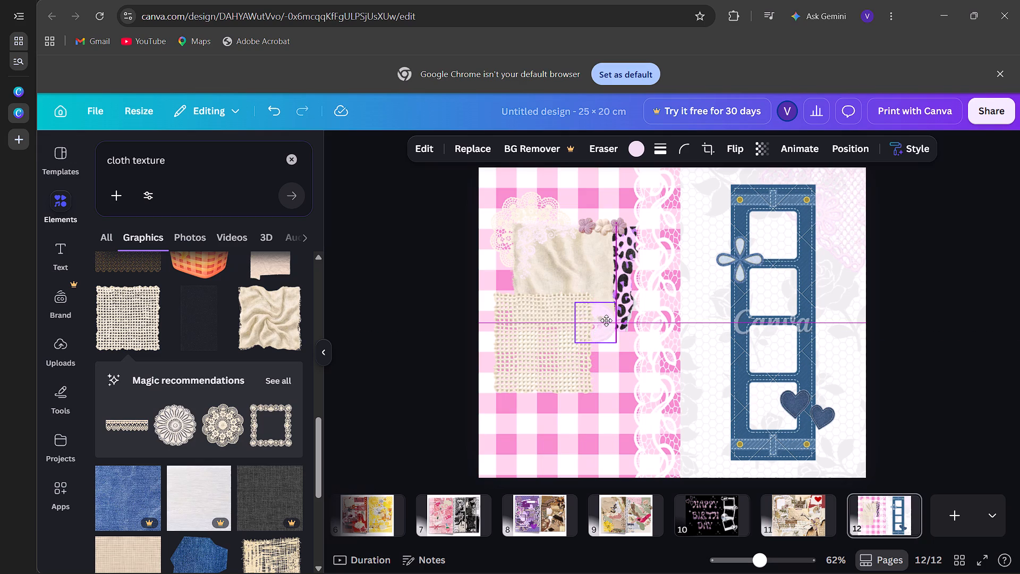
pyautogui.moveTo(606, 320); pyautogui.dragTo(640, 429)
# Shift the open-weave cloth slightly right and down so it overlaps the bottom of the beige fabric piece.
pyautogui.moveTo(573, 357); pyautogui.dragTo(591, 361)
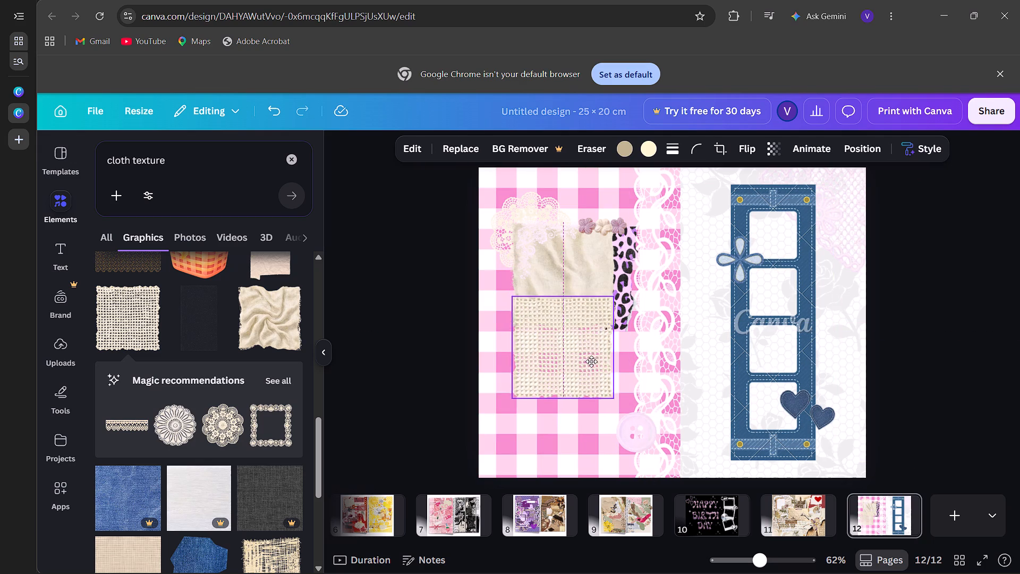
pyautogui.moveTo(591, 361); pyautogui.dragTo(581, 361)
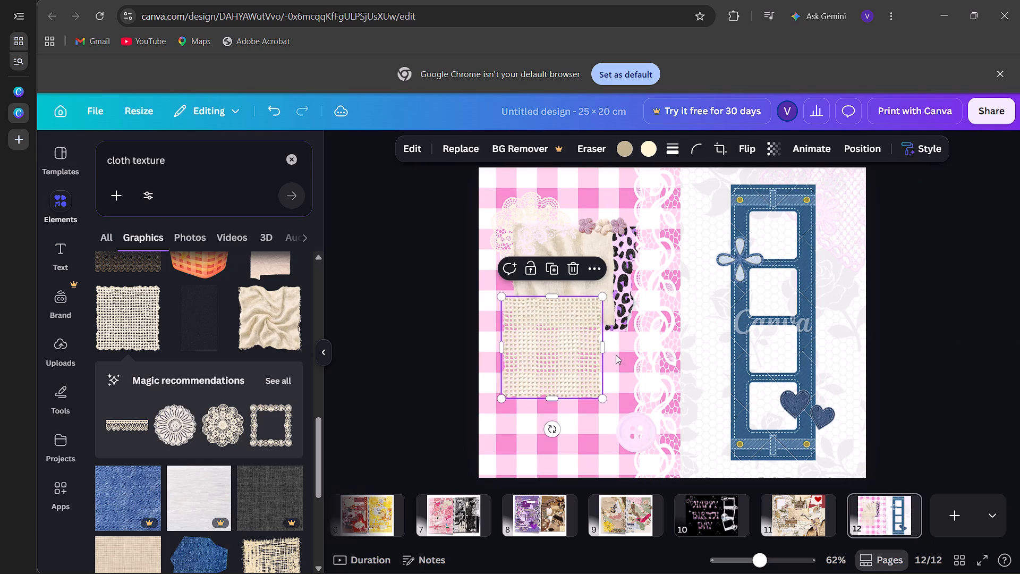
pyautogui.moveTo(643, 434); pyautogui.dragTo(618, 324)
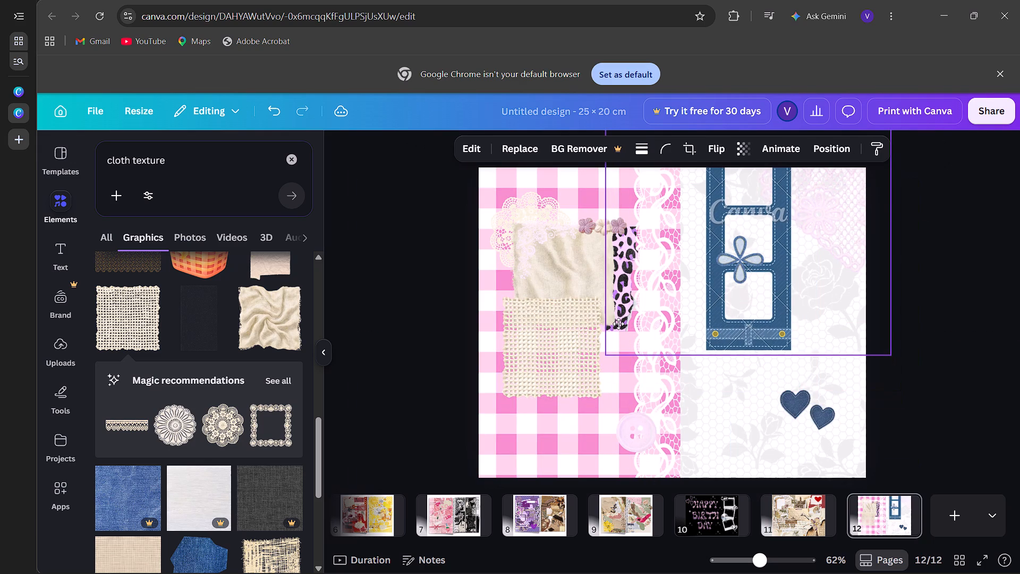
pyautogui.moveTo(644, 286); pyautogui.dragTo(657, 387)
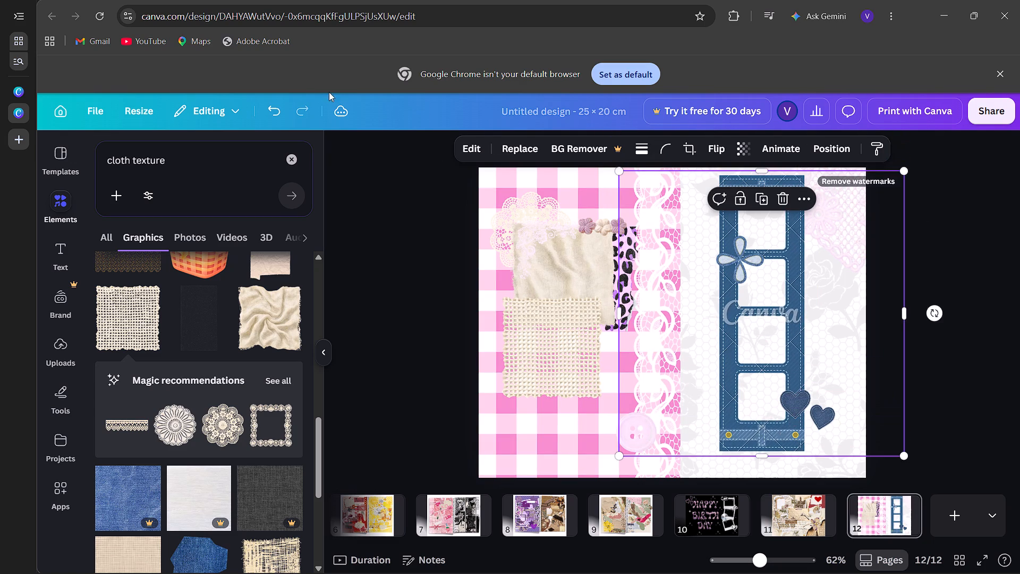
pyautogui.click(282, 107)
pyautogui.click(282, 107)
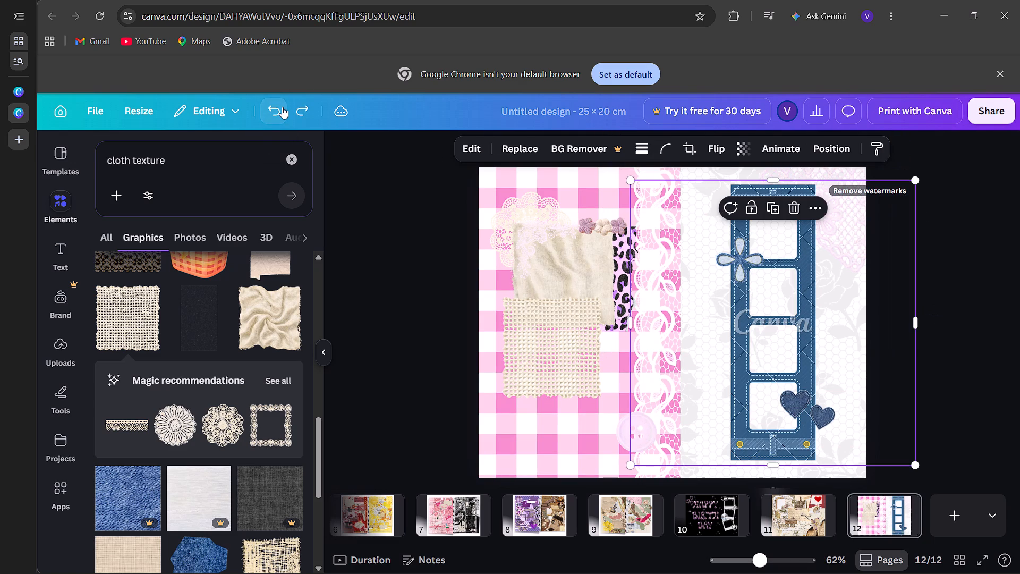
# Move the pink button up to where the bottom of the leopard-print strip meets the open-weave cloth's upper corner.
pyautogui.click(640, 433)
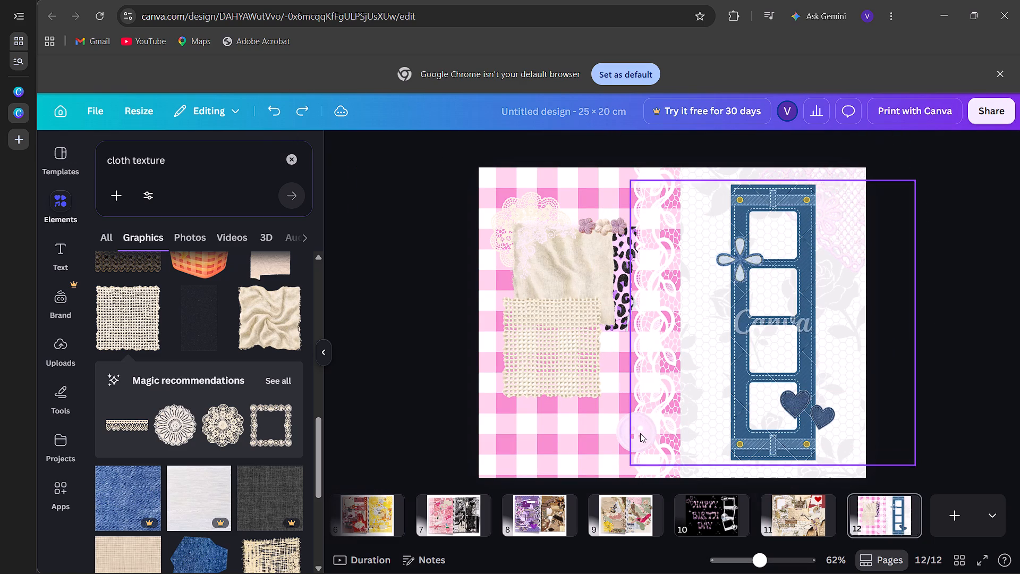
pyautogui.moveTo(619, 437); pyautogui.dragTo(601, 324)
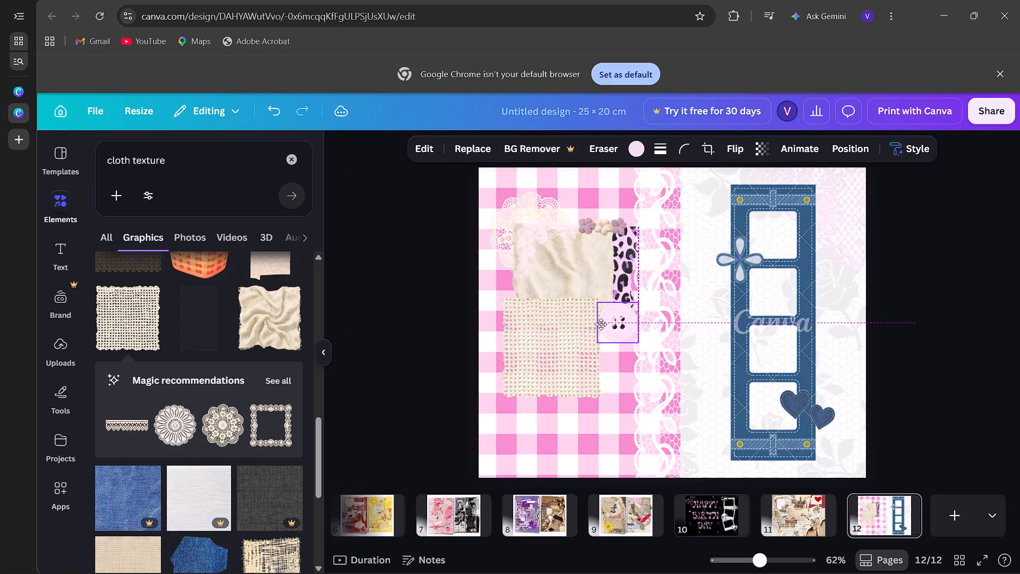
pyautogui.moveTo(601, 324); pyautogui.dragTo(600, 315)
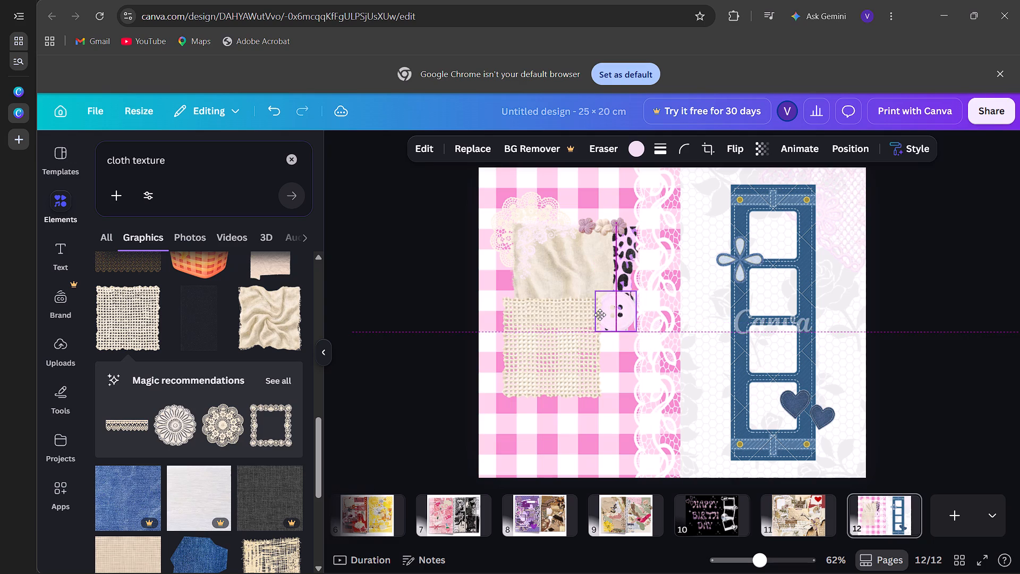
pyautogui.moveTo(600, 315); pyautogui.dragTo(599, 316)
# Add the square beige lace frame from the recommended graphics, shrink it, and fit it over the open-weave cloth.
pyautogui.scroll(-1, 194, 453)
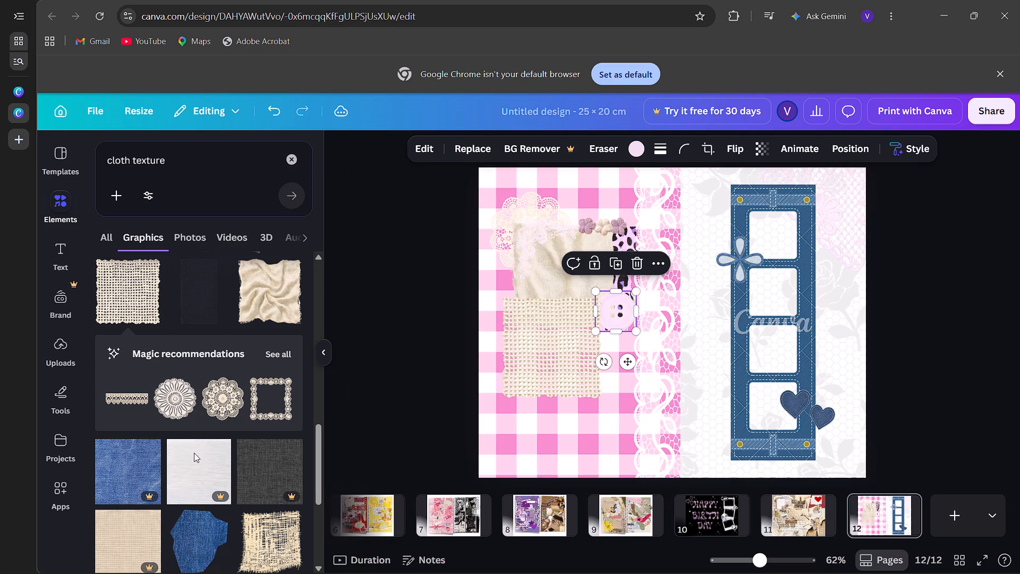
pyautogui.scroll(-1, 194, 453)
pyautogui.click(260, 399)
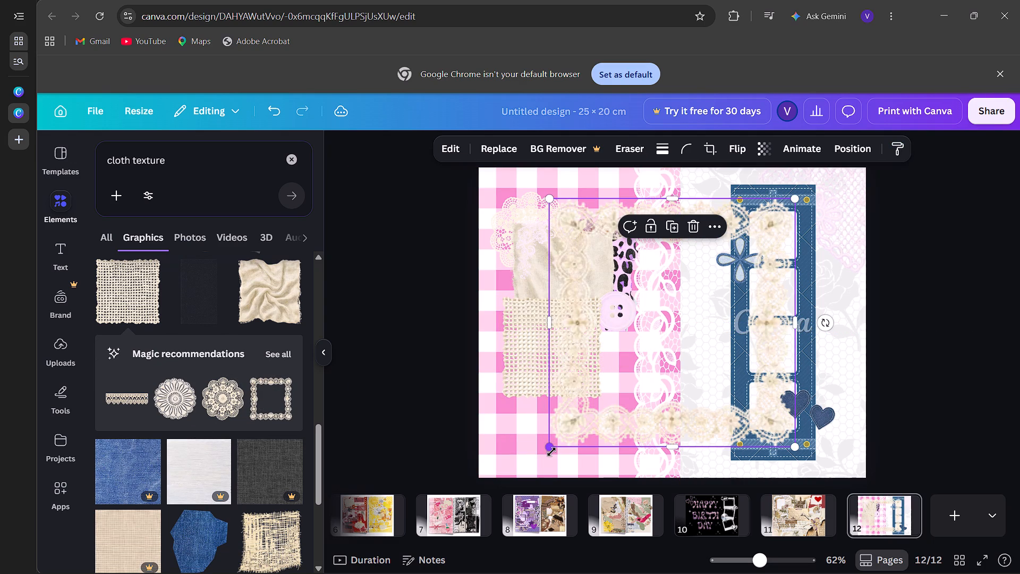
pyautogui.moveTo(551, 452); pyautogui.dragTo(735, 328)
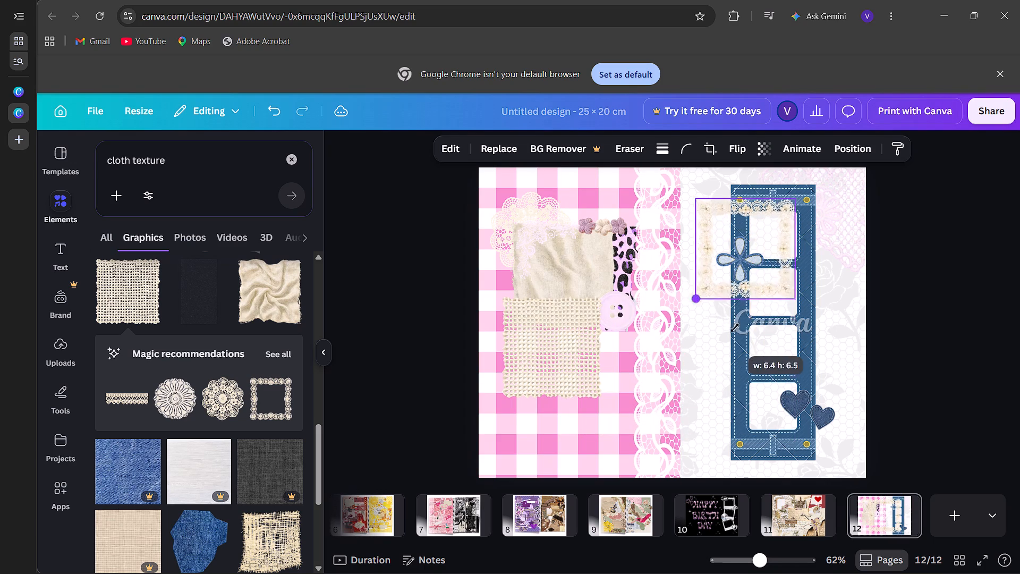
pyautogui.moveTo(735, 328); pyautogui.dragTo(749, 322)
pyautogui.moveTo(779, 258); pyautogui.dragTo(575, 360)
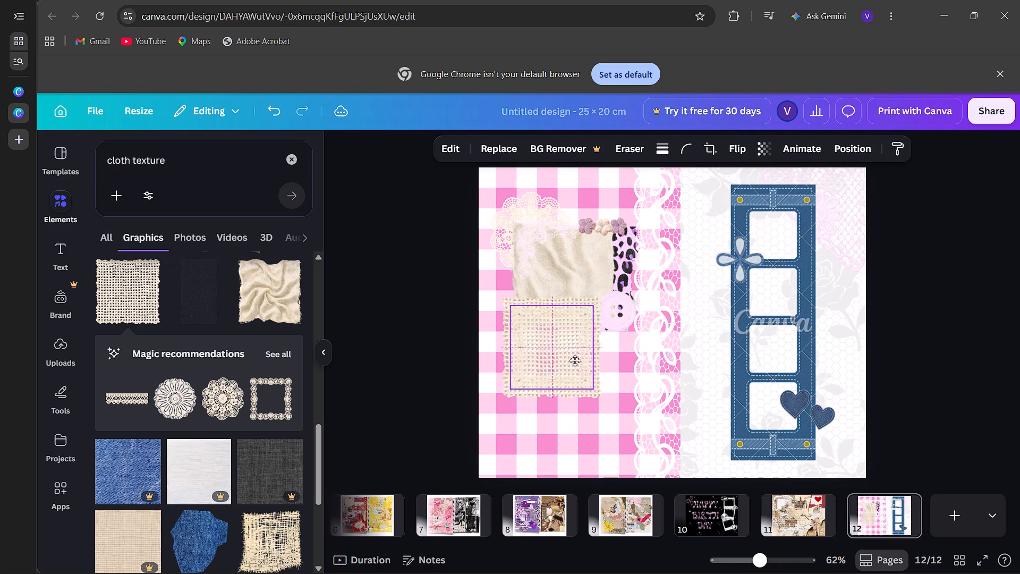
pyautogui.moveTo(575, 360); pyautogui.dragTo(578, 358)
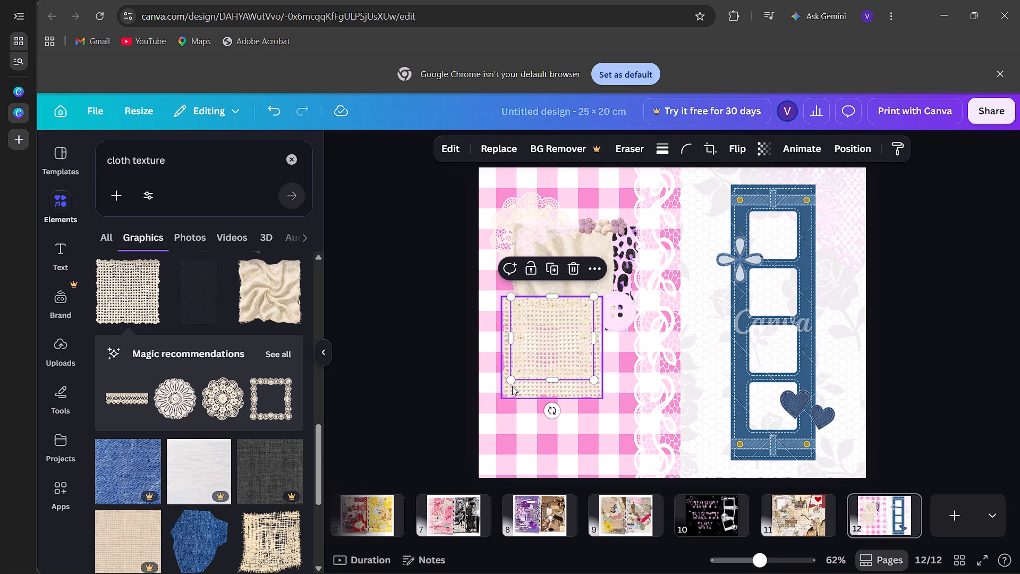
pyautogui.moveTo(512, 384); pyautogui.dragTo(499, 405)
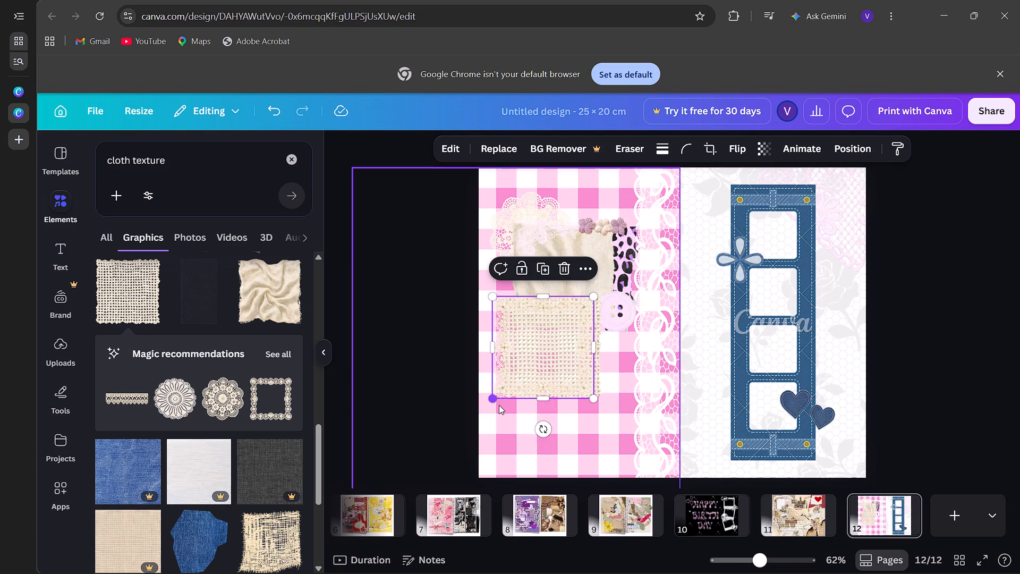
pyautogui.moveTo(526, 369); pyautogui.dragTo(534, 367)
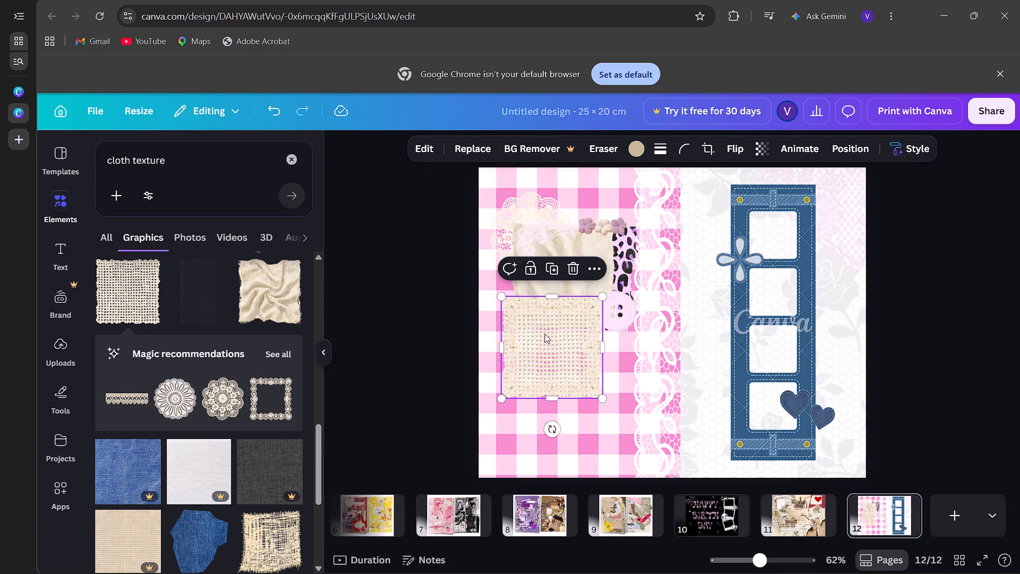
# Recolour the lace frame around the open-weave cloth with the medium pink already used in this design.
pyautogui.click(637, 153)
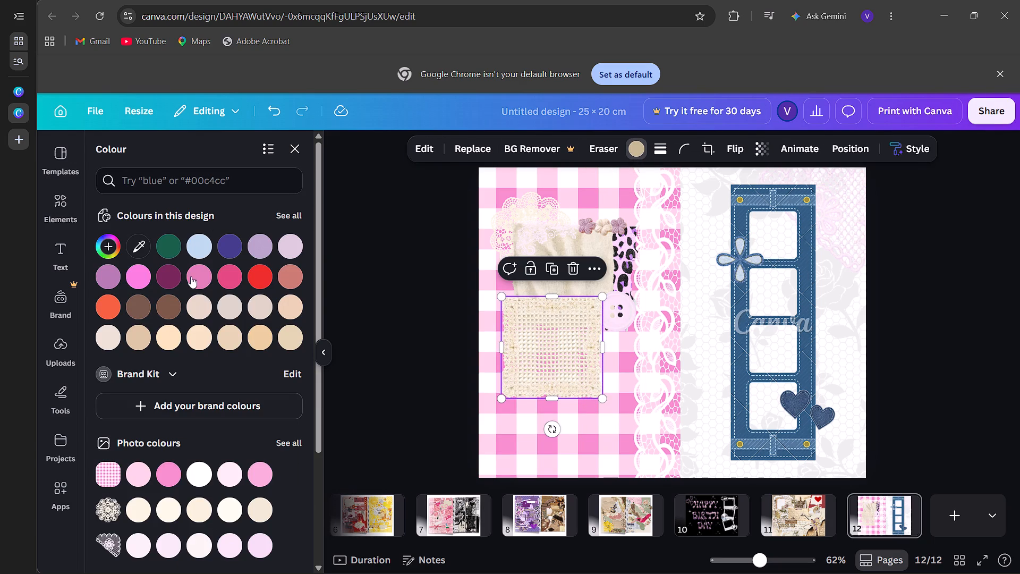
pyautogui.click(191, 277)
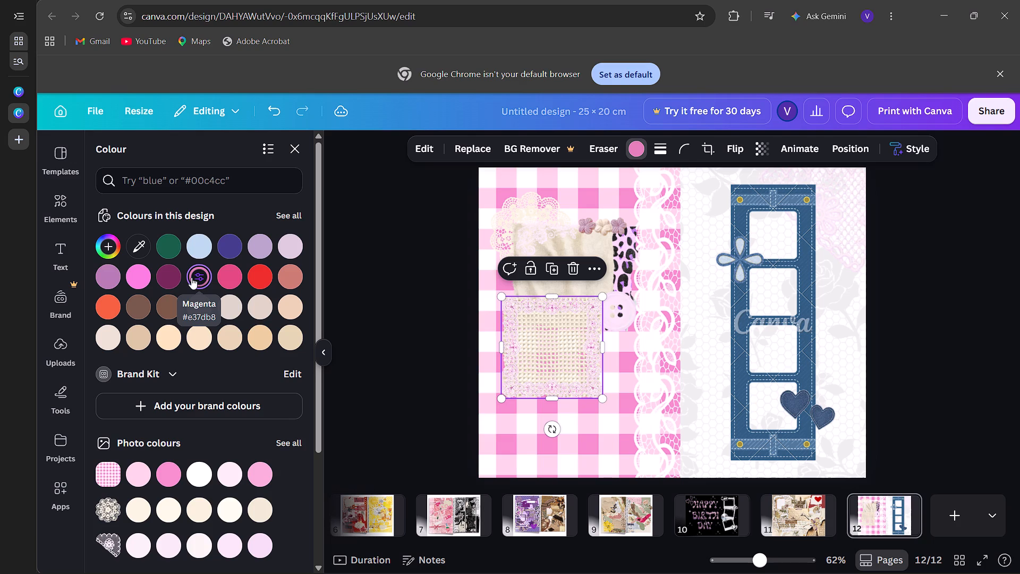
pyautogui.click(299, 142)
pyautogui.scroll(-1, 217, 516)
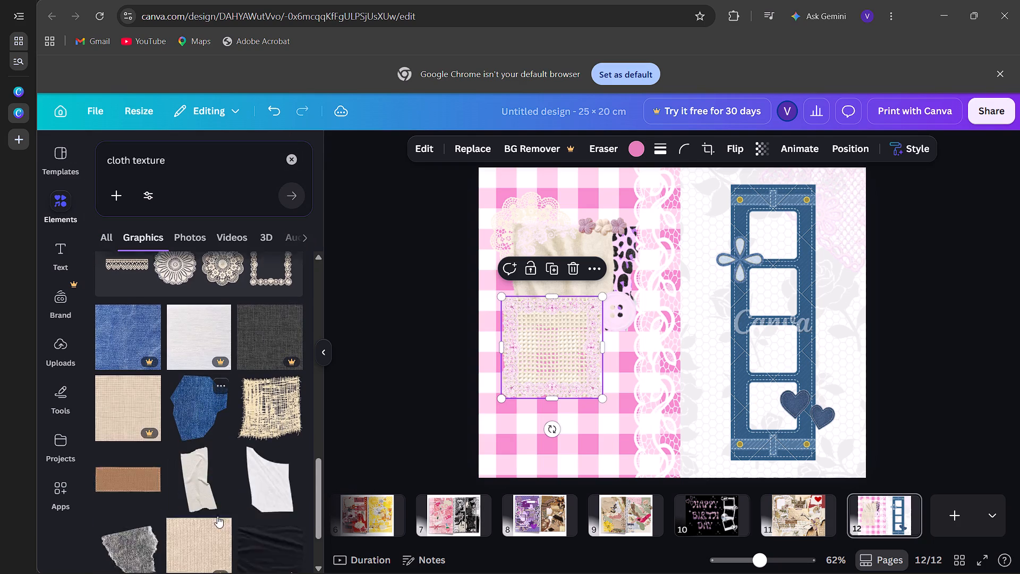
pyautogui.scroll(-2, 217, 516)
# Bring the pink button forward two levels in the layer order.
pyautogui.click(621, 316)
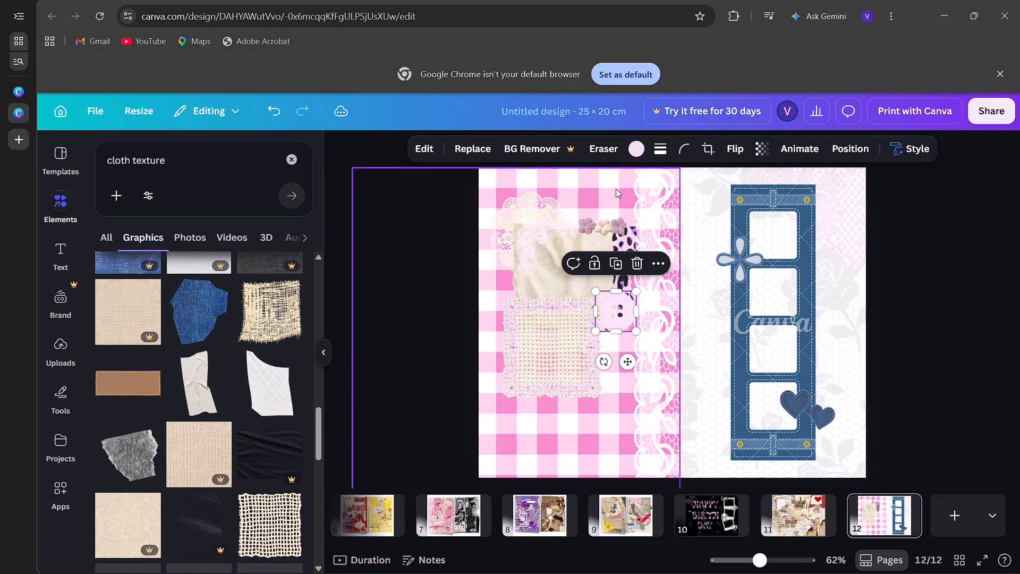
pyautogui.click(845, 148)
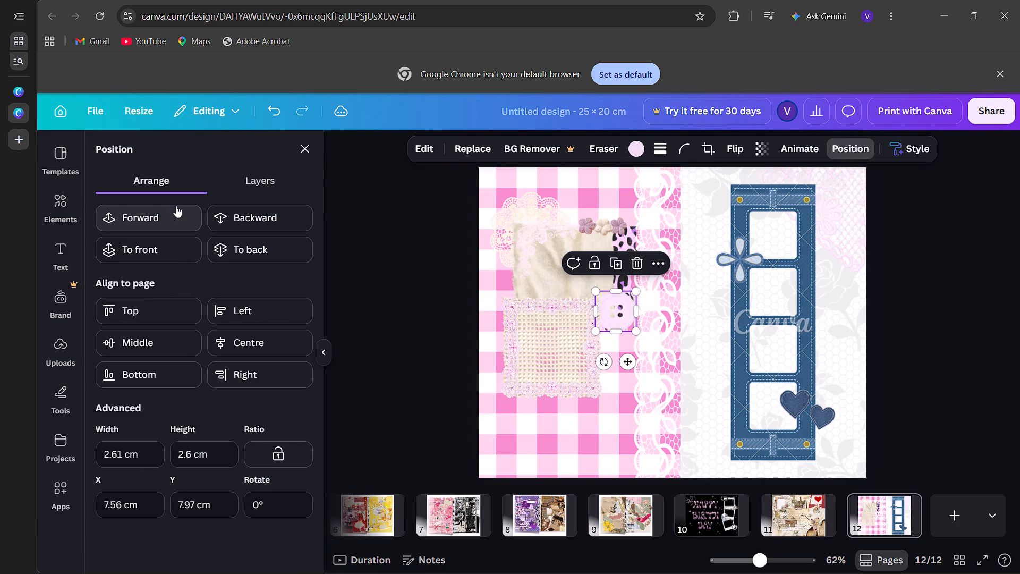
pyautogui.click(173, 209)
pyautogui.click(173, 209)
# Recolour the button with the darker pink from the gingham background's photo colours.
pyautogui.click(632, 151)
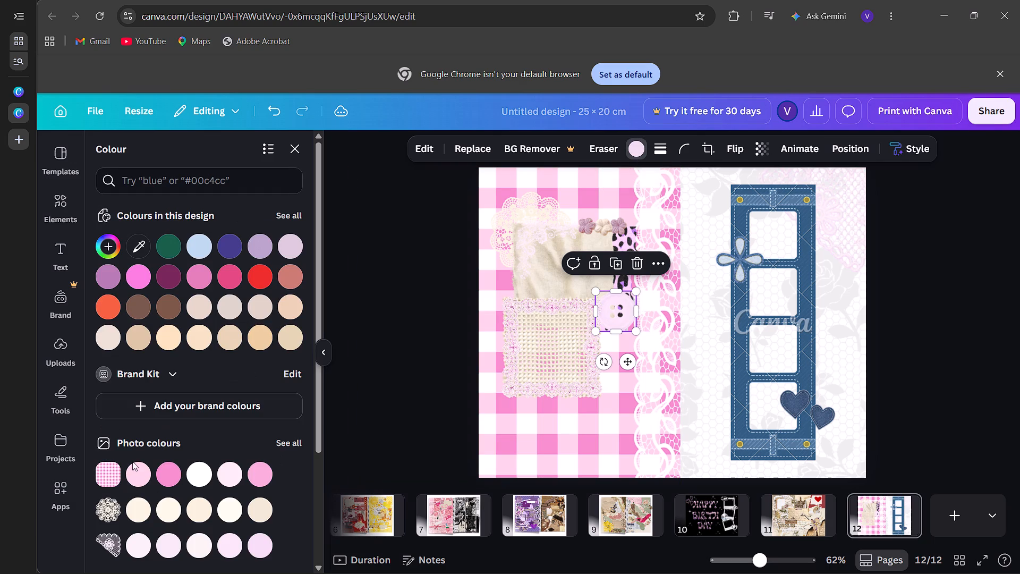
pyautogui.doubleClick(163, 472)
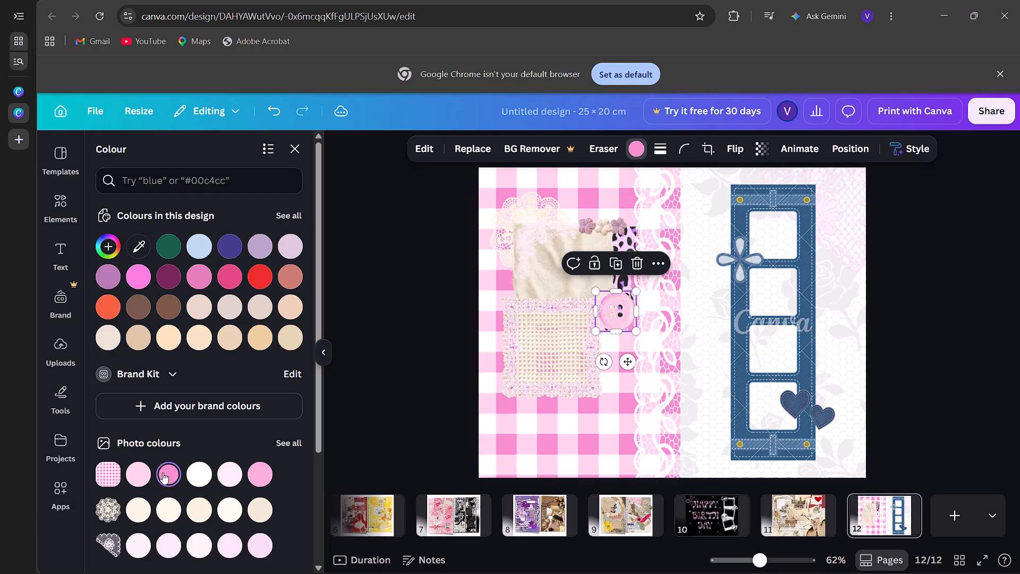
pyautogui.click(401, 382)
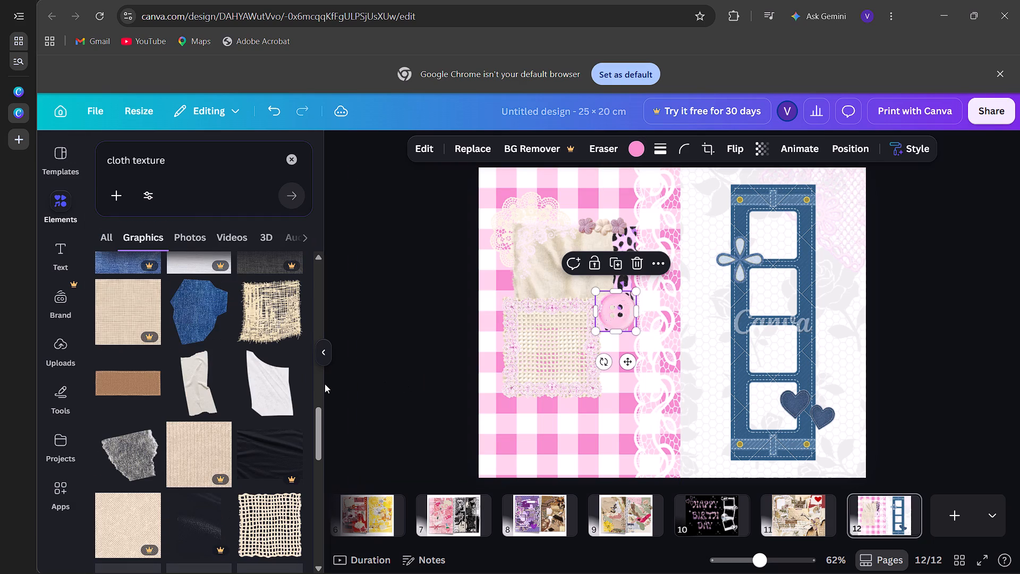
# Add the straight beige lace trim from the recommended graphics and shrink it to about half its width.
pyautogui.scroll(-3, 251, 432)
pyautogui.scroll(1, 251, 432)
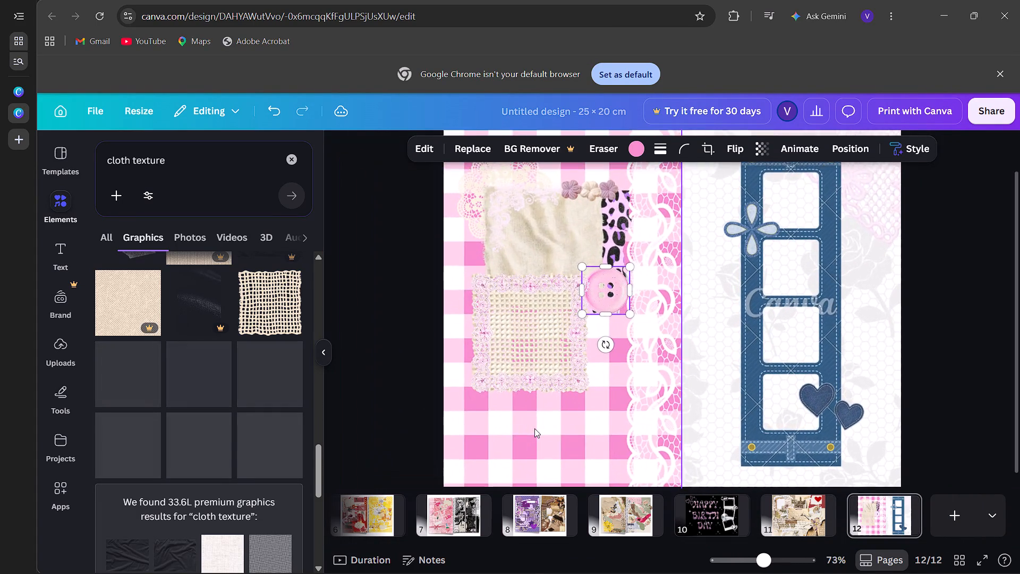
pyautogui.scroll(-6, 194, 401)
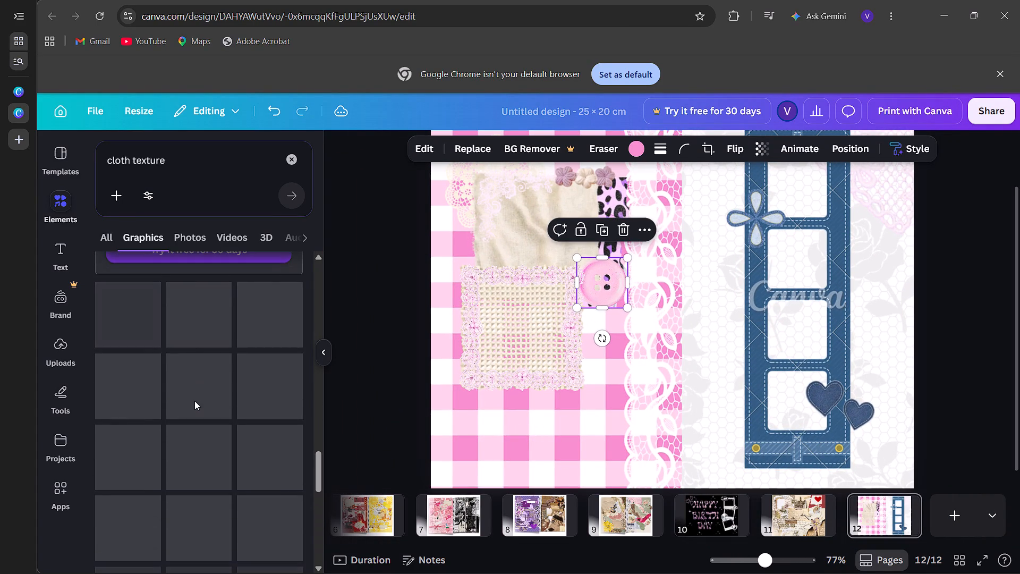
pyautogui.scroll(8, 194, 401)
pyautogui.scroll(-1, 194, 401)
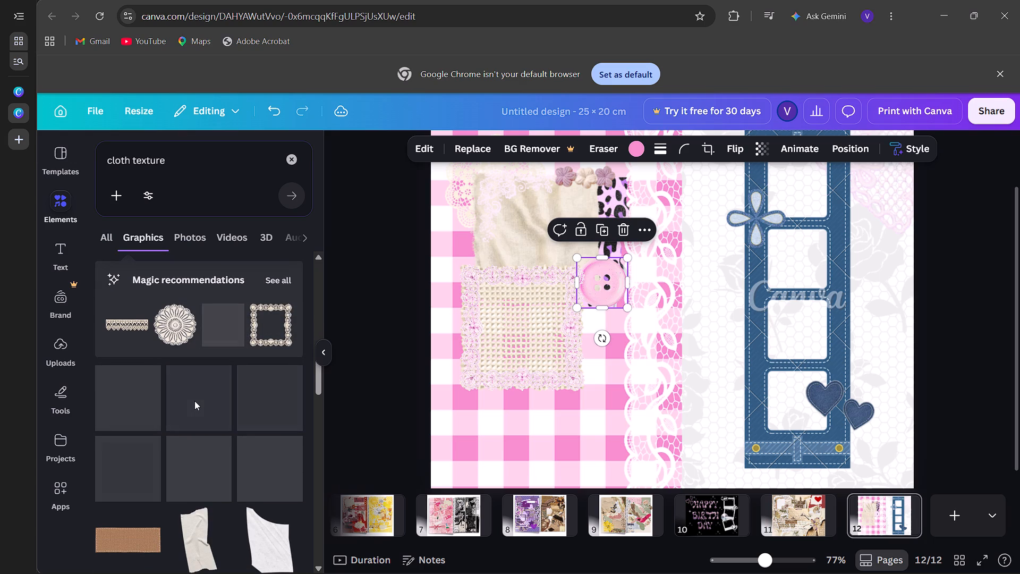
pyautogui.click(114, 319)
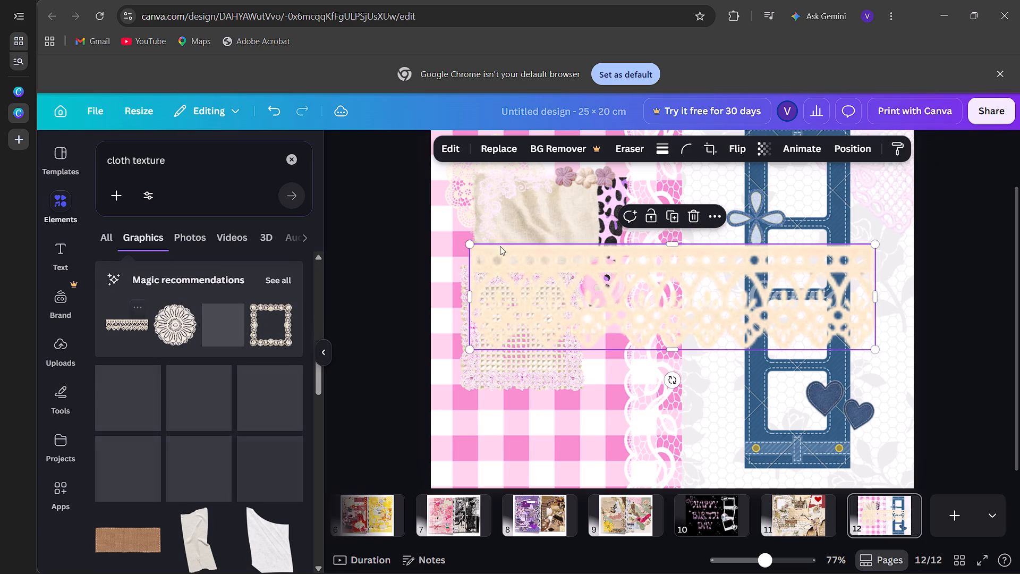
pyautogui.moveTo(469, 350); pyautogui.dragTo(598, 301)
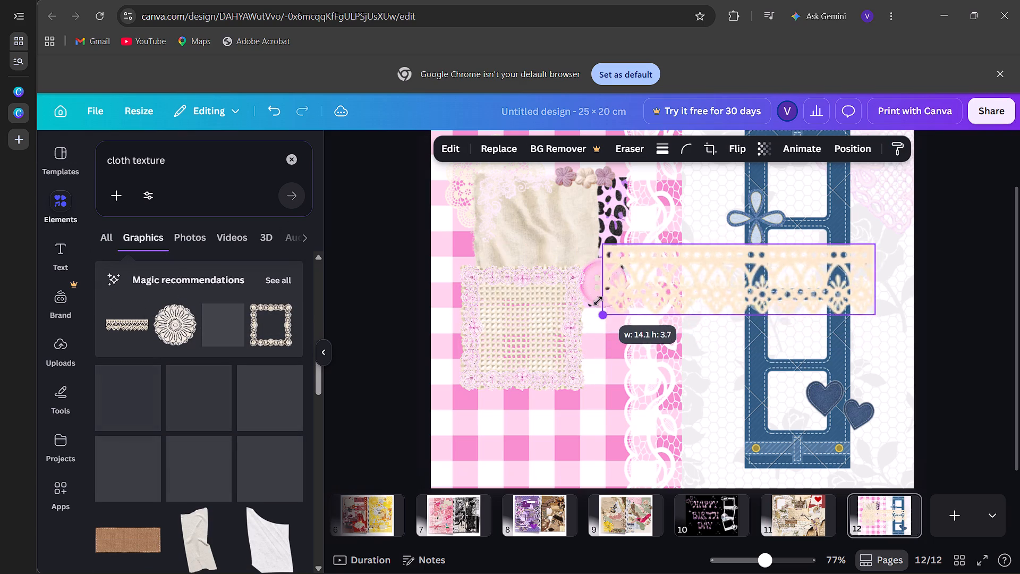
pyautogui.moveTo(598, 301); pyautogui.dragTo(654, 285)
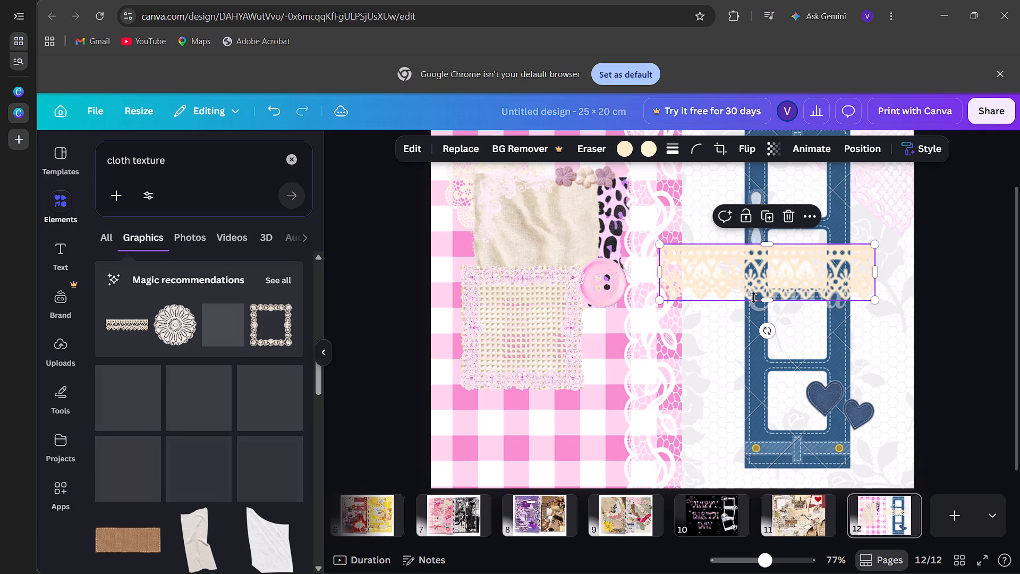
# Rotate the beige lace trim to -90°, shrink it to about 5.9 × 1.5 cm and place it along the framed open-weave cloth's right edge.
pyautogui.moveTo(771, 331); pyautogui.dragTo(638, 62)
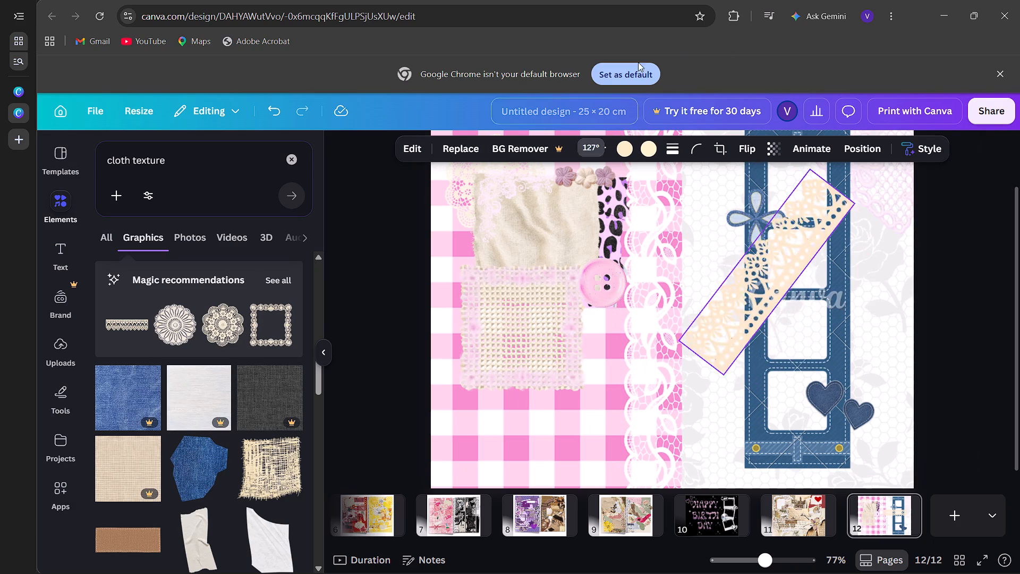
pyautogui.moveTo(638, 62); pyautogui.dragTo(854, 273)
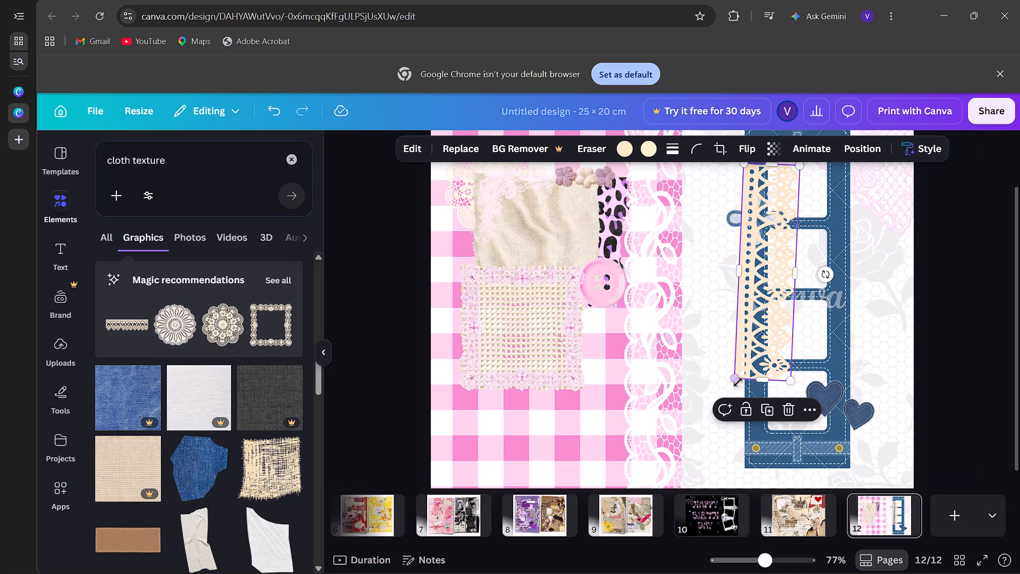
pyautogui.moveTo(738, 381); pyautogui.dragTo(786, 320)
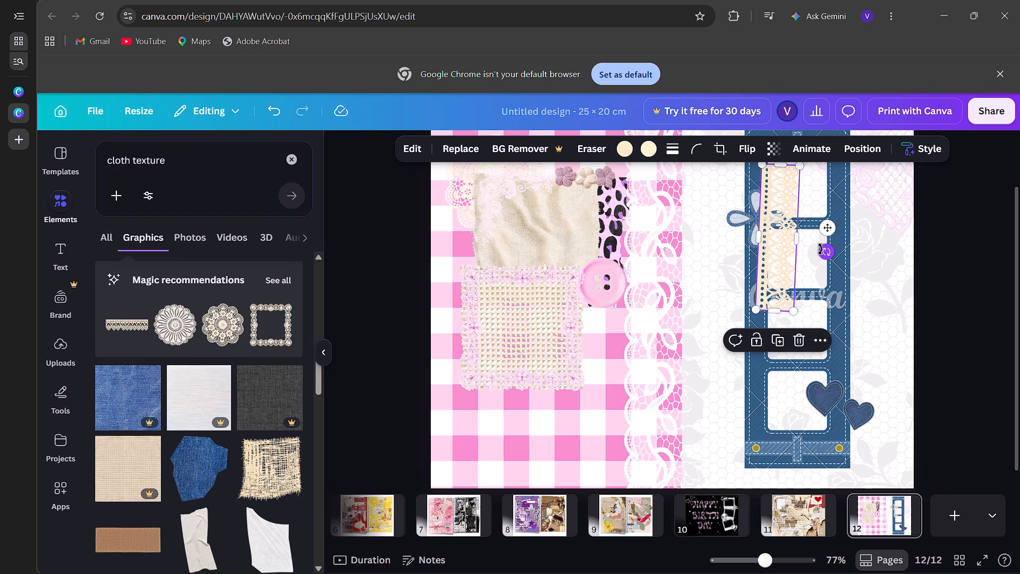
pyautogui.click(824, 252)
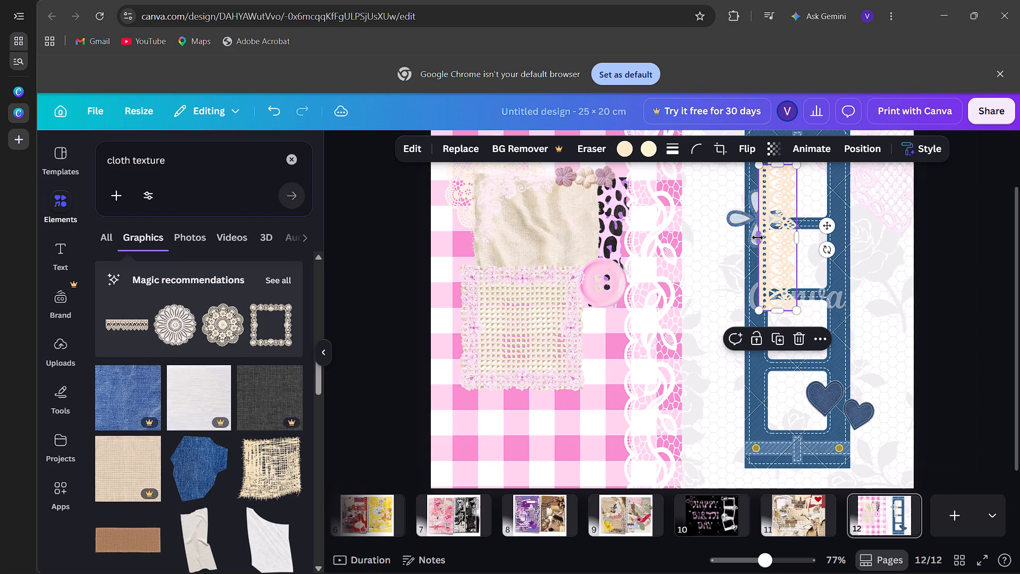
pyautogui.moveTo(759, 310); pyautogui.dragTo(776, 280)
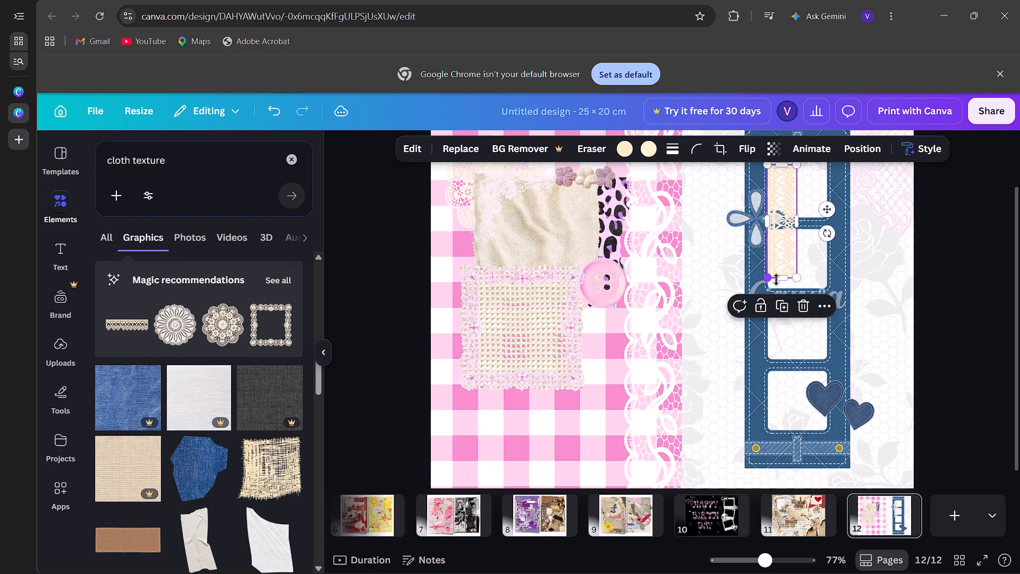
pyautogui.moveTo(780, 235); pyautogui.dragTo(586, 345)
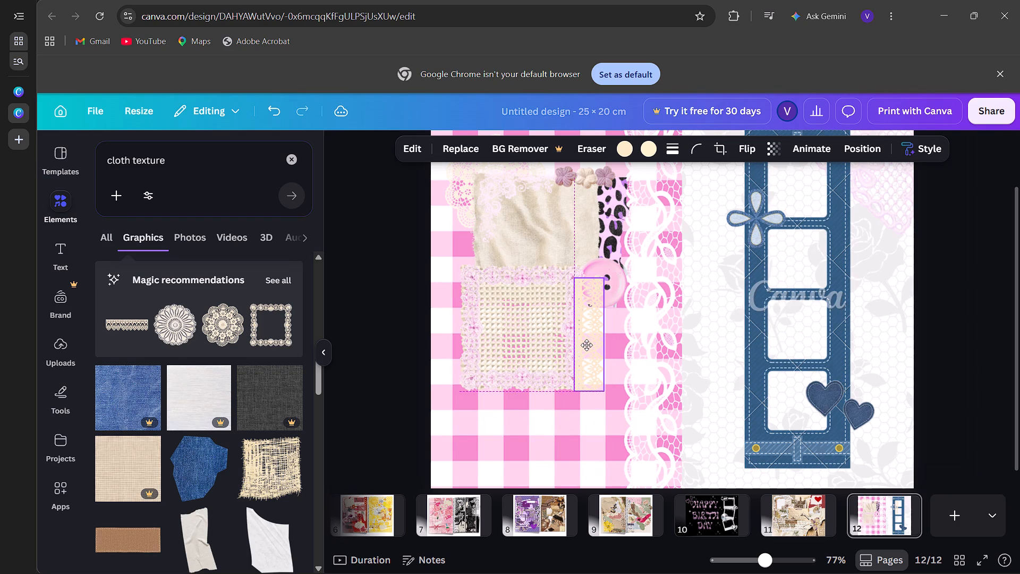
pyautogui.moveTo(586, 345); pyautogui.dragTo(583, 340)
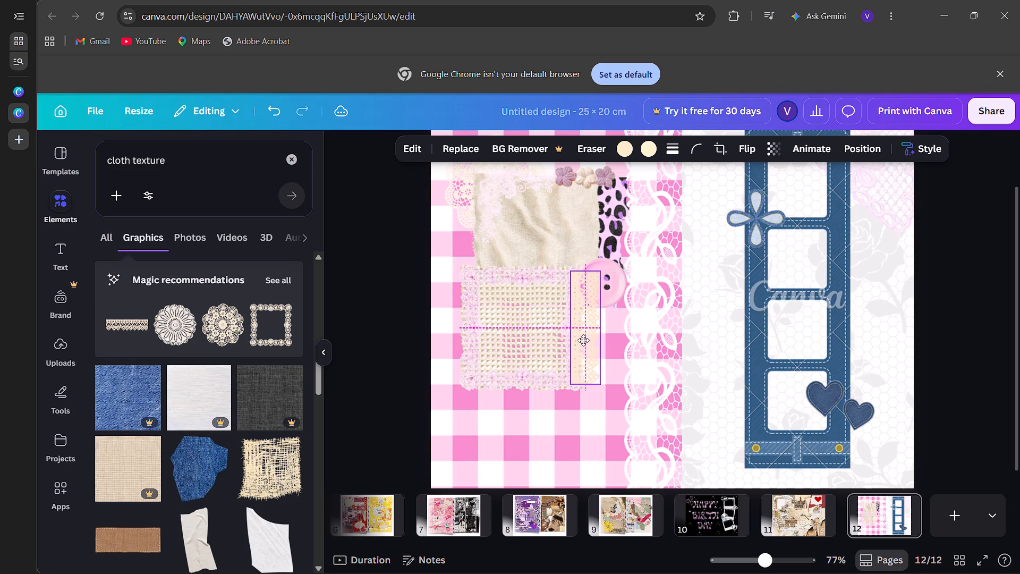
pyautogui.moveTo(583, 340); pyautogui.dragTo(579, 341)
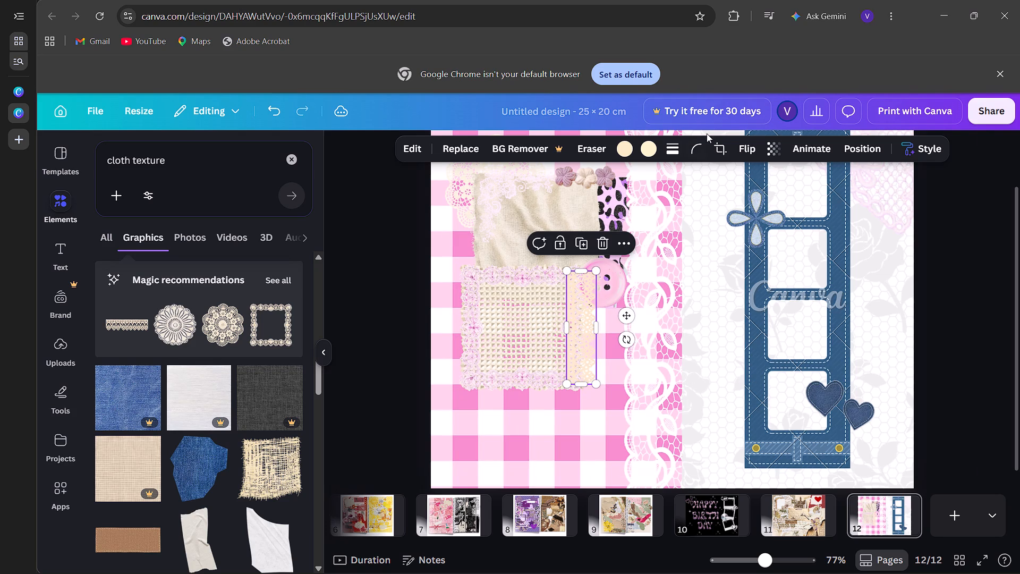
# Recolour the vertical lace trim with the medium pink already used in this design.
pyautogui.click(619, 156)
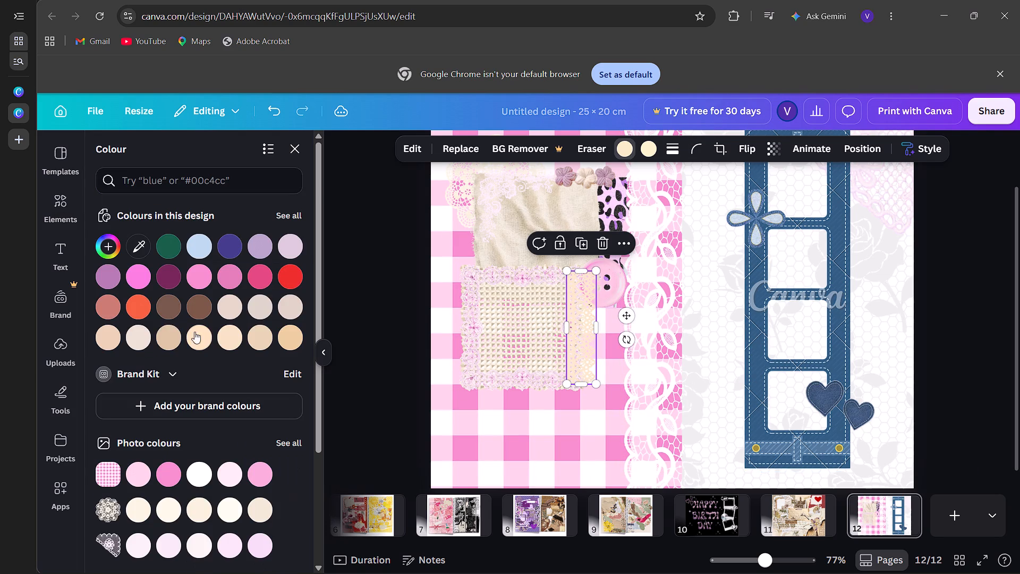
pyautogui.click(198, 274)
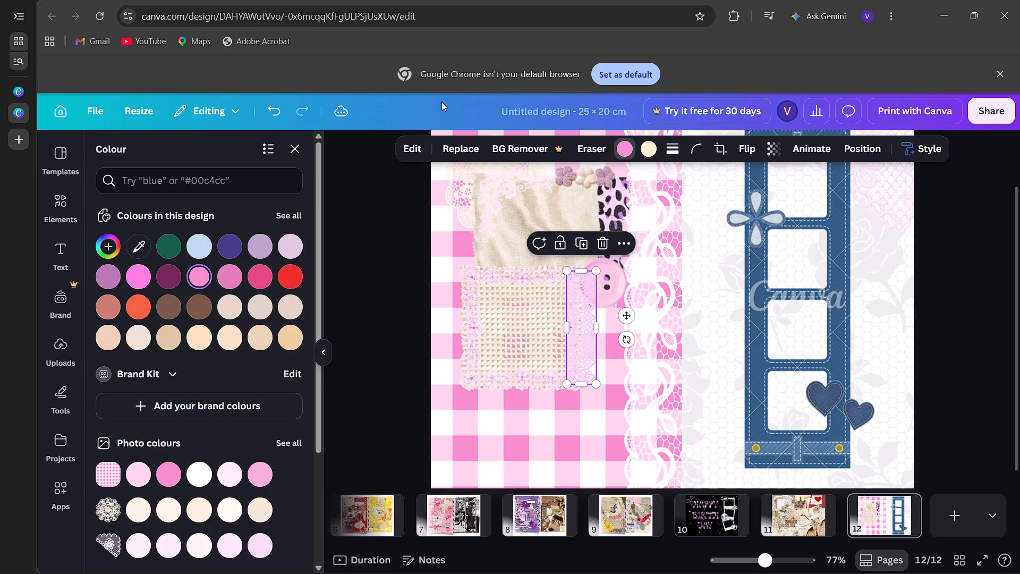
# Send the vertical pink lace trim backward two levels so it sits behind the pink button.
pyautogui.click(873, 143)
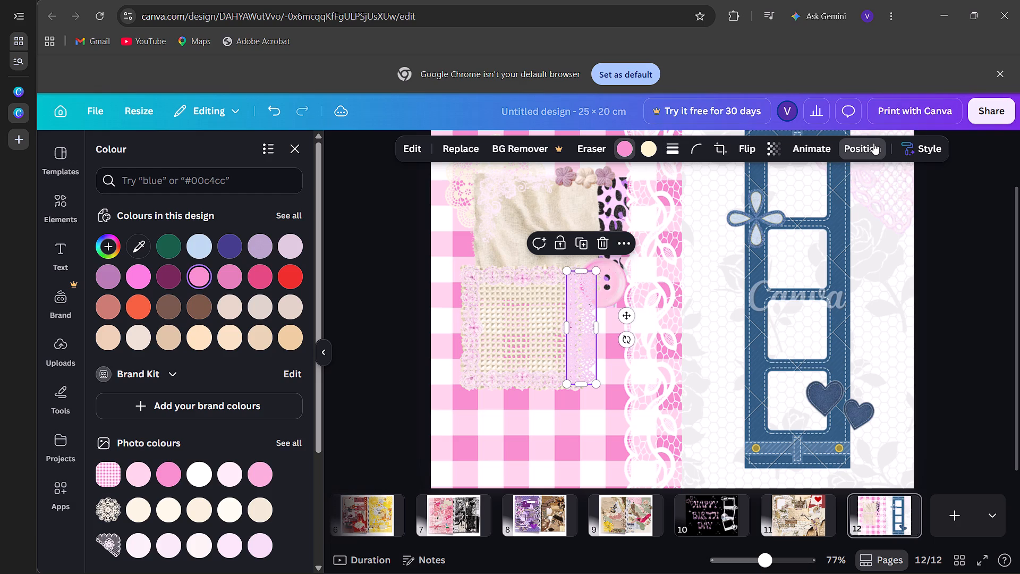
pyautogui.click(272, 206)
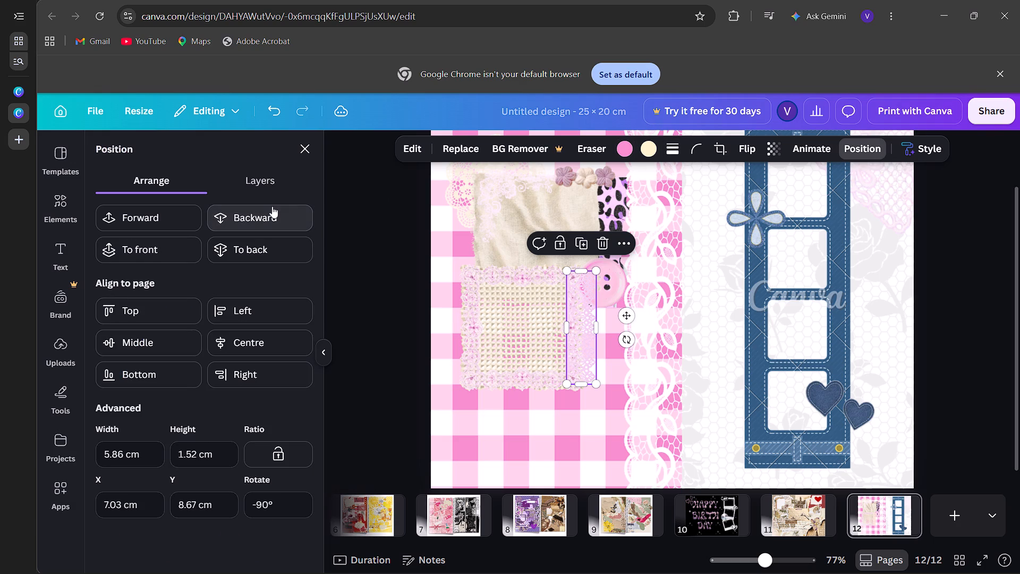
pyautogui.click(272, 206)
pyautogui.click(300, 151)
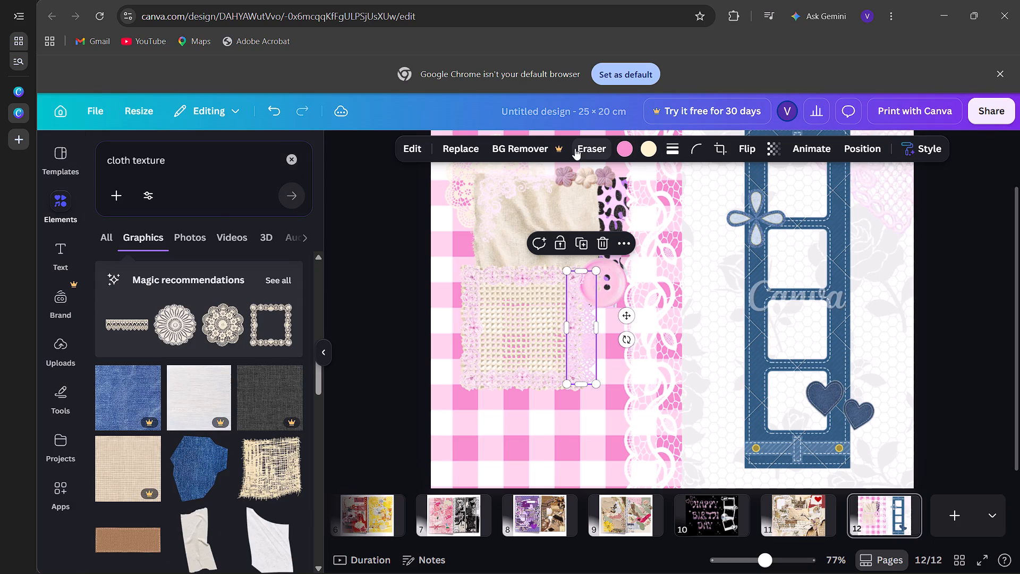
# Search the graphics for "stitching" in place of "cloth texture".
pyautogui.scroll(-3, 575, 148)
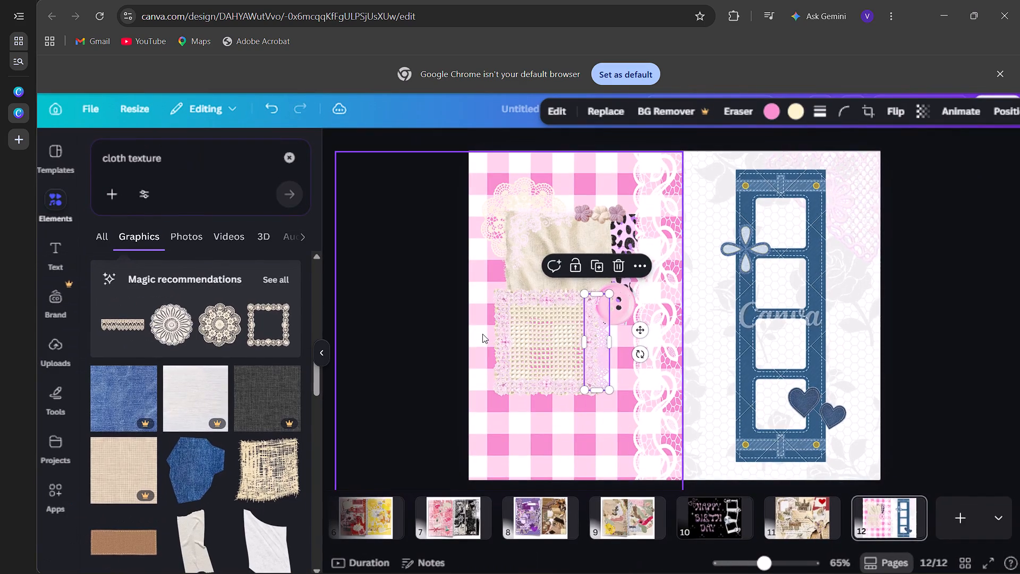
pyautogui.scroll(-1, 482, 334)
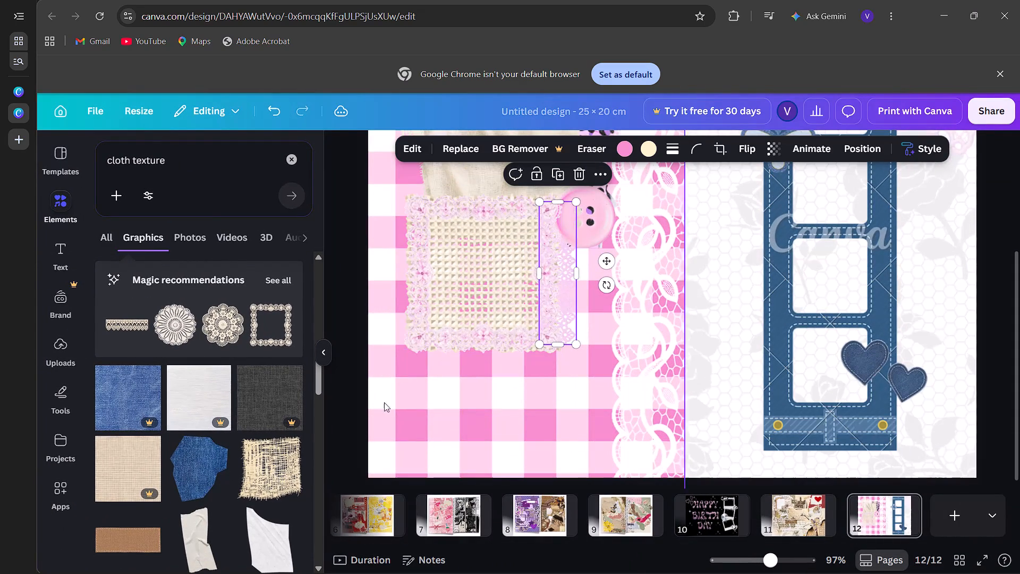
pyautogui.scroll(-3, 277, 491)
pyautogui.scroll(1, 277, 491)
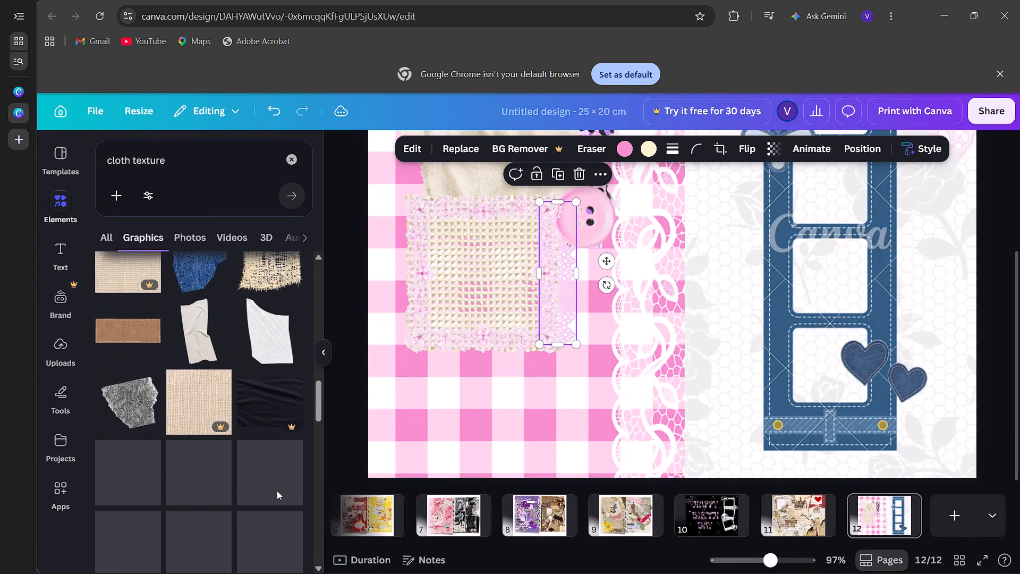
pyautogui.scroll(1, 277, 491)
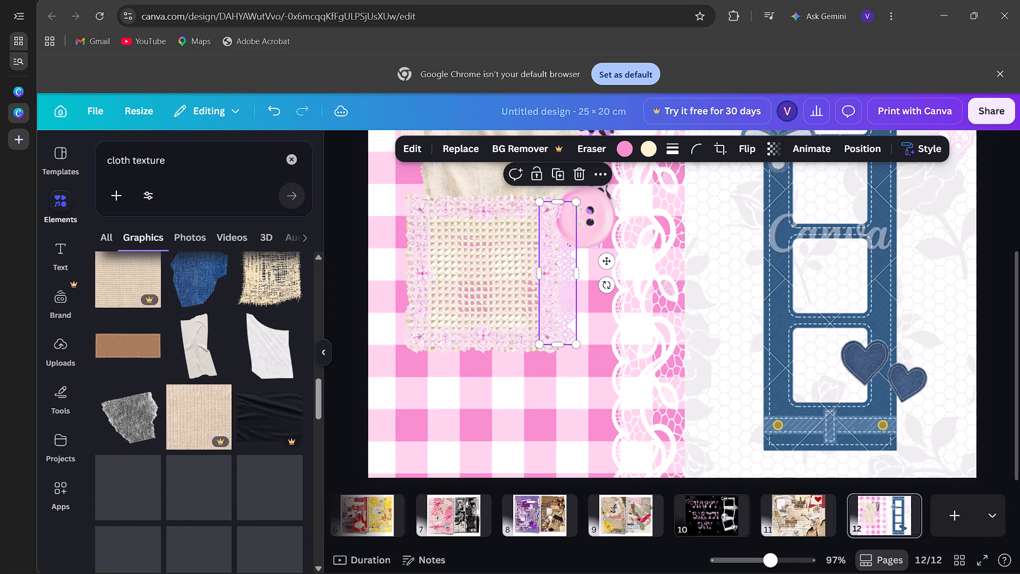
pyautogui.click(203, 159)
pyautogui.press('BackSpace')
pyautogui.press('BackSpace')
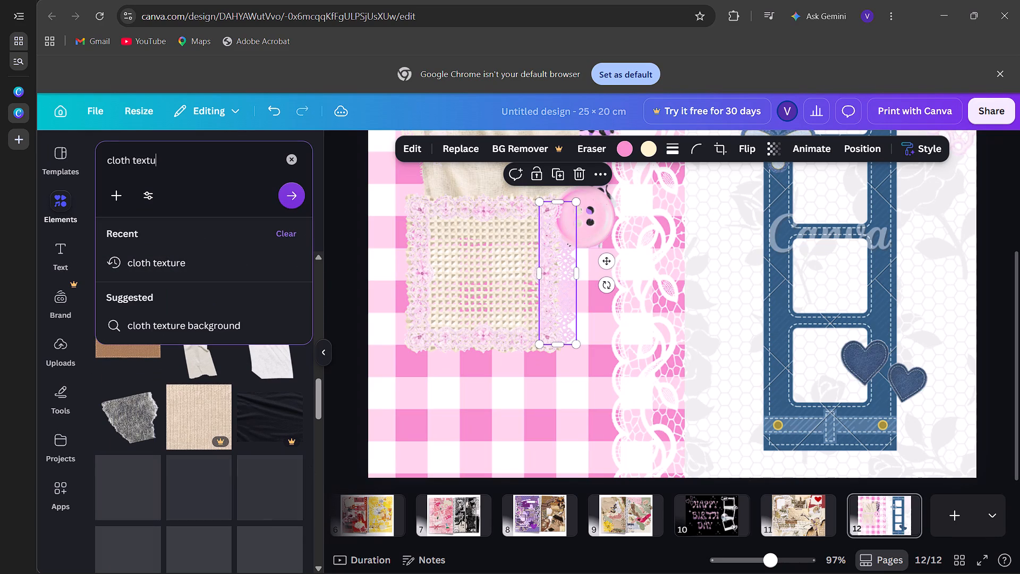
pyautogui.press('BackSpace')
pyautogui.press('BackSpace')
pyautogui.press('BackSpace')
pyautogui.press('BackSpace')
pyautogui.press('BackSpace')
pyautogui.press('BackSpace')
pyautogui.press('BackSpace')
pyautogui.press('BackSpace')
pyautogui.press('BackSpace')
pyautogui.press('BackSpace')
pyautogui.press('BackSpace')
pyautogui.press('BackSpace')
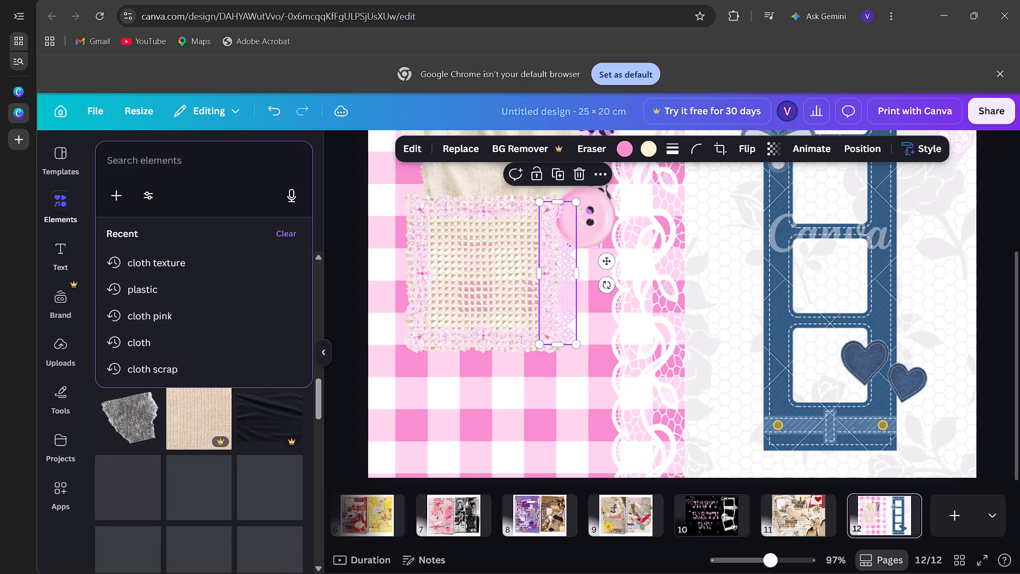
pyautogui.write('th')
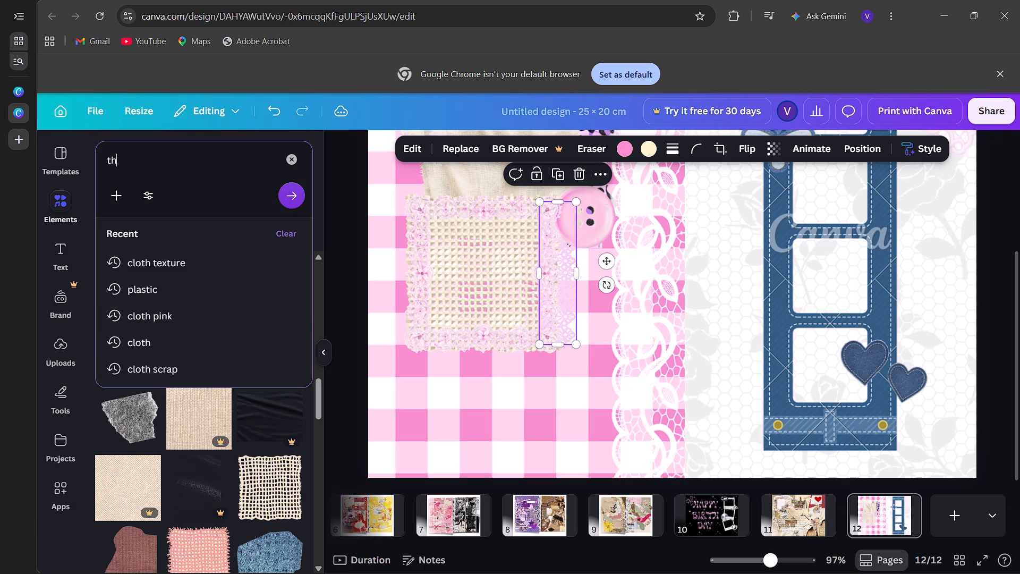
pyautogui.press('BackSpace')
pyautogui.press('BackSpace')
pyautogui.press('BackSpace')
pyautogui.press('BackSpace')
pyautogui.press('BackSpace')
pyautogui.press('BackSpace')
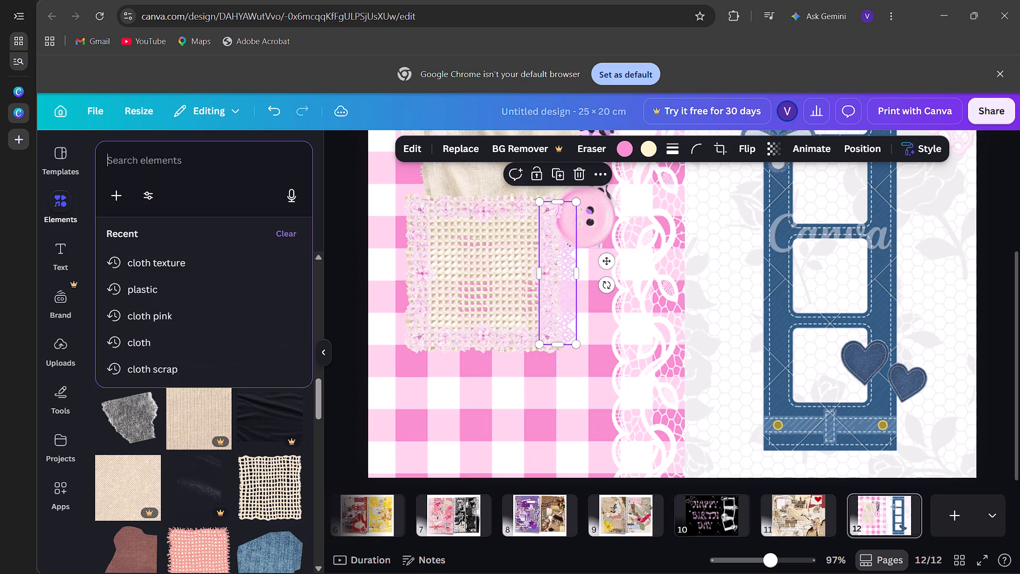
pyautogui.write('stitching')
pyautogui.press('space')
pyautogui.press('Return')
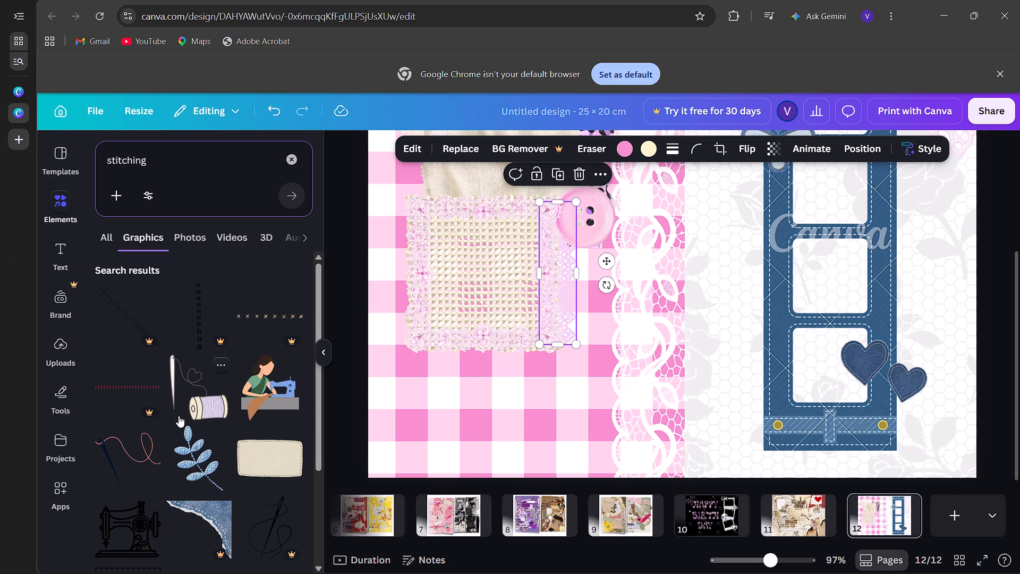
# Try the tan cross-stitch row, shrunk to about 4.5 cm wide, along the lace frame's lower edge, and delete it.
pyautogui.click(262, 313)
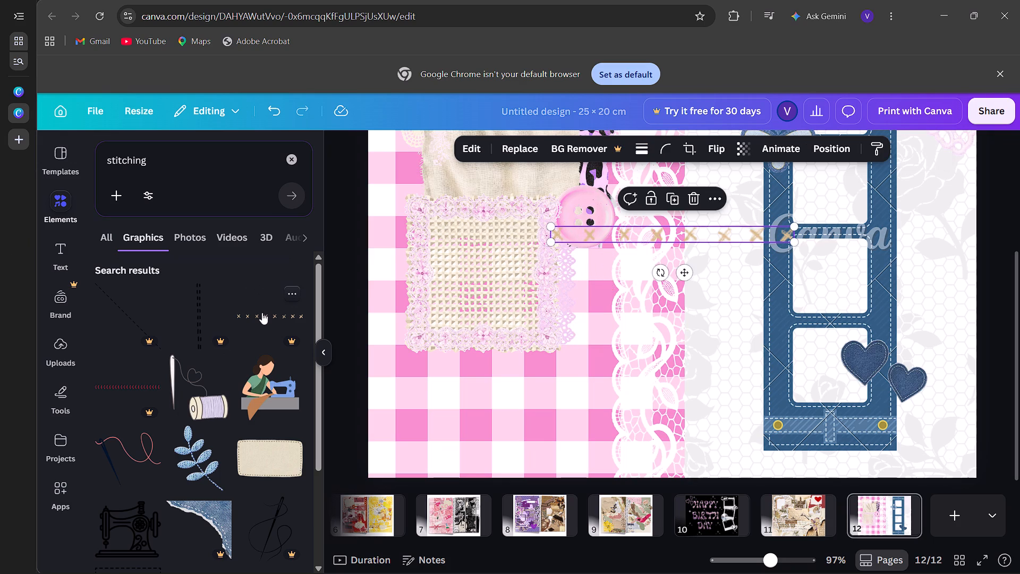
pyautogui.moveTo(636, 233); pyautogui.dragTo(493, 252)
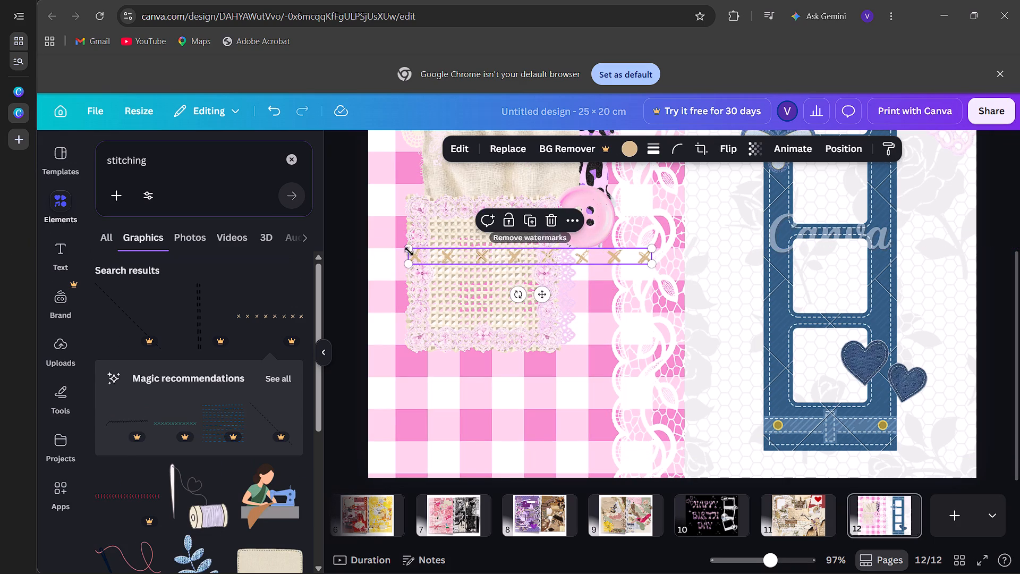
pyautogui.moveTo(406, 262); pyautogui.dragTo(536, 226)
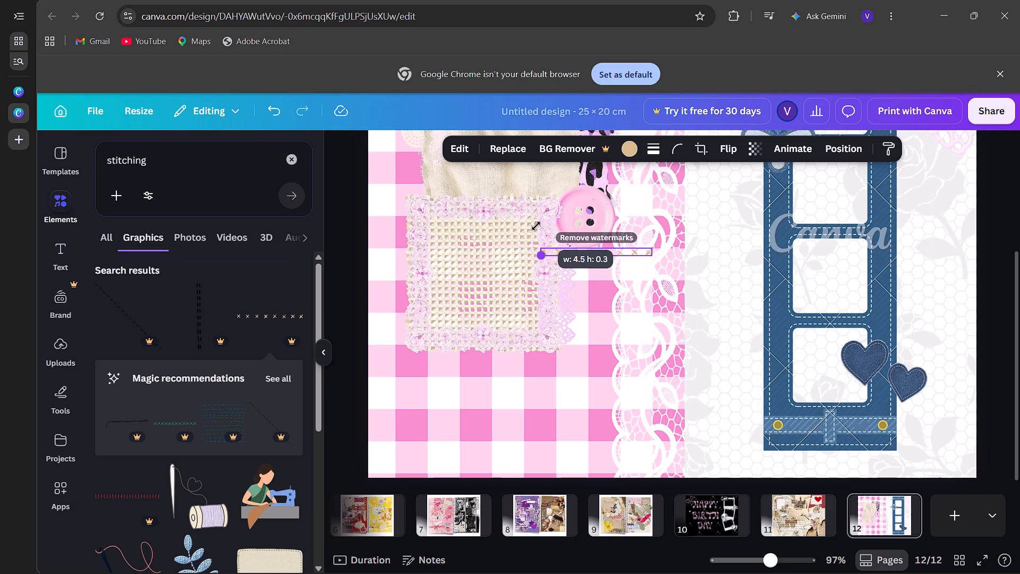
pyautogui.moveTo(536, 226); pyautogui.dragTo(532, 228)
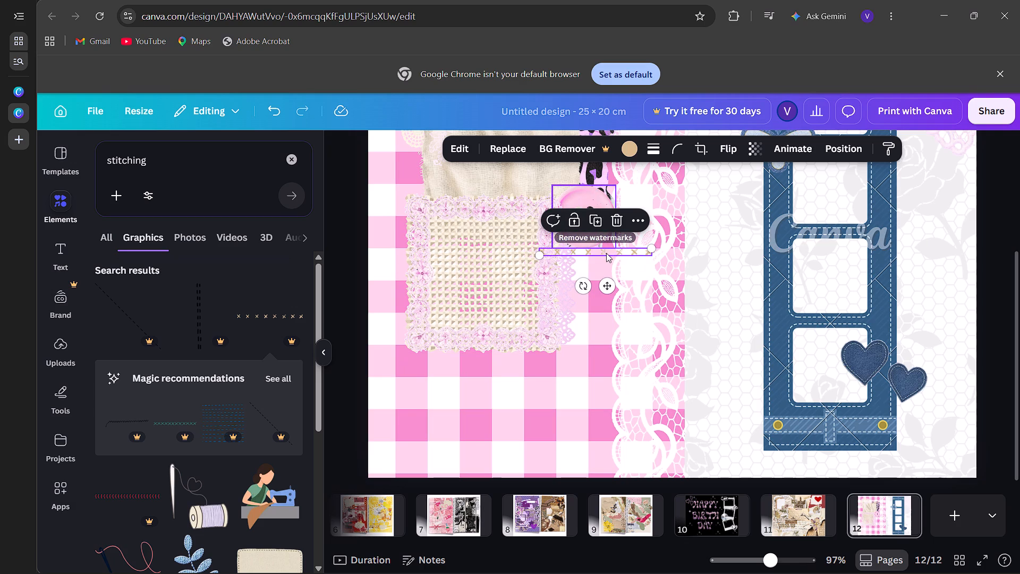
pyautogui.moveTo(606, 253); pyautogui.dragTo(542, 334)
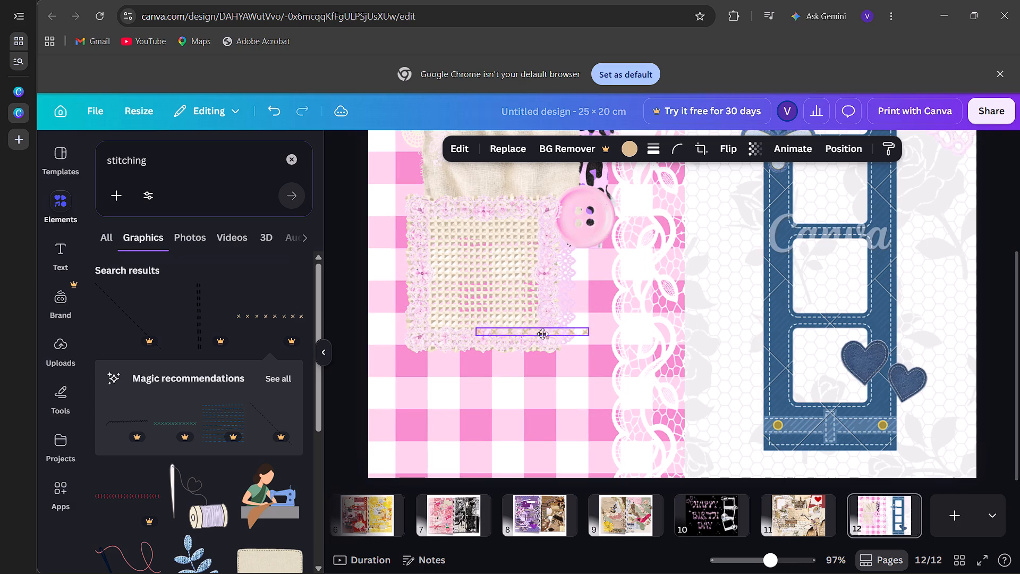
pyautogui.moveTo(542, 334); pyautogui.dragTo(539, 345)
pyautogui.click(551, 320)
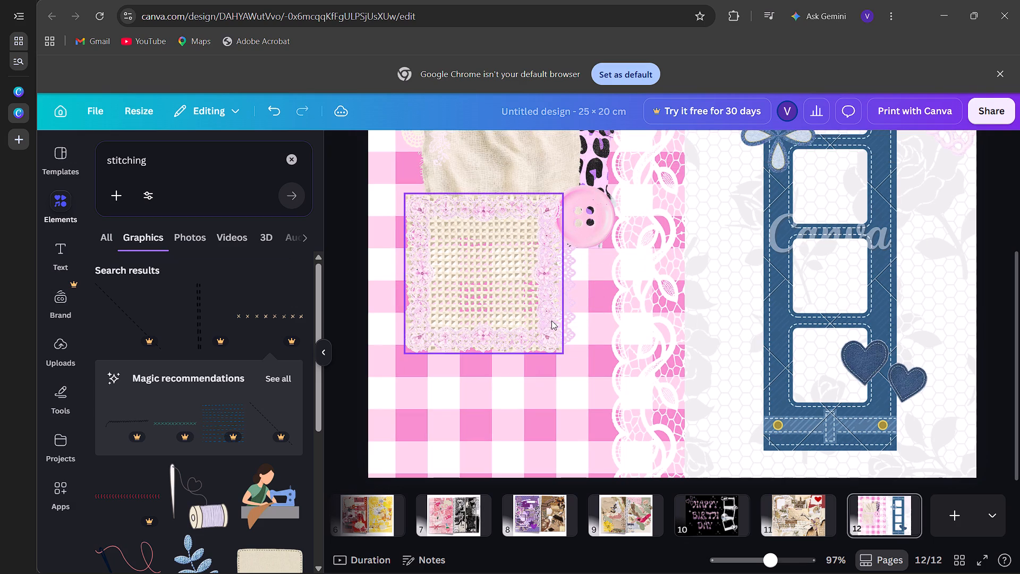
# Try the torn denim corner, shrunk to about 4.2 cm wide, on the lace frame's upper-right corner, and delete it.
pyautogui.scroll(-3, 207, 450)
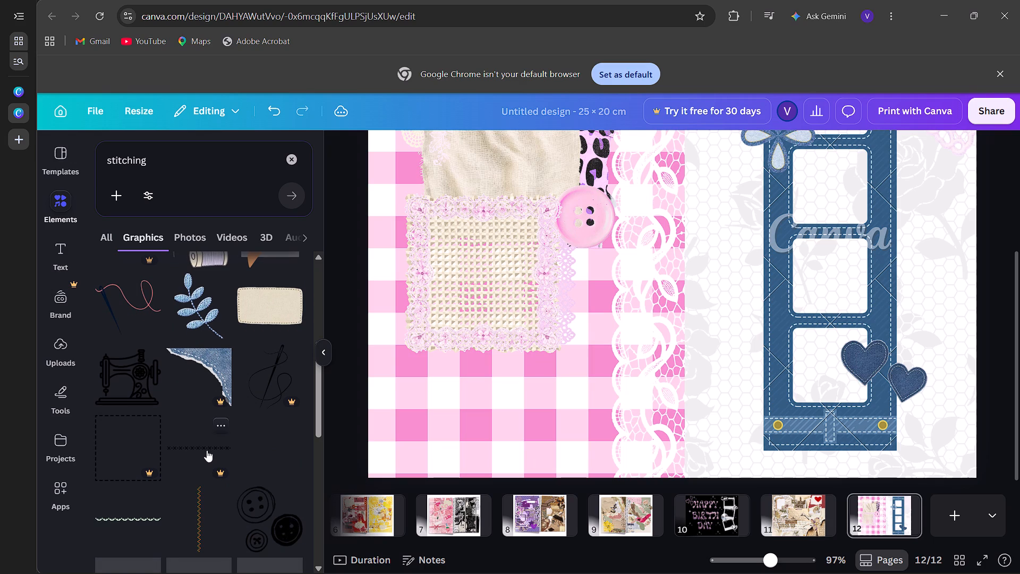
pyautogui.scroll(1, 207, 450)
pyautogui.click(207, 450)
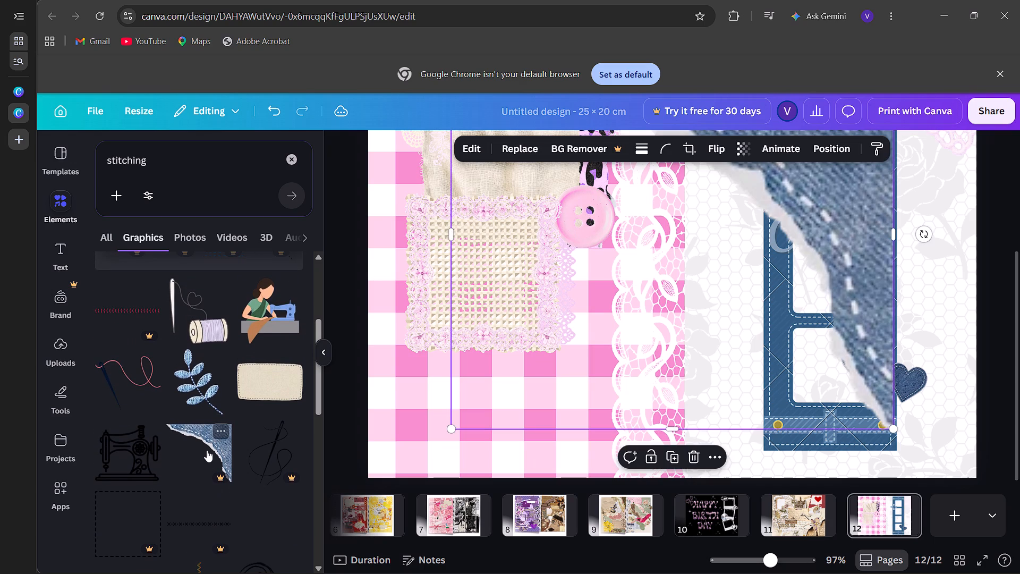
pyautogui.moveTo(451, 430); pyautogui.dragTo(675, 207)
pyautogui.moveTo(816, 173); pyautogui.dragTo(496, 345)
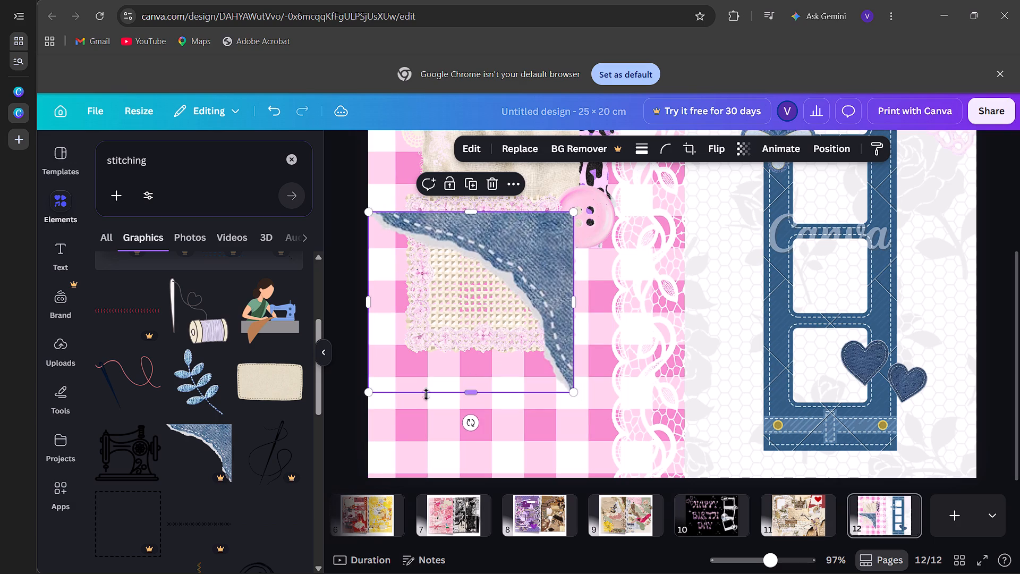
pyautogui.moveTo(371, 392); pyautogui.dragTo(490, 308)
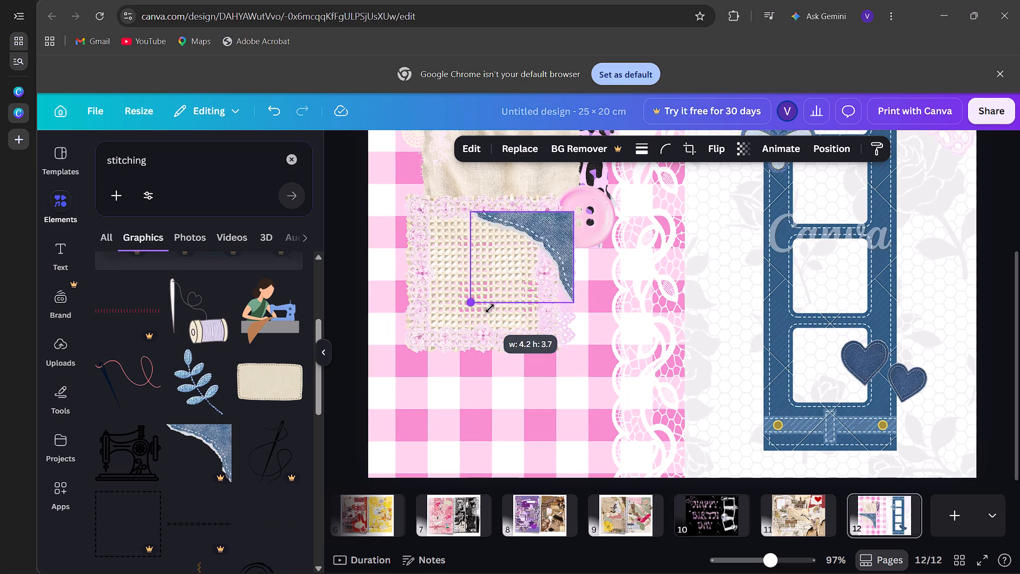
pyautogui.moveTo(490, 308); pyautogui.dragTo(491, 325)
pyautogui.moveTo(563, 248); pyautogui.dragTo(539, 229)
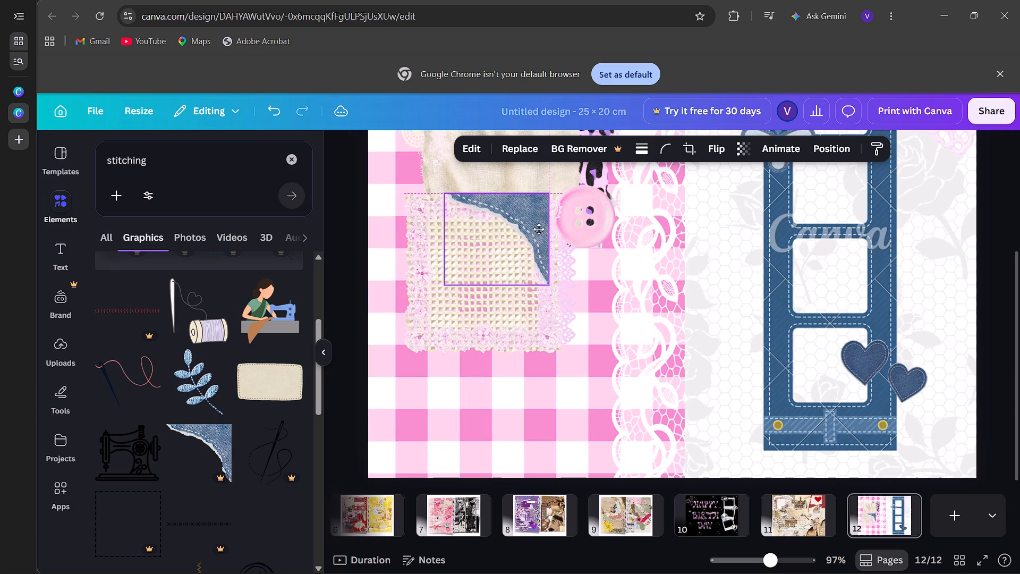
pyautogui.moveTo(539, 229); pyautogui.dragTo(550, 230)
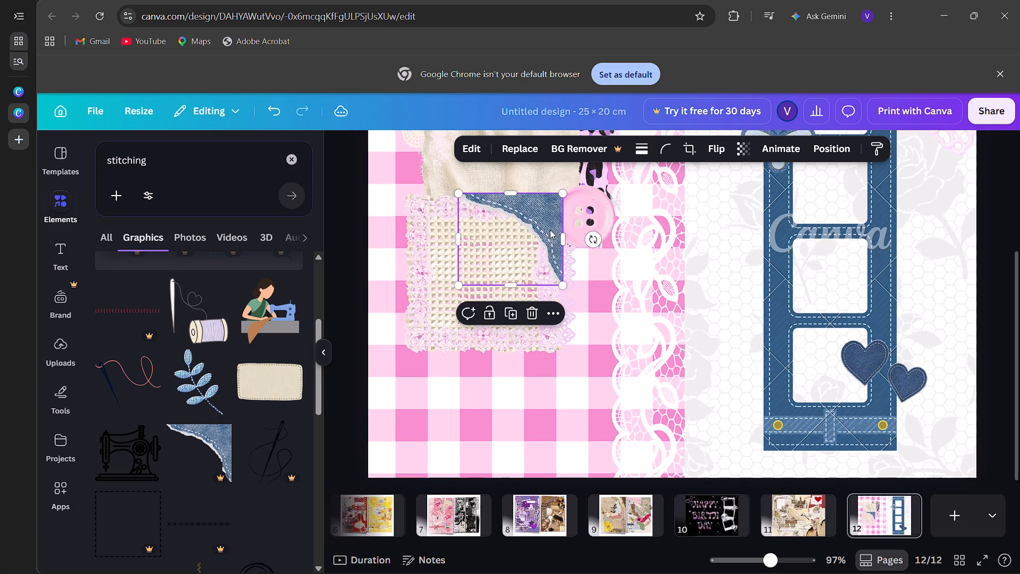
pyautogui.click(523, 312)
# Look through the remaining stitching graphics for another embellishment.
pyautogui.scroll(-2, 176, 445)
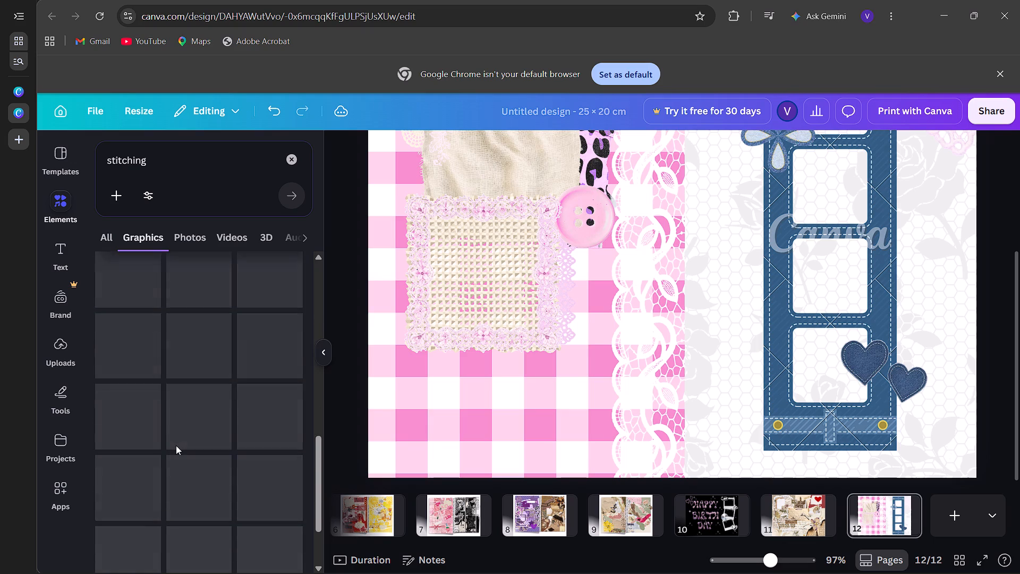
pyautogui.scroll(-2, 176, 445)
pyautogui.scroll(3, 176, 445)
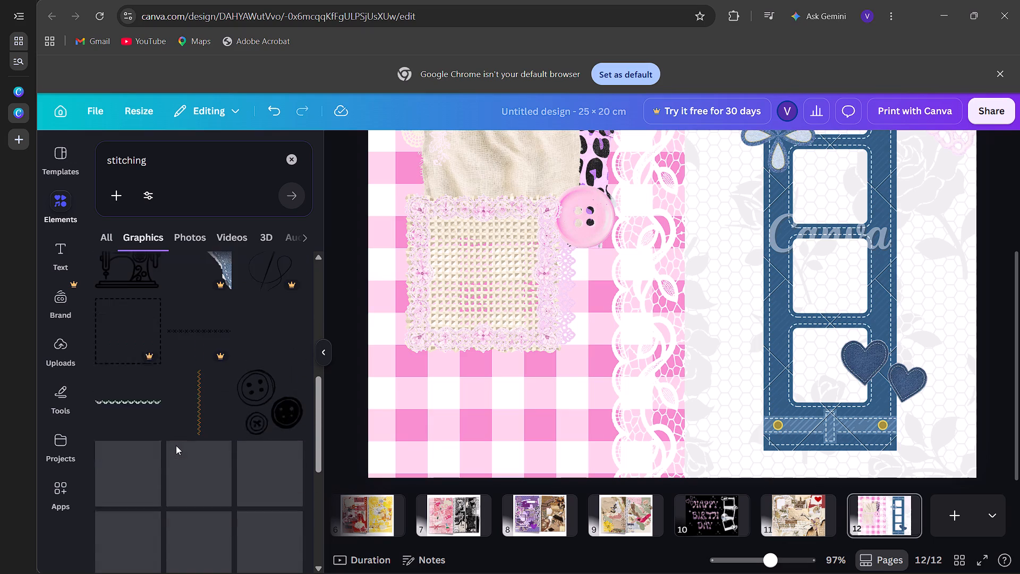
pyautogui.scroll(1, 176, 445)
pyautogui.scroll(-3, 176, 445)
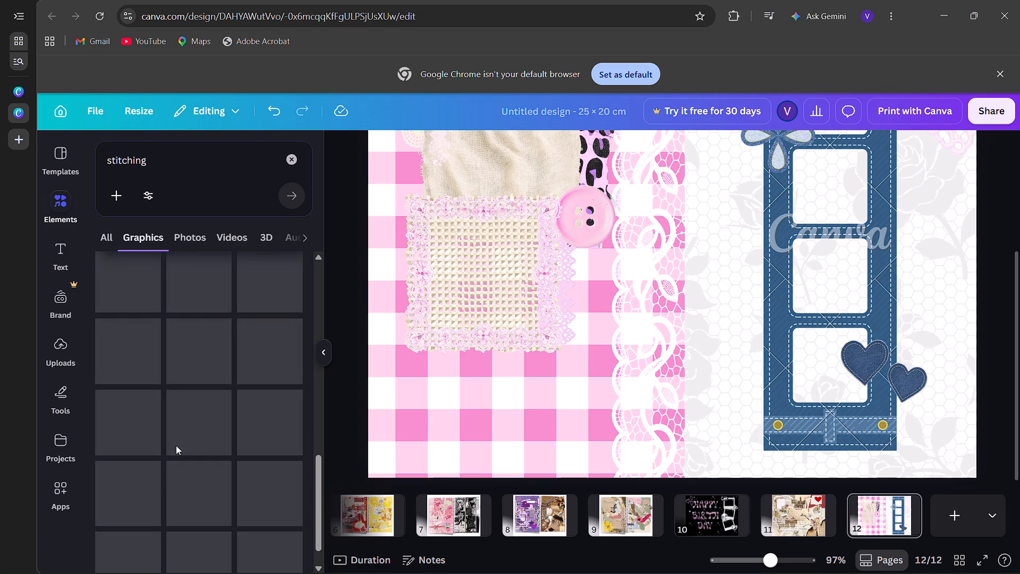
pyautogui.scroll(2, 176, 445)
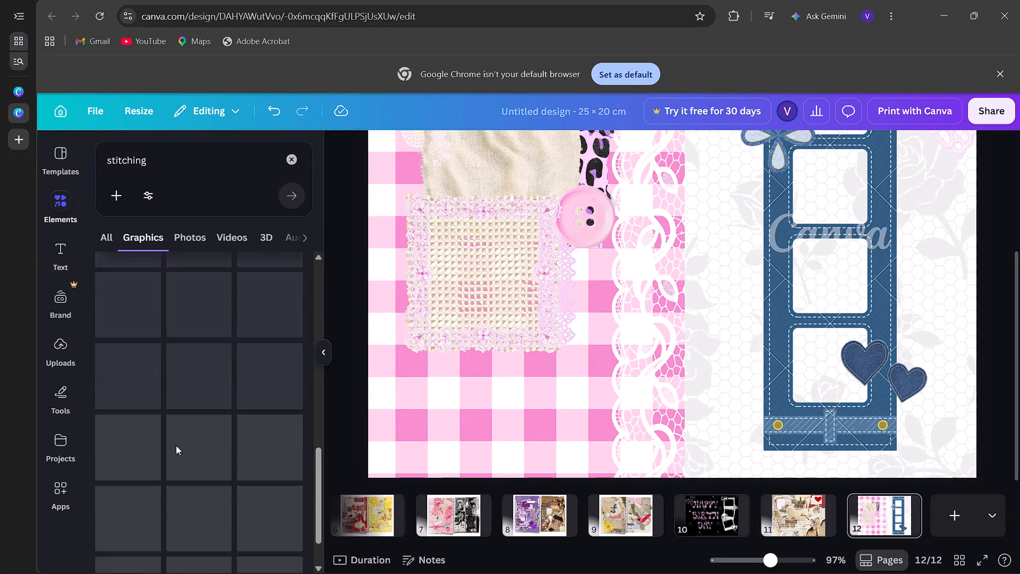
pyautogui.scroll(7, 176, 445)
pyautogui.scroll(-3, 176, 445)
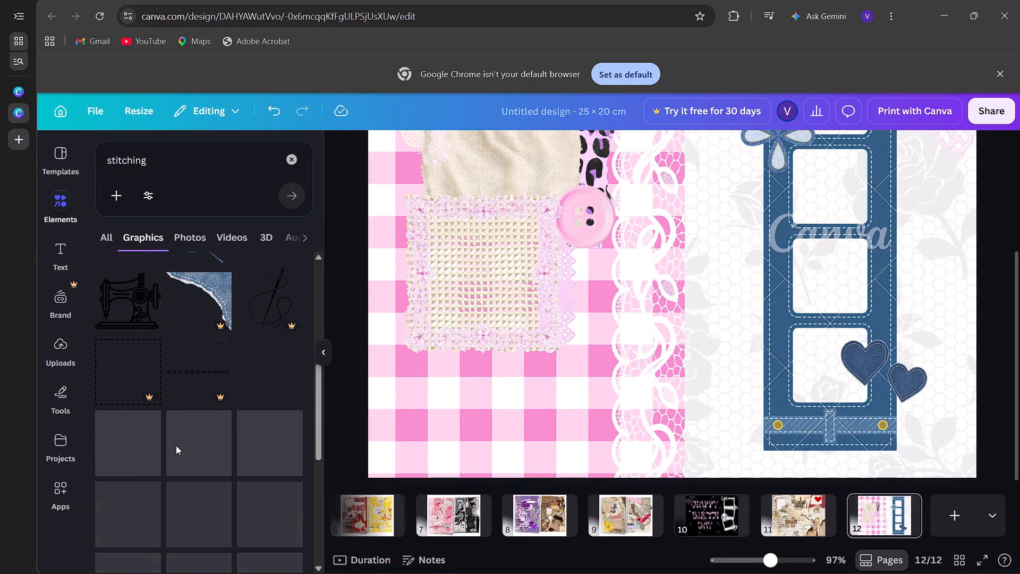
pyautogui.scroll(-4, 176, 445)
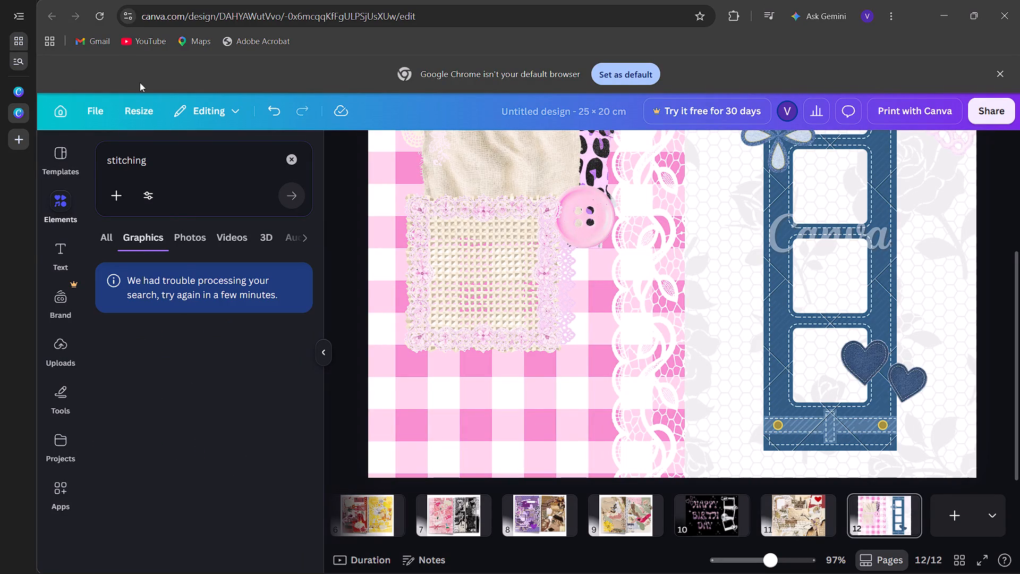
# Reload the design and return to page 12.
pyautogui.click(103, 12)
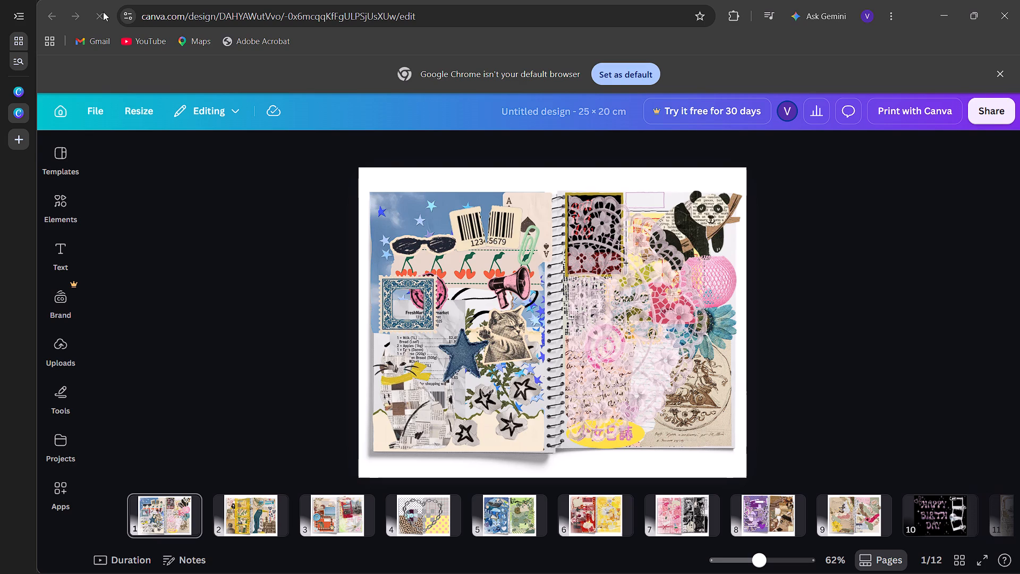
pyautogui.click(872, 504)
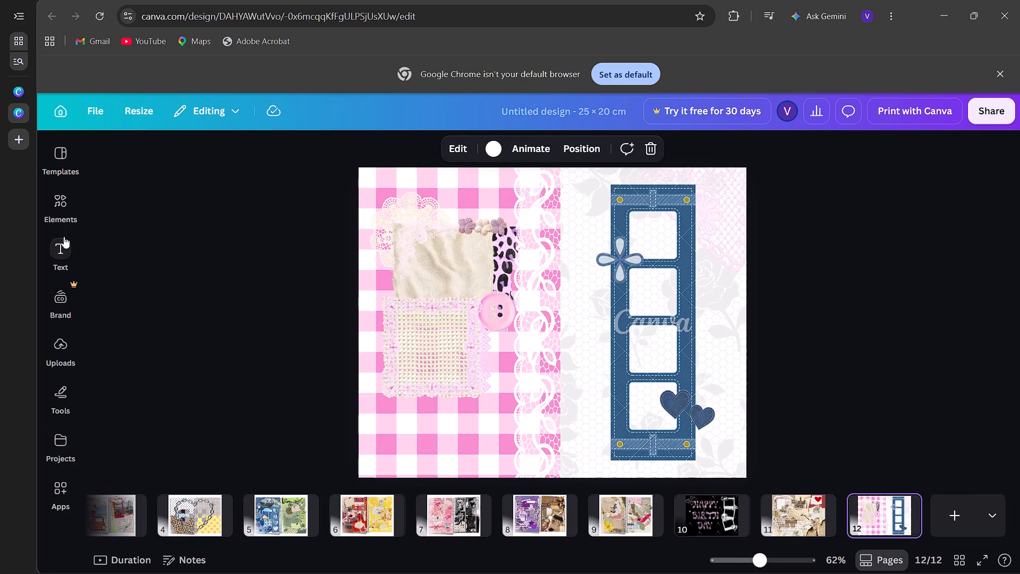
# Add the recently used beige zigzag-edged fabric patch, shrink it, try it around the lace frame, and park it over the denim photo frame.
pyautogui.click(49, 213)
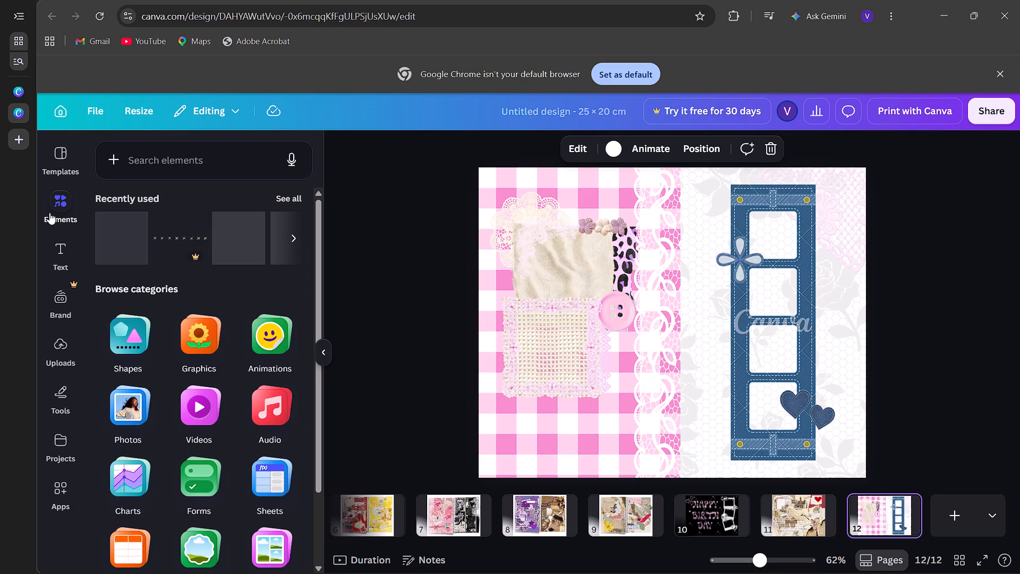
pyautogui.click(283, 194)
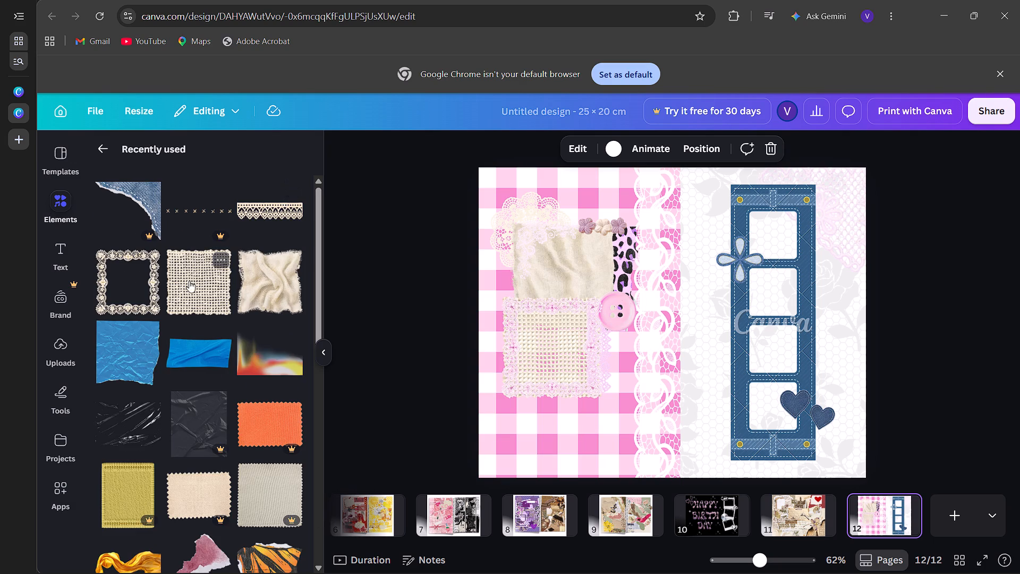
pyautogui.scroll(-3, 183, 287)
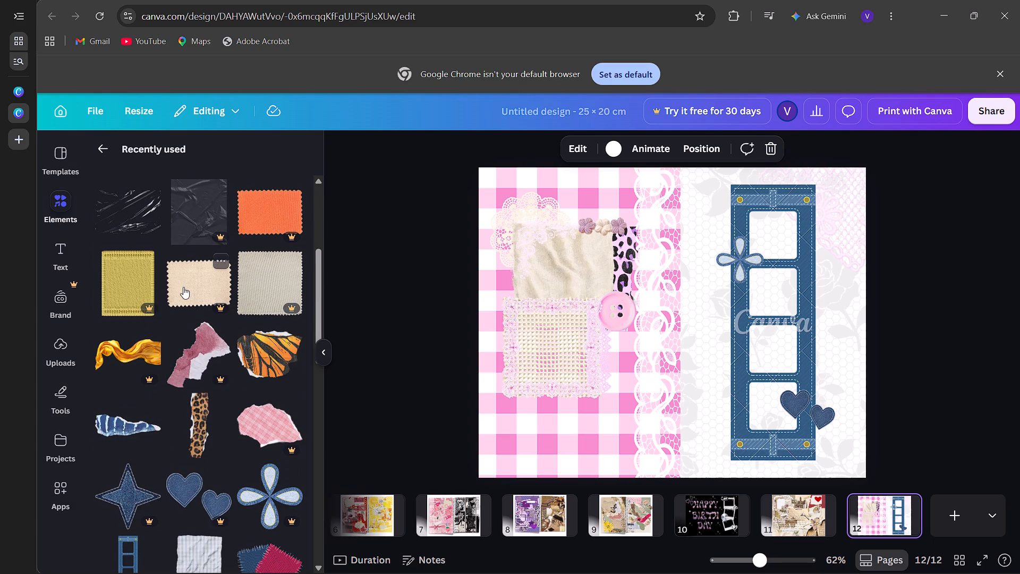
pyautogui.click(183, 287)
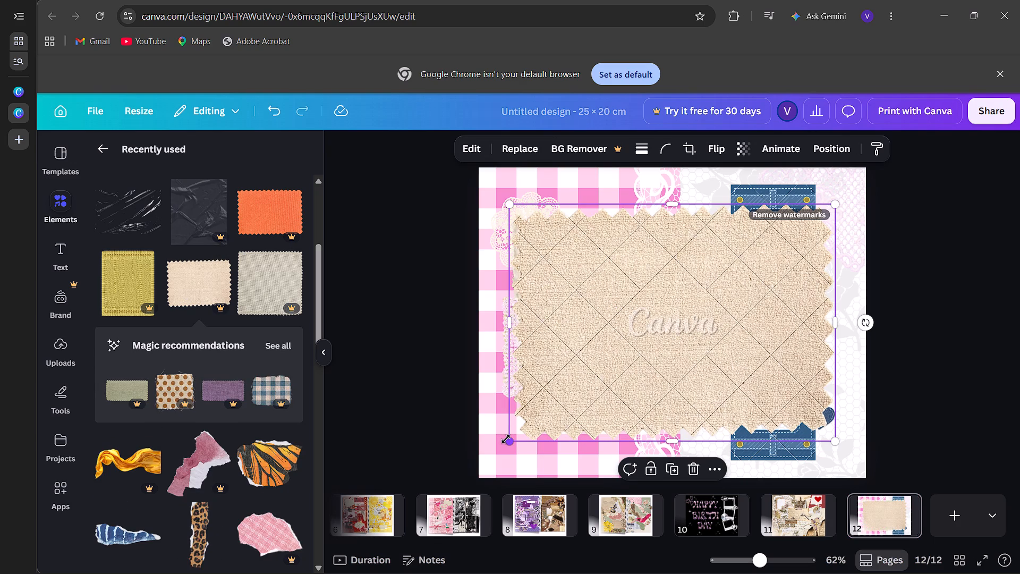
pyautogui.moveTo(506, 439); pyautogui.dragTo(755, 286)
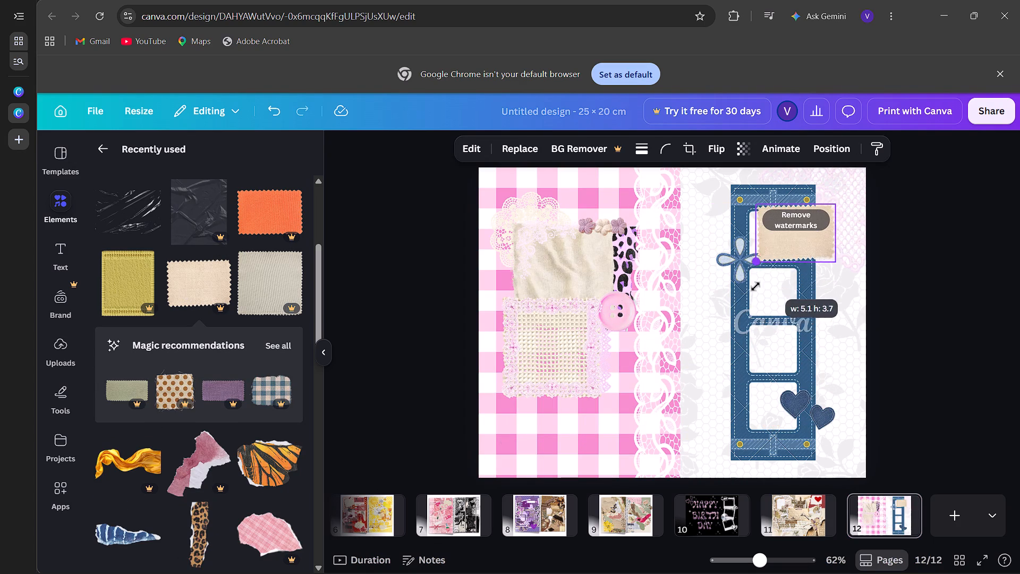
pyautogui.moveTo(755, 286); pyautogui.dragTo(755, 287)
pyautogui.moveTo(799, 254); pyautogui.dragTo(572, 390)
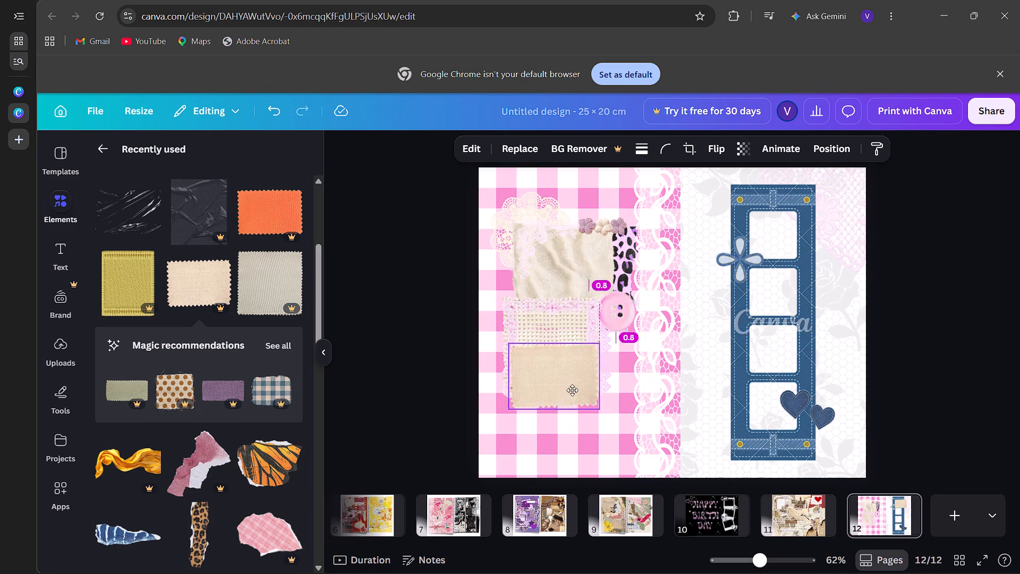
pyautogui.moveTo(572, 390); pyautogui.dragTo(600, 387)
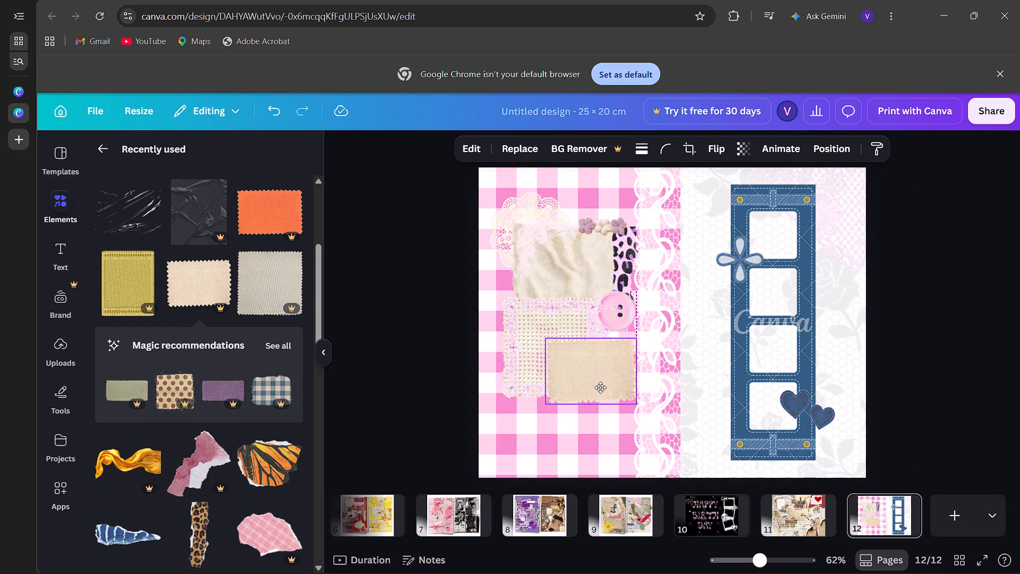
pyautogui.moveTo(600, 387); pyautogui.dragTo(589, 350)
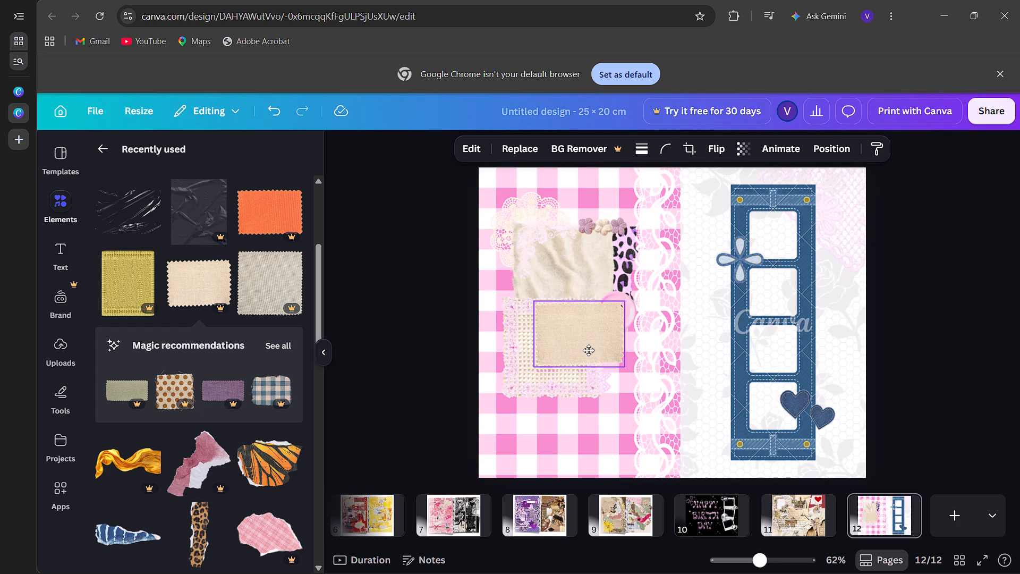
pyautogui.moveTo(589, 350); pyautogui.dragTo(604, 350)
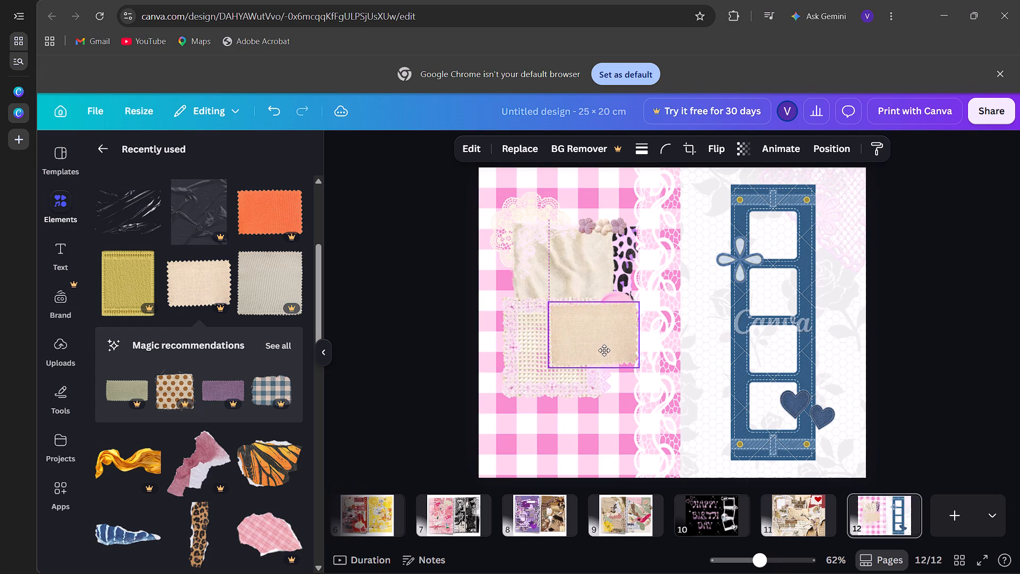
pyautogui.moveTo(604, 350); pyautogui.dragTo(759, 379)
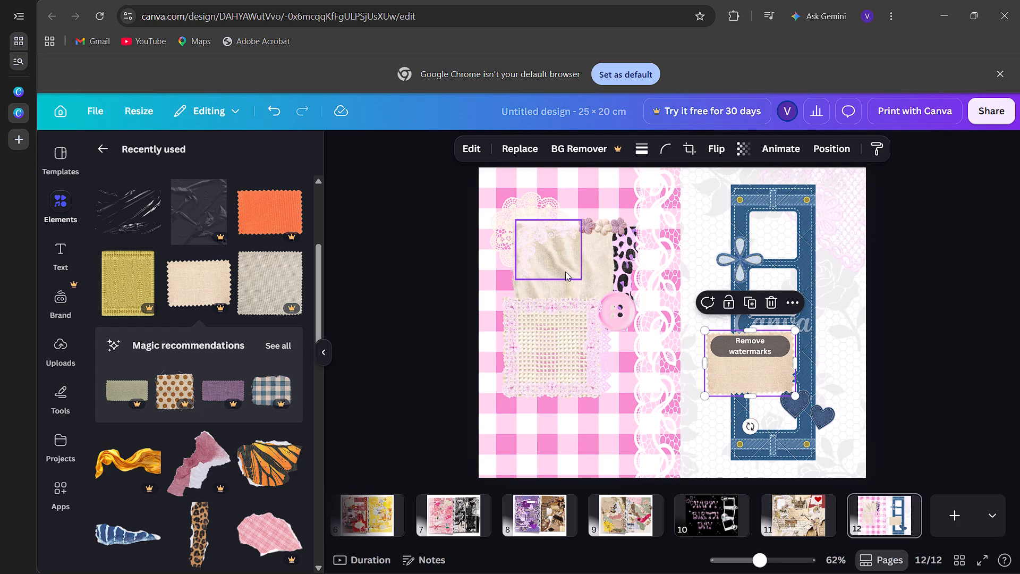
# Move the lace doily further into the upper-left corner of the gingham page.
pyautogui.moveTo(505, 222); pyautogui.dragTo(490, 215)
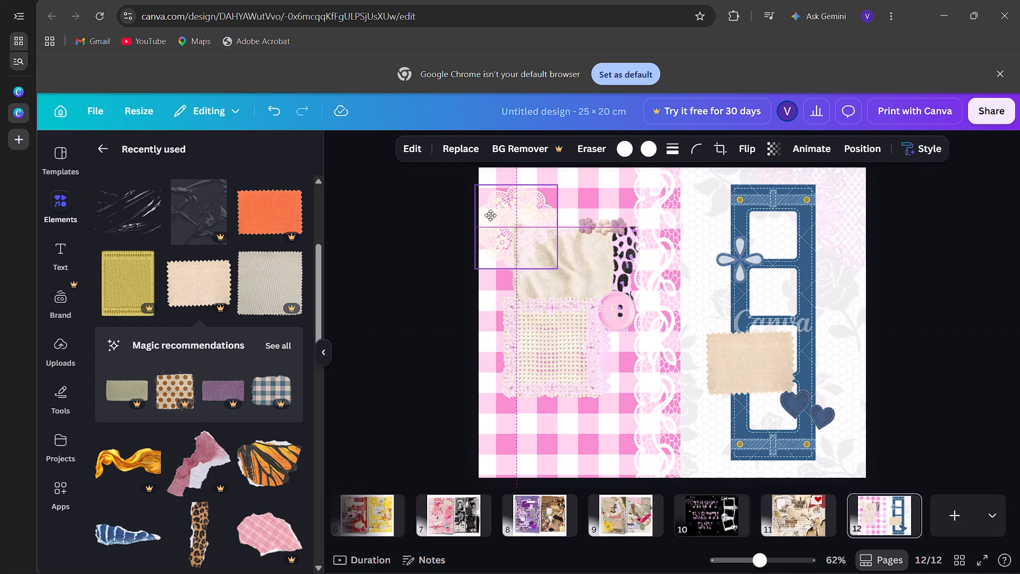
pyautogui.moveTo(490, 215); pyautogui.dragTo(492, 213)
# Clear the crumpled cloth's surroundings, moving the lace frame and crochet mesh down and the vertical lace trim and pale pink piece towards the facing page.
pyautogui.moveTo(540, 325); pyautogui.dragTo(541, 402)
pyautogui.moveTo(523, 310); pyautogui.dragTo(545, 413)
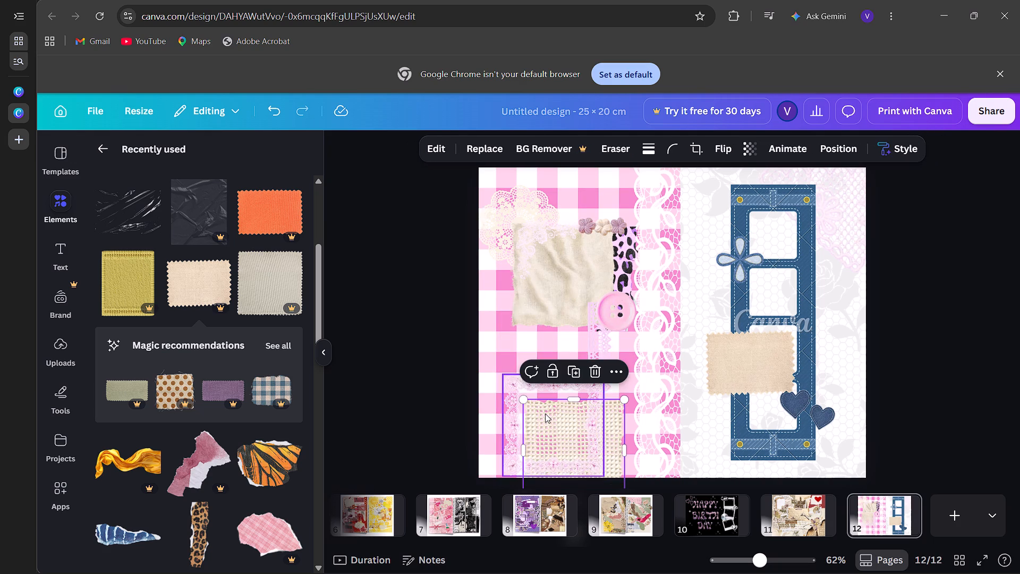
pyautogui.moveTo(593, 342); pyautogui.dragTo(699, 356)
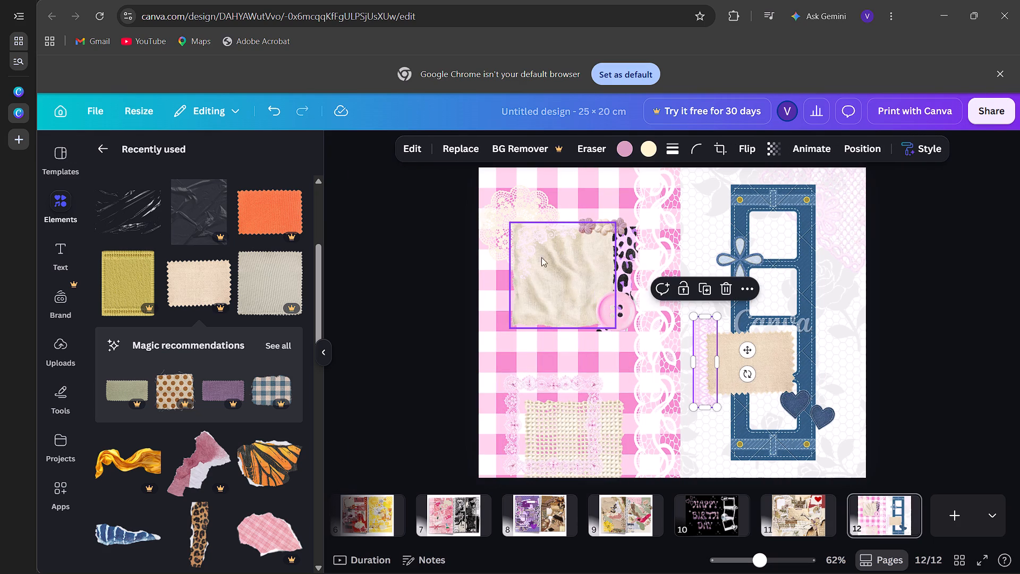
pyautogui.moveTo(549, 270); pyautogui.dragTo(665, 241)
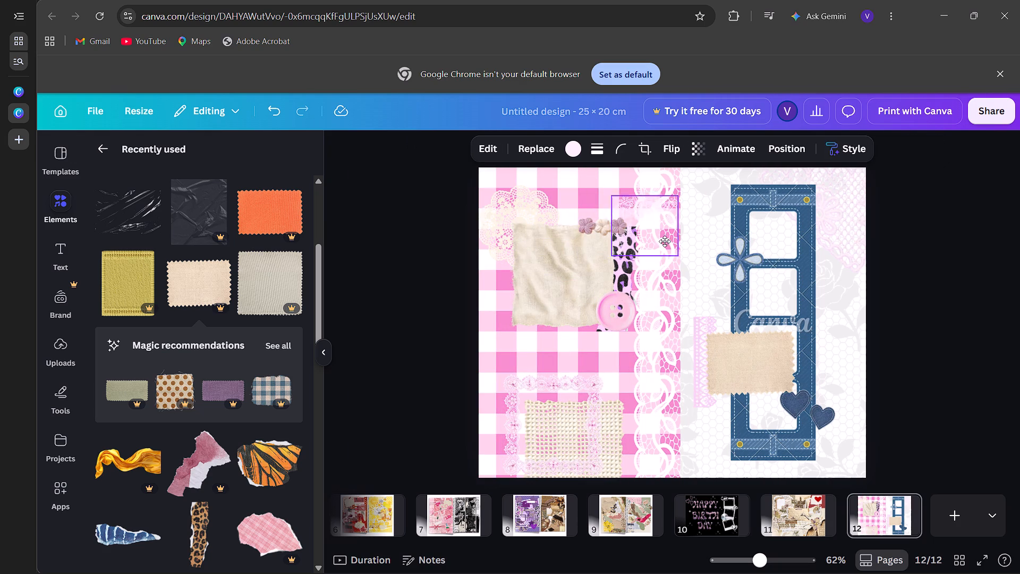
pyautogui.moveTo(665, 241); pyautogui.dragTo(702, 254)
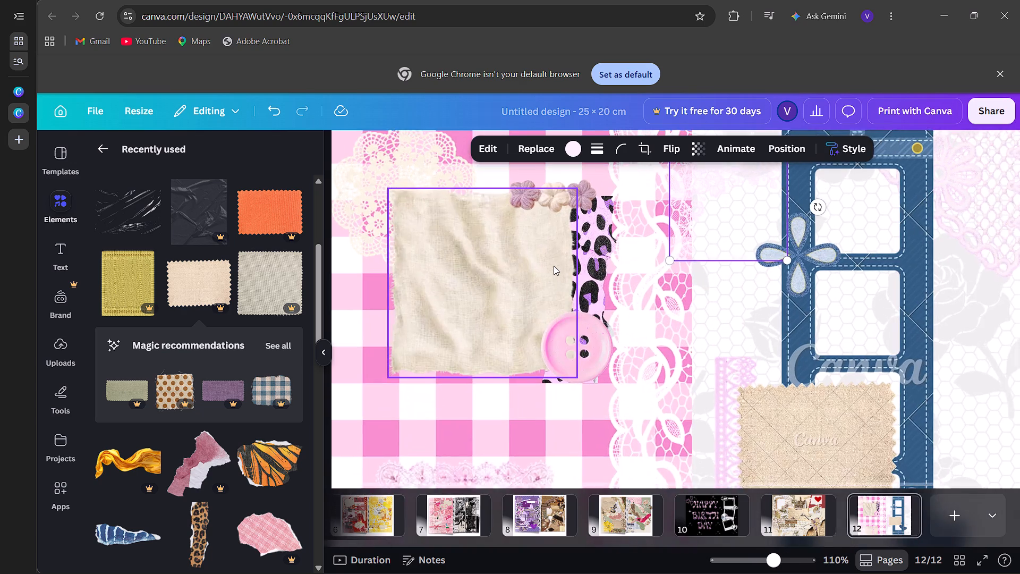
# Shift the crumpled cloth, the flower trio and the leopard-print strip slightly left, keeping them overlapped beside the doily.
pyautogui.moveTo(514, 276); pyautogui.dragTo(484, 273)
pyautogui.click(503, 261)
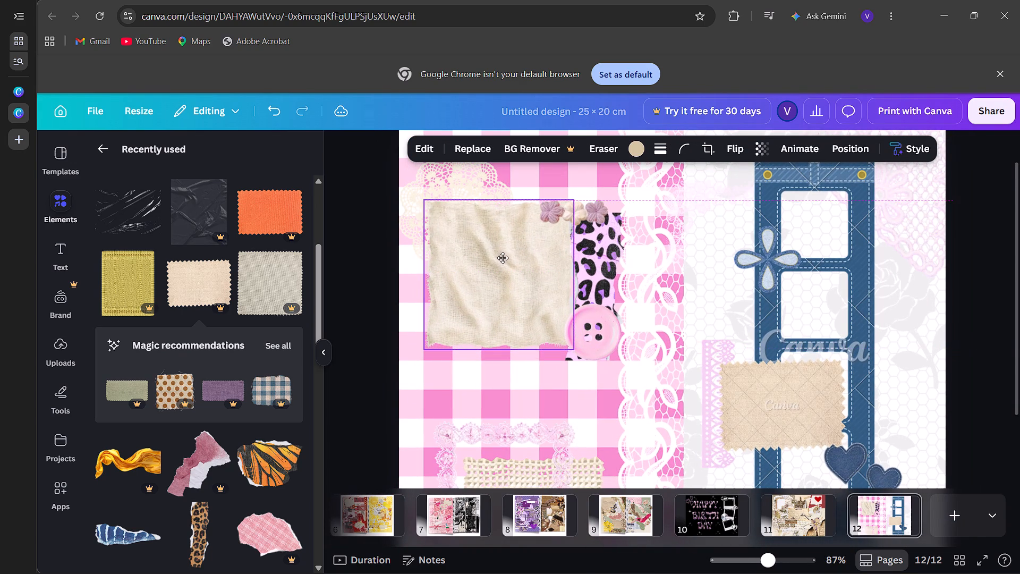
pyautogui.moveTo(599, 211); pyautogui.dragTo(586, 213)
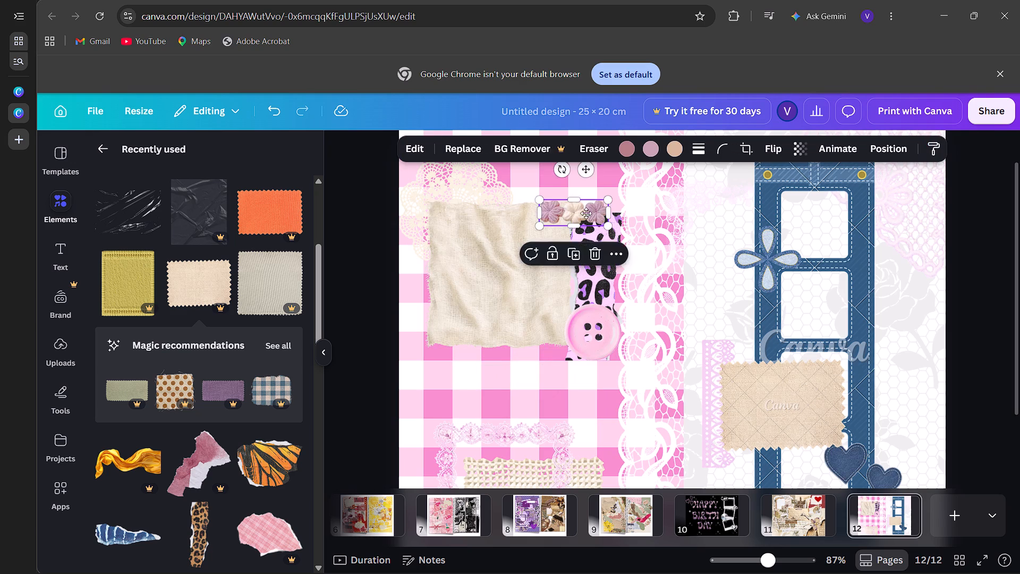
pyautogui.moveTo(586, 213); pyautogui.dragTo(570, 207)
pyautogui.moveTo(596, 291); pyautogui.dragTo(580, 283)
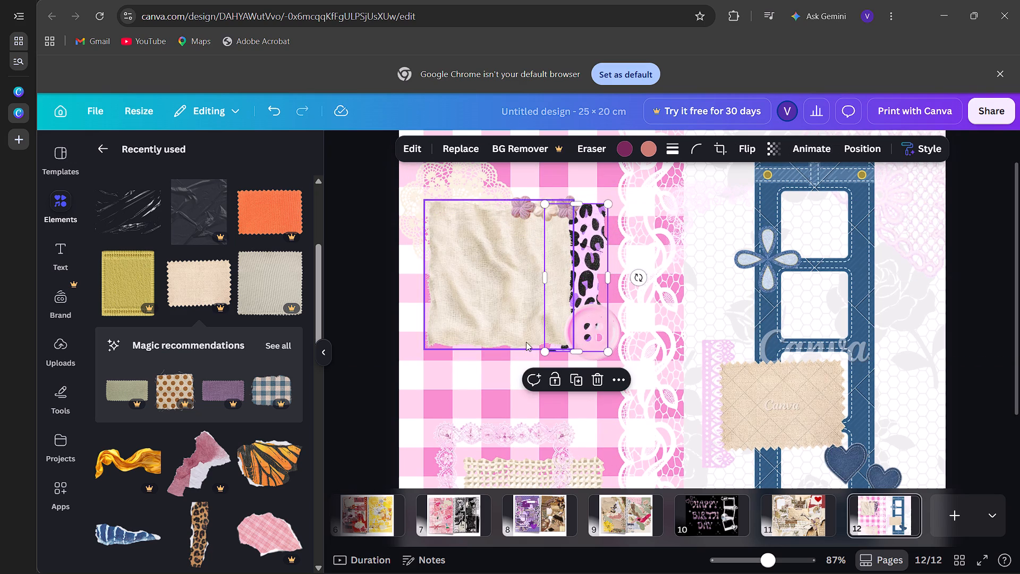
# Move the pink lace frame and the crochet mesh back up together, overlapping the crumpled cloth's lower-right corner.
pyautogui.scroll(-1, 526, 342)
pyautogui.moveTo(545, 387); pyautogui.dragTo(531, 269)
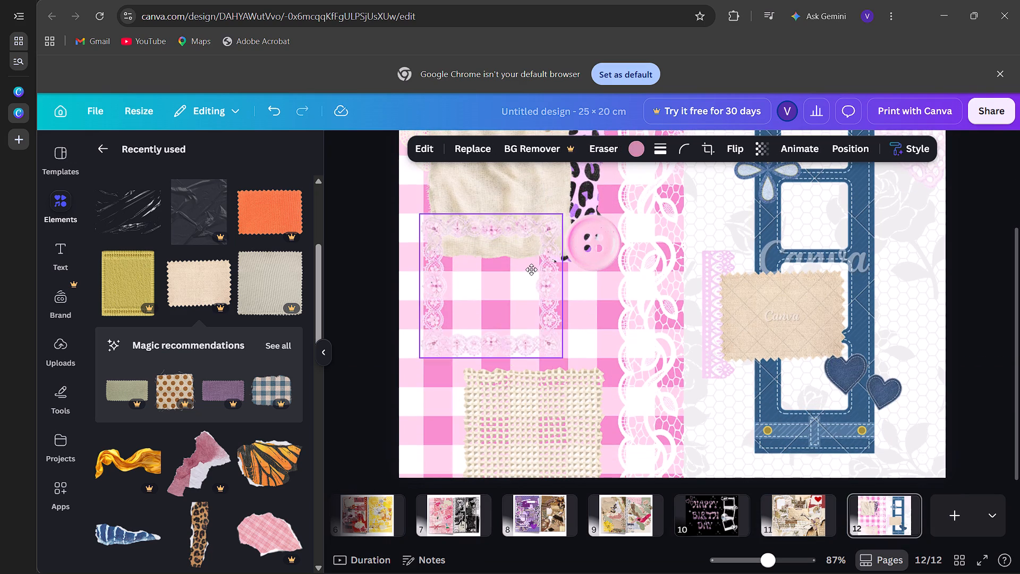
pyautogui.moveTo(531, 269); pyautogui.dragTo(572, 258)
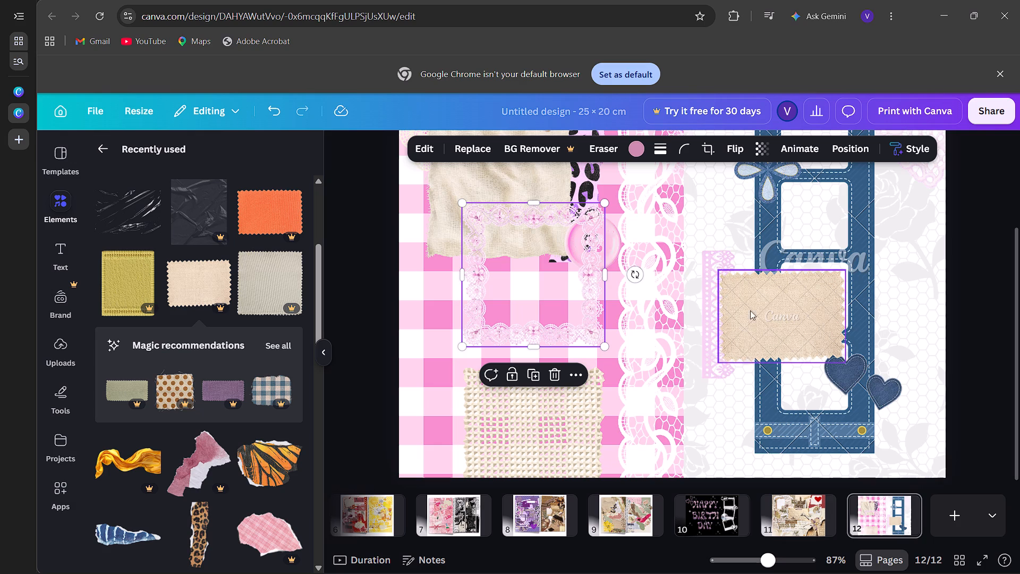
pyautogui.moveTo(548, 408); pyautogui.dragTo(550, 244)
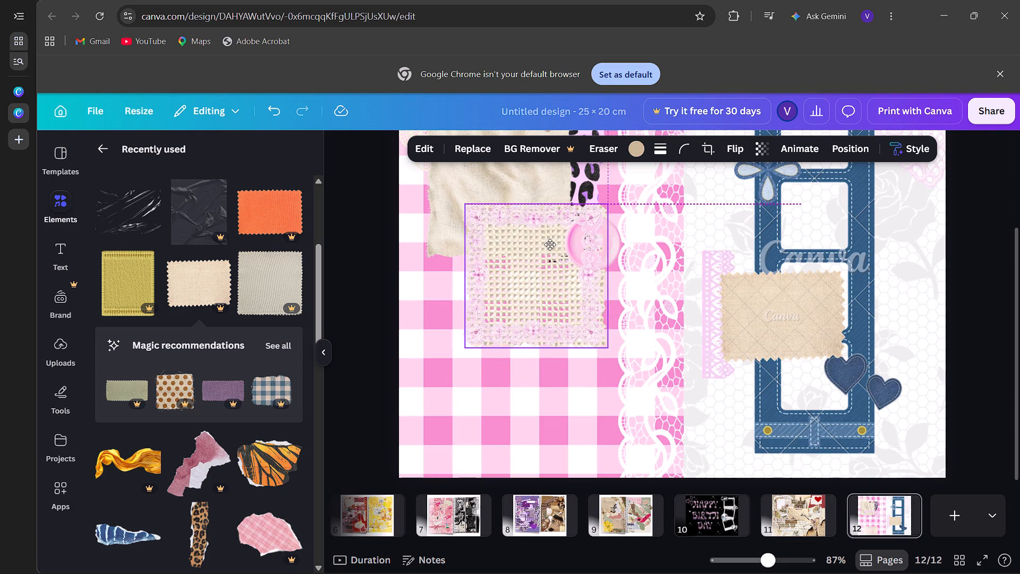
# Nudge the crochet mesh slightly left over the pink lace frame.
pyautogui.moveTo(550, 244); pyautogui.dragTo(549, 244)
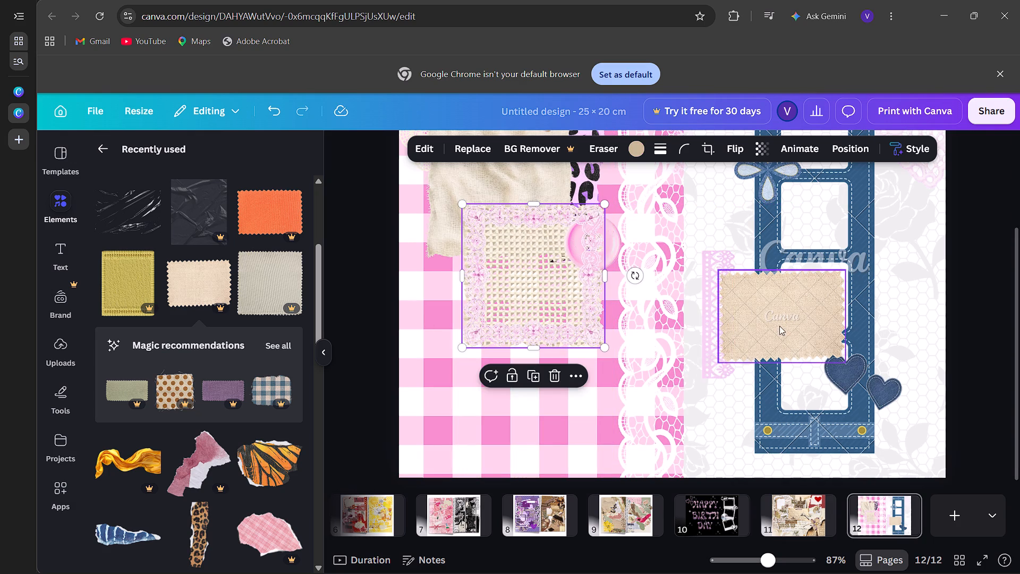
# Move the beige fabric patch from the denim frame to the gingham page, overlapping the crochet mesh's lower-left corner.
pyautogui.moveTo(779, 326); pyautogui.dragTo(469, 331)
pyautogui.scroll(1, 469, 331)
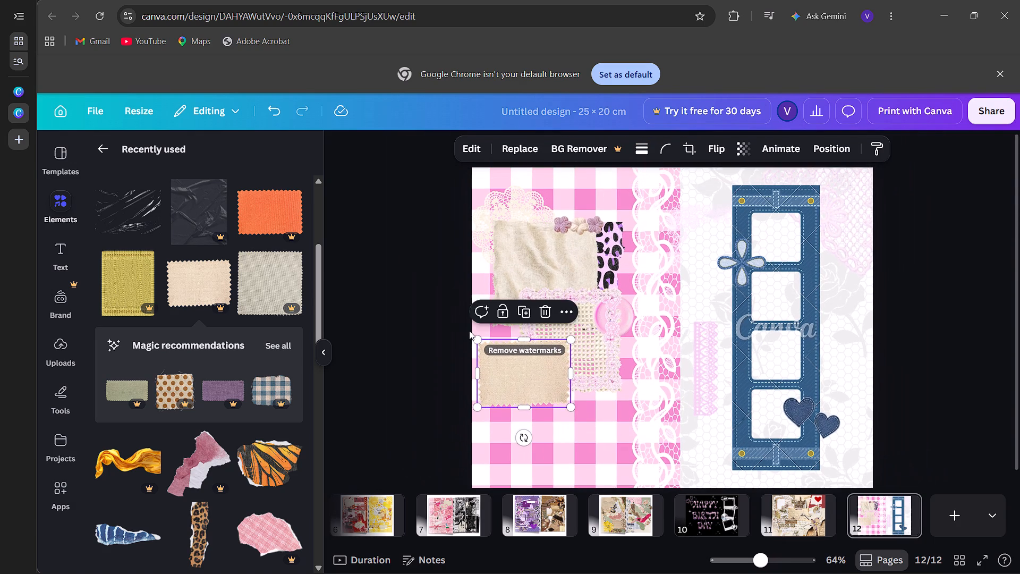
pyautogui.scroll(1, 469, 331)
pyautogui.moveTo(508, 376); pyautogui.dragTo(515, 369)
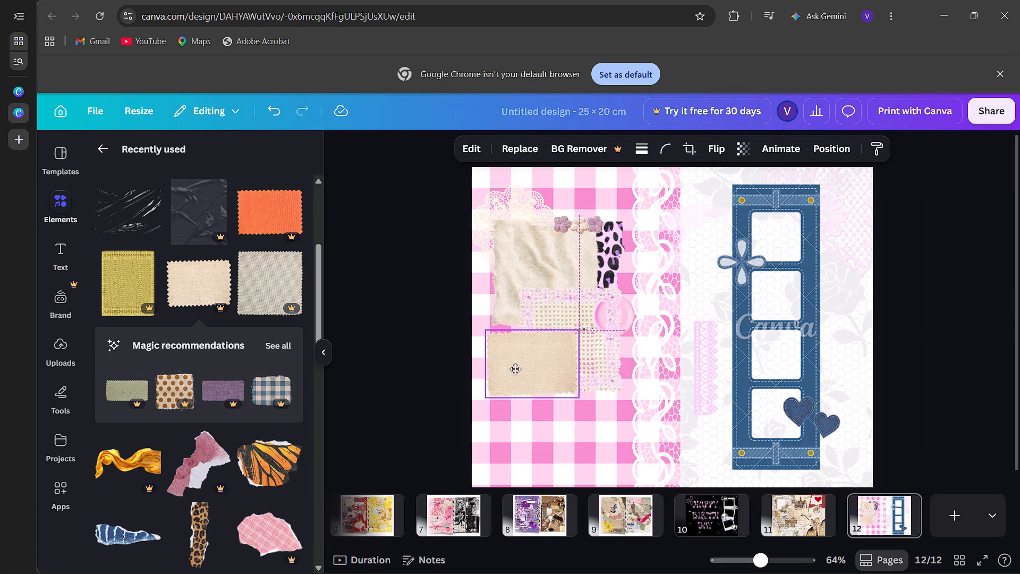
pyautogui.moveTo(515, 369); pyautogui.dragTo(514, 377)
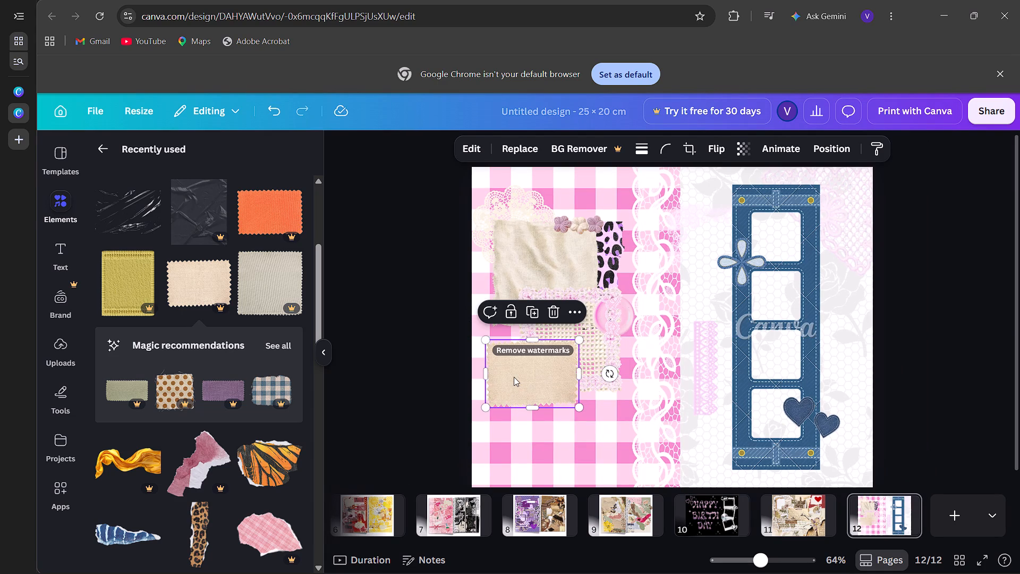
# Move the vertical pink lace trim to the gingham page, rotate it to horizontal and align it along the beige patch's bottom edge.
pyautogui.moveTo(712, 375); pyautogui.dragTo(703, 374)
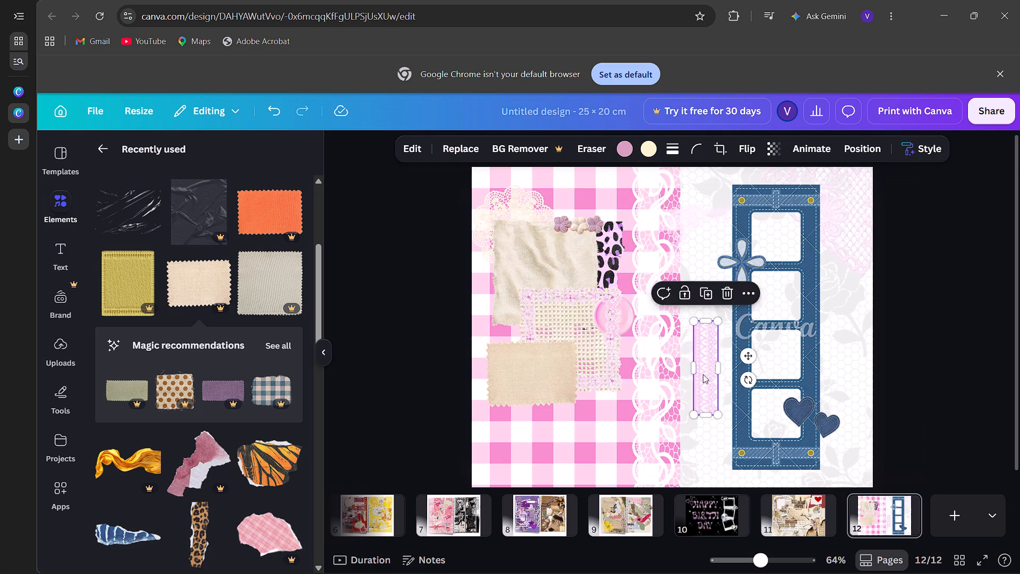
pyautogui.moveTo(703, 374); pyautogui.dragTo(582, 382)
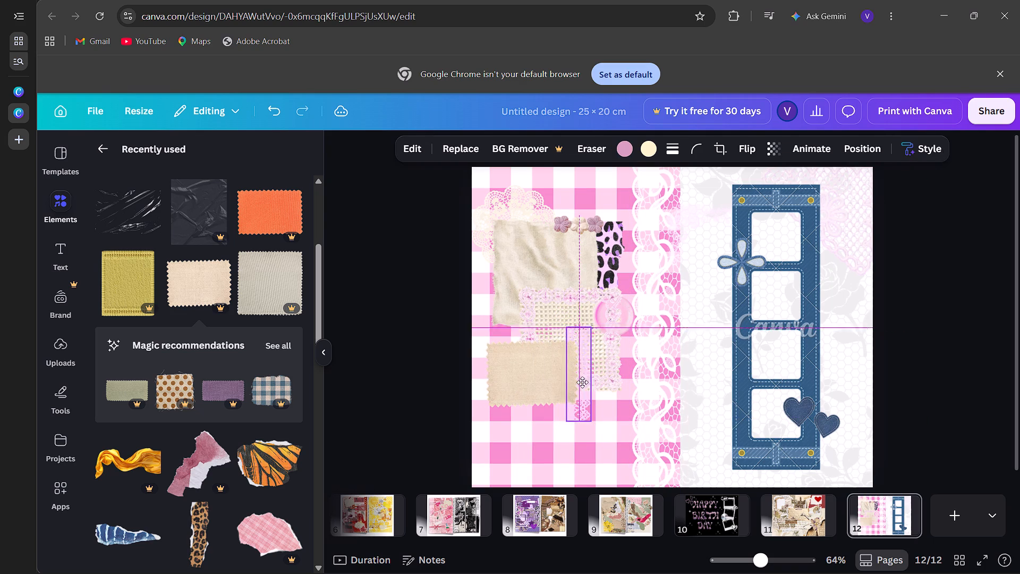
pyautogui.moveTo(582, 382); pyautogui.dragTo(611, 392)
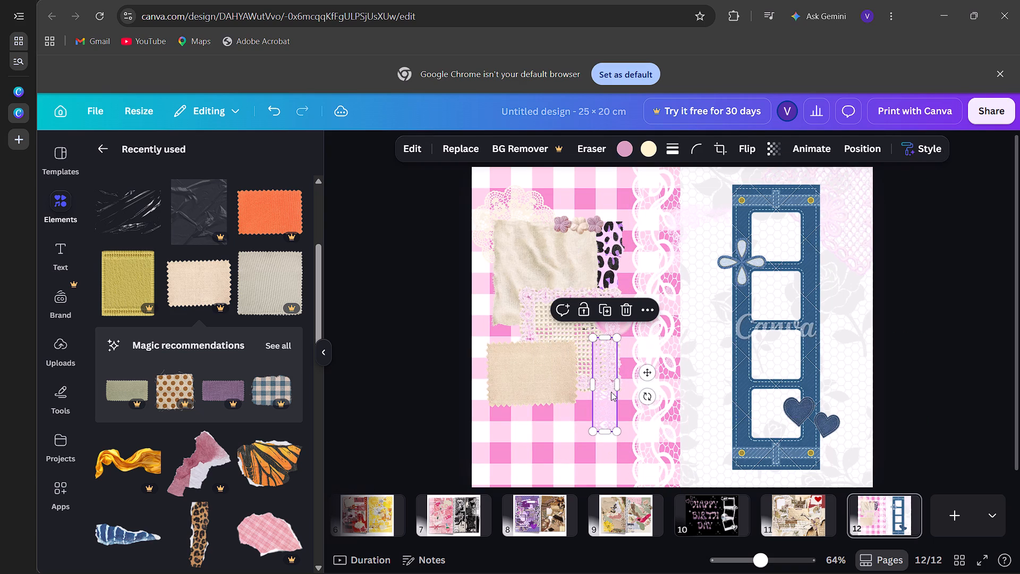
pyautogui.moveTo(648, 391); pyautogui.dragTo(585, 508)
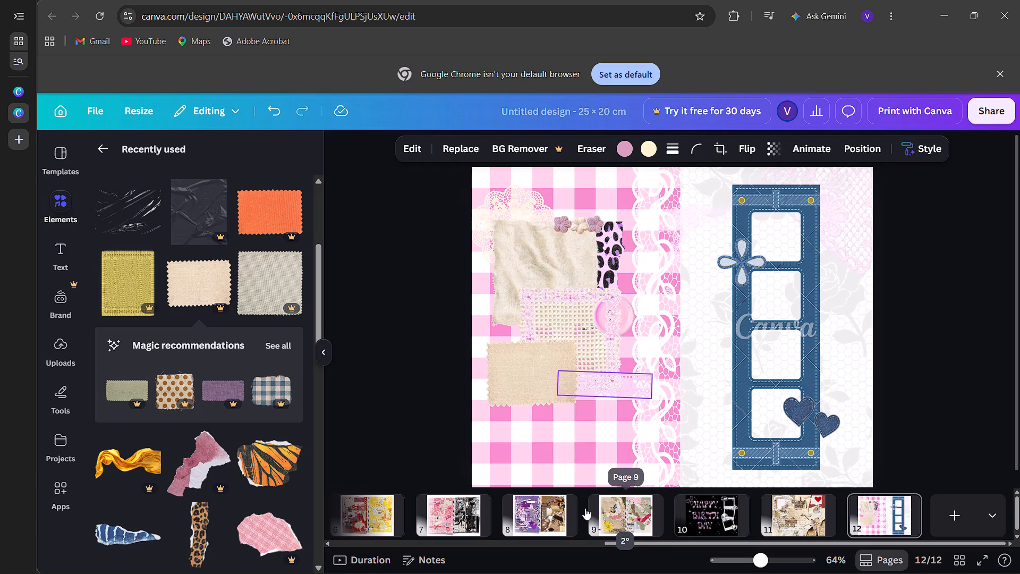
pyautogui.moveTo(585, 508); pyautogui.dragTo(601, 513)
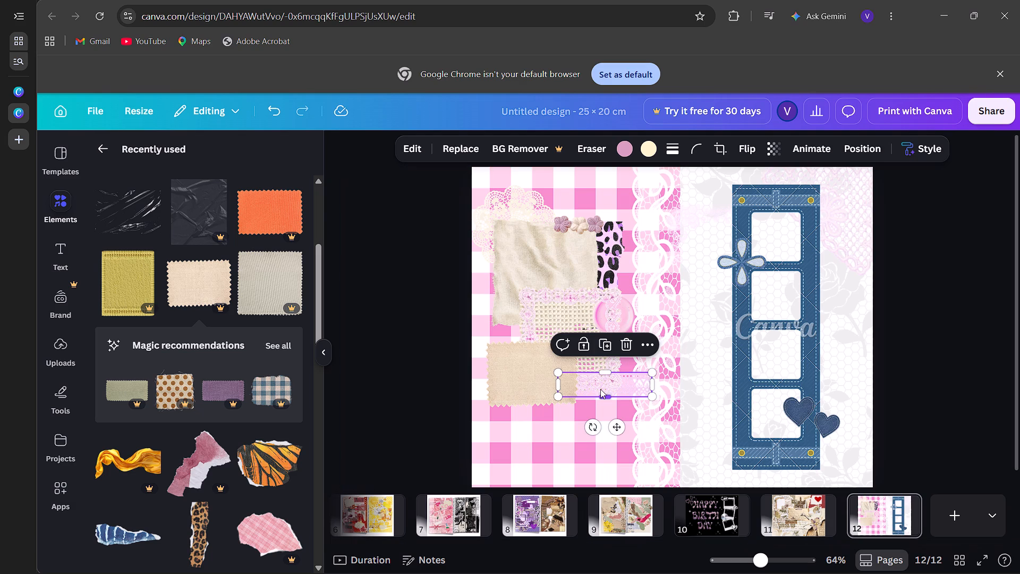
pyautogui.moveTo(622, 383); pyautogui.dragTo(558, 409)
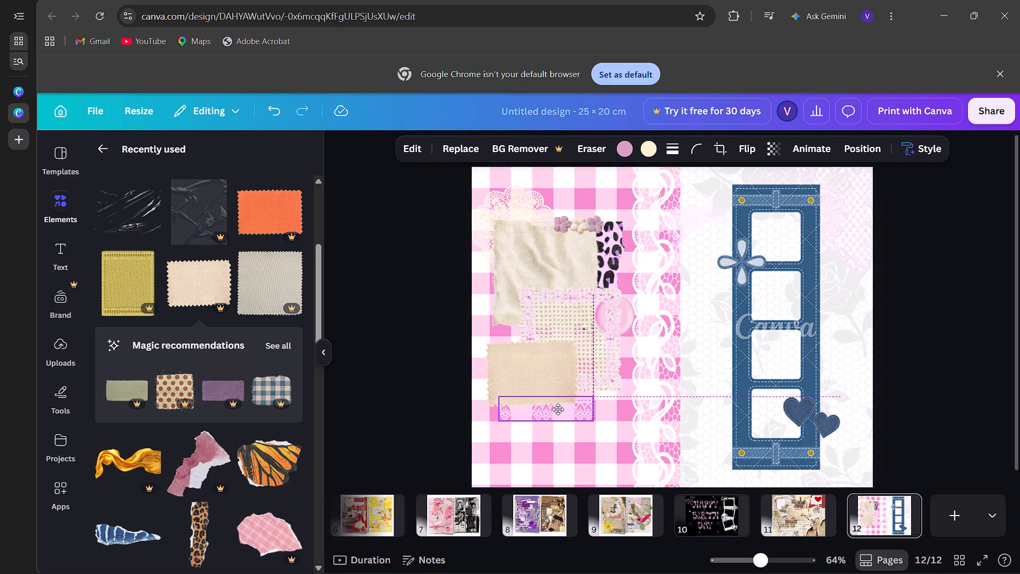
pyautogui.moveTo(558, 409); pyautogui.dragTo(549, 407)
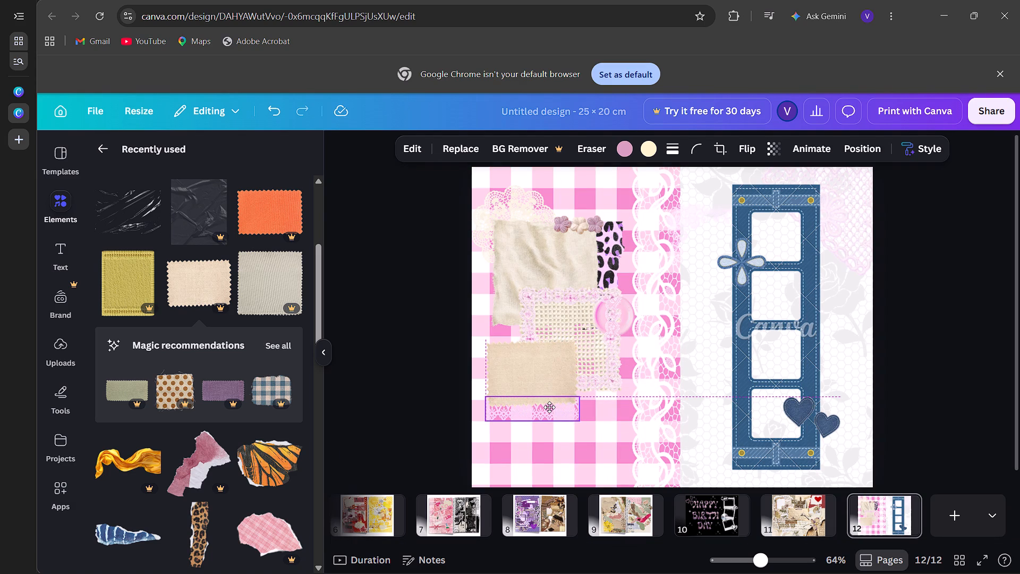
pyautogui.moveTo(549, 407); pyautogui.dragTo(549, 400)
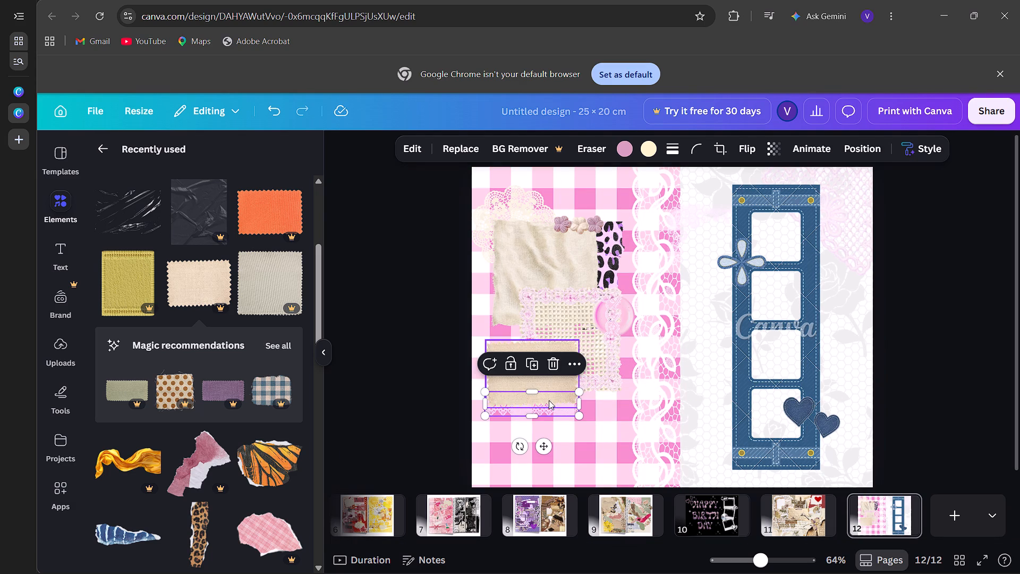
# Select the beige fabric patch and show the full set of magic recommendations.
pyautogui.click(565, 374)
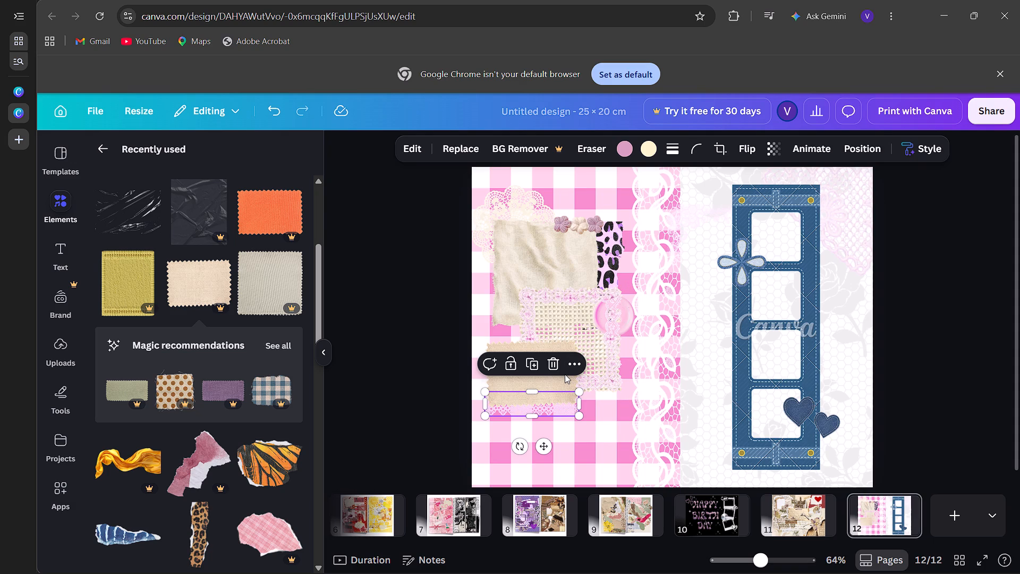
pyautogui.click(548, 379)
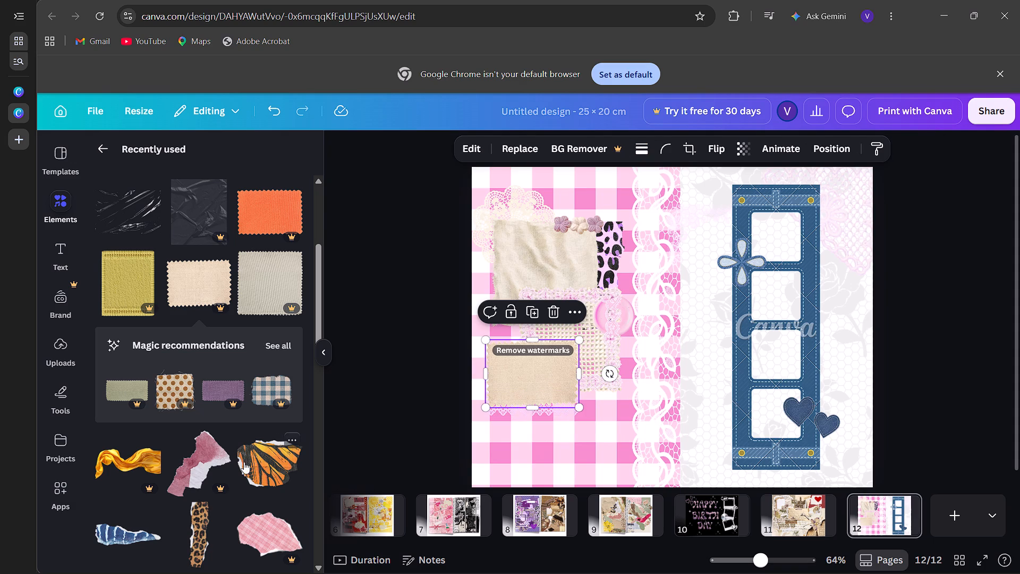
pyautogui.click(273, 347)
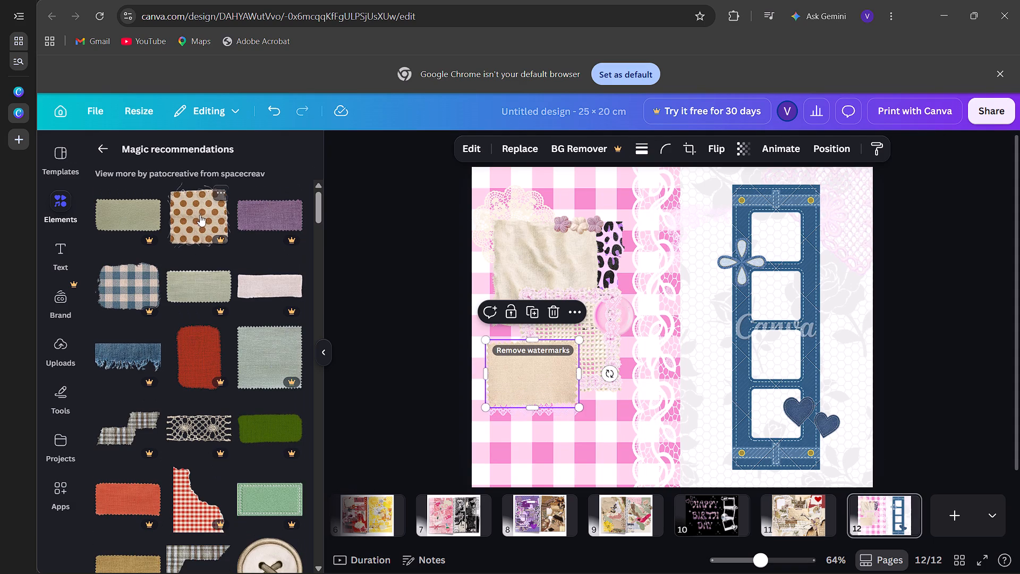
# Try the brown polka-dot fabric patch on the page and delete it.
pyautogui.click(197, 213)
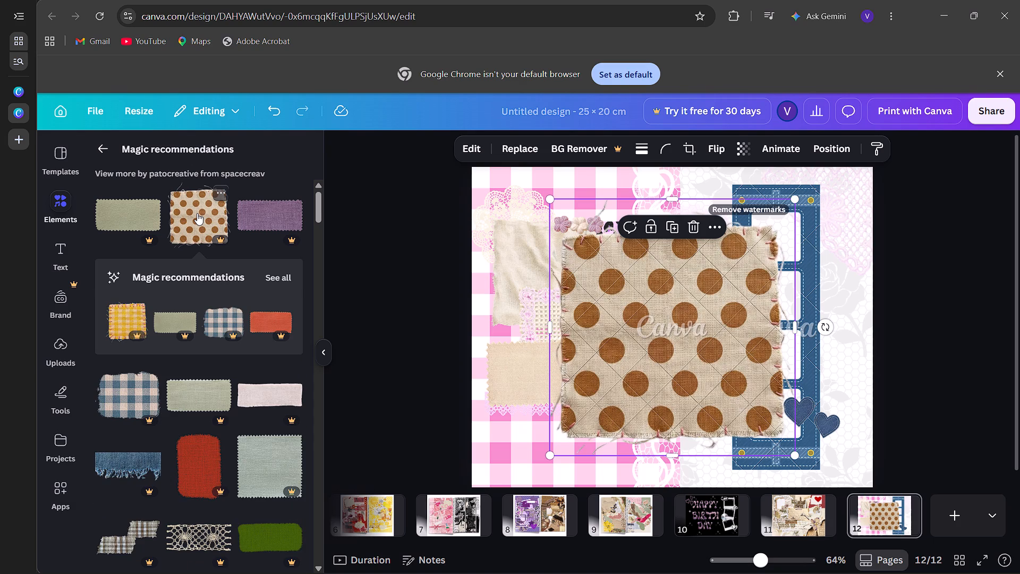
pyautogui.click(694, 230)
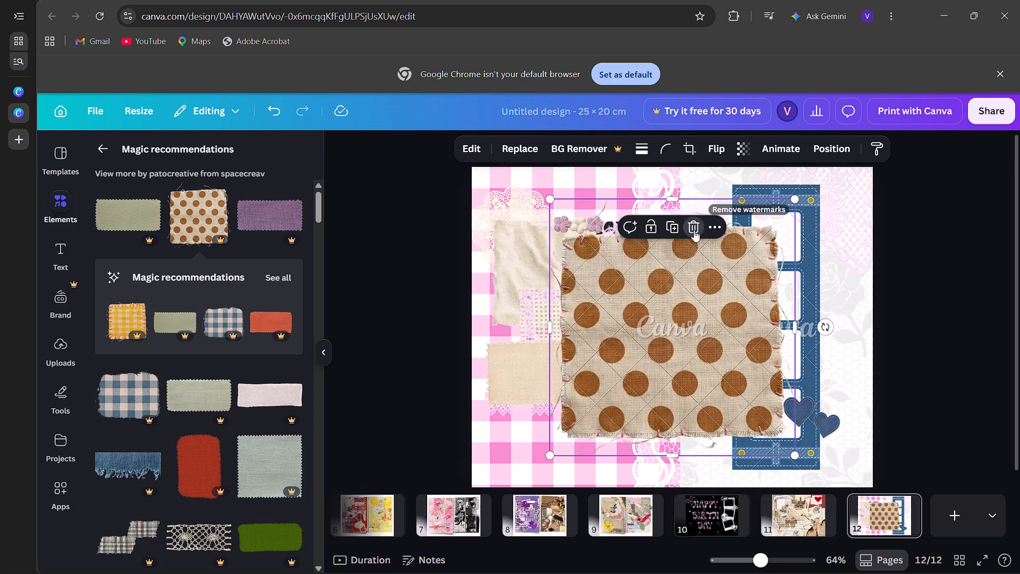
# Add the magenta stitched fabric patch, shrink it to about 4.6 × 2.4 cm and place it on top of the beige patch.
pyautogui.scroll(-3, 145, 421)
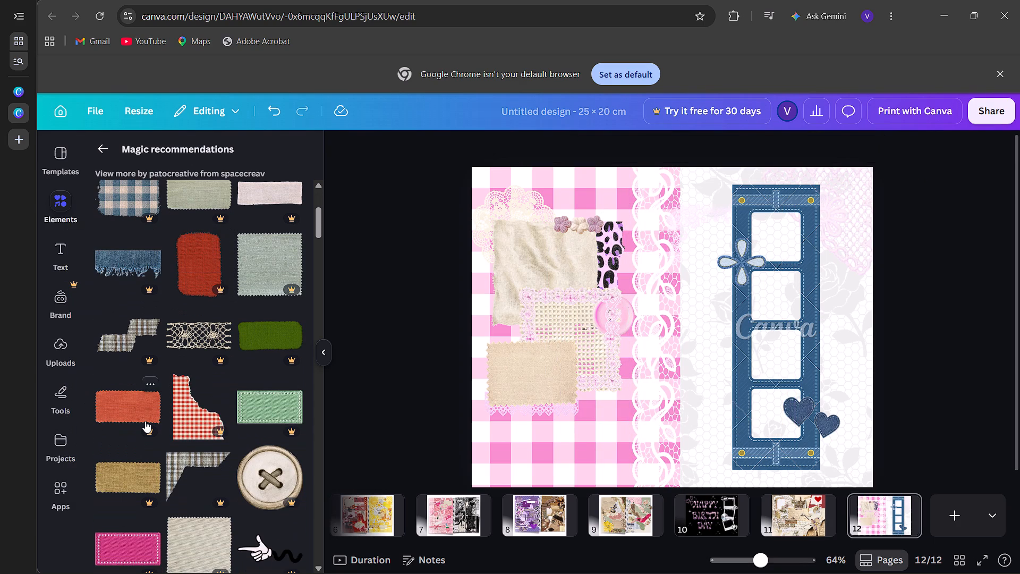
pyautogui.scroll(-1, 145, 421)
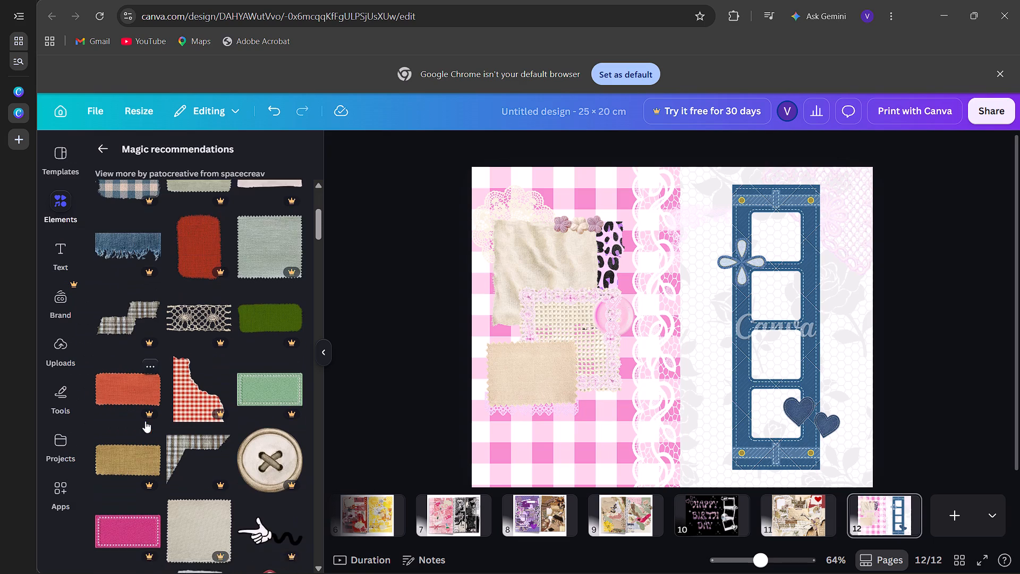
pyautogui.scroll(-1, 145, 421)
pyautogui.click(130, 388)
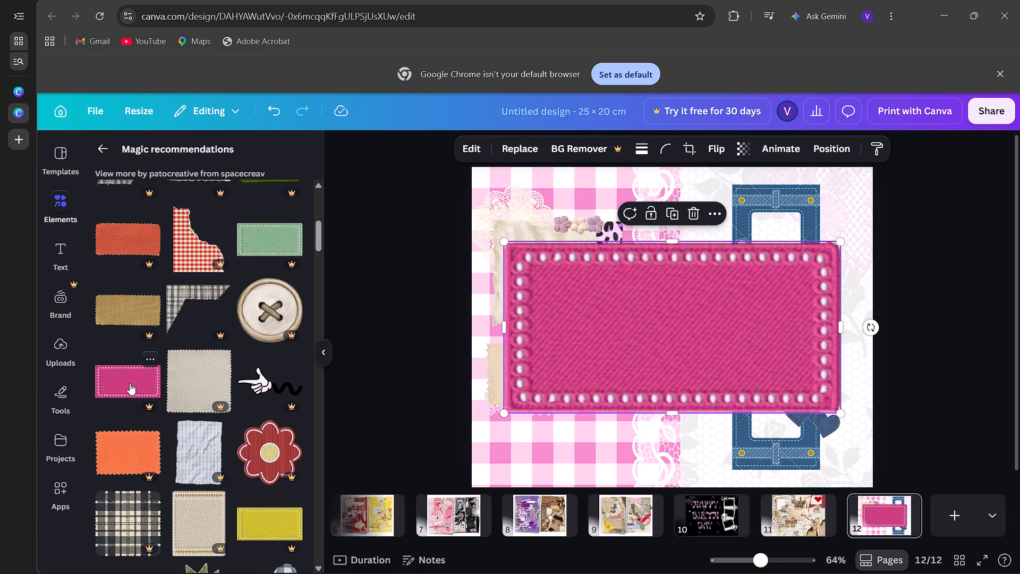
pyautogui.moveTo(499, 411); pyautogui.dragTo(593, 333)
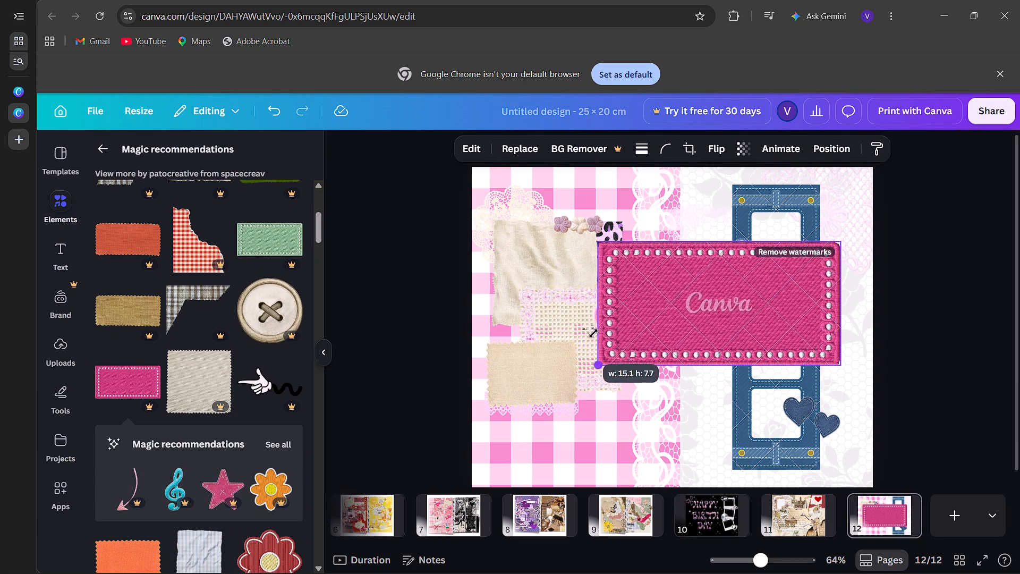
pyautogui.moveTo(593, 333); pyautogui.dragTo(714, 298)
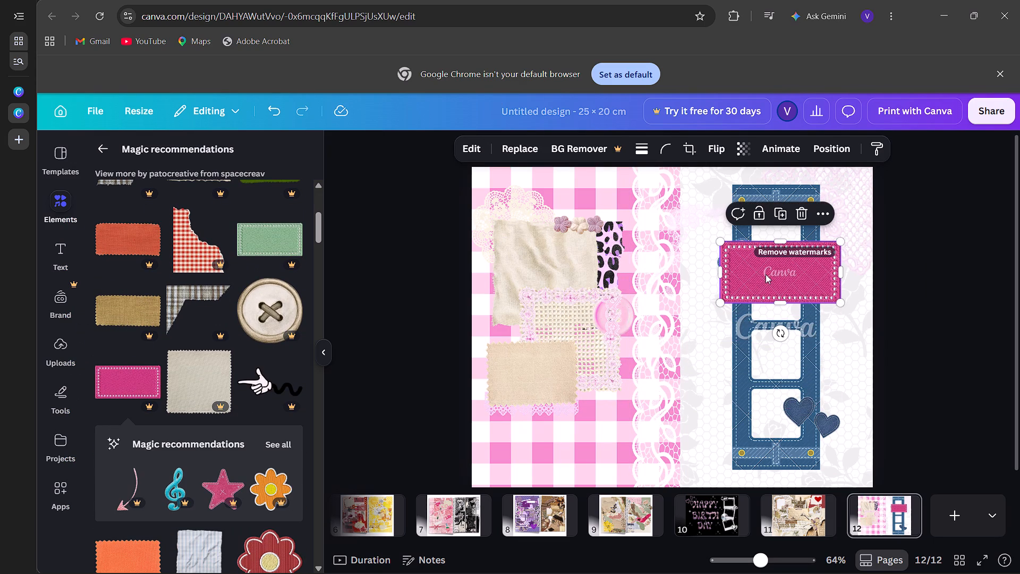
pyautogui.moveTo(766, 274); pyautogui.dragTo(524, 348)
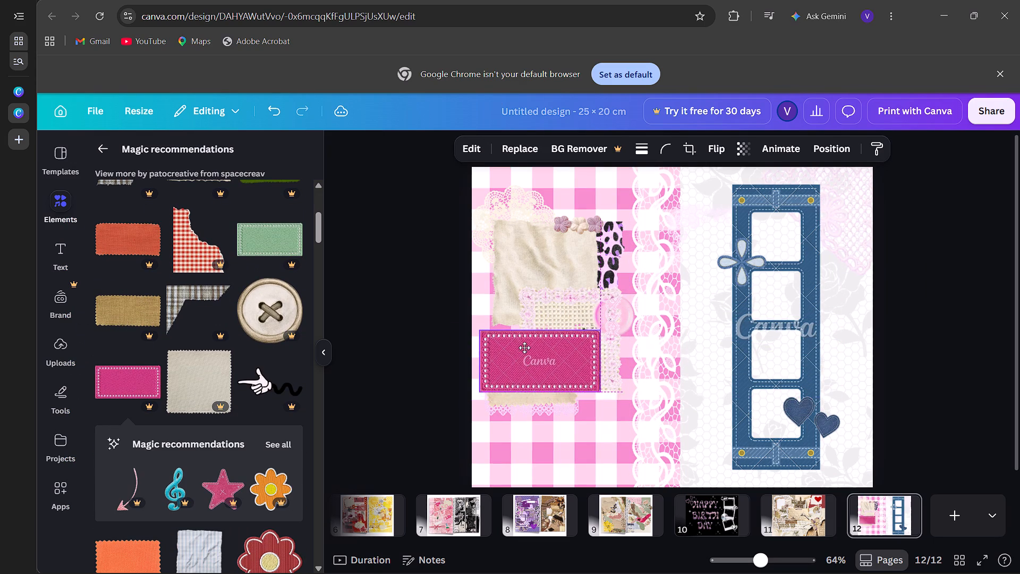
pyautogui.moveTo(524, 348); pyautogui.dragTo(525, 371)
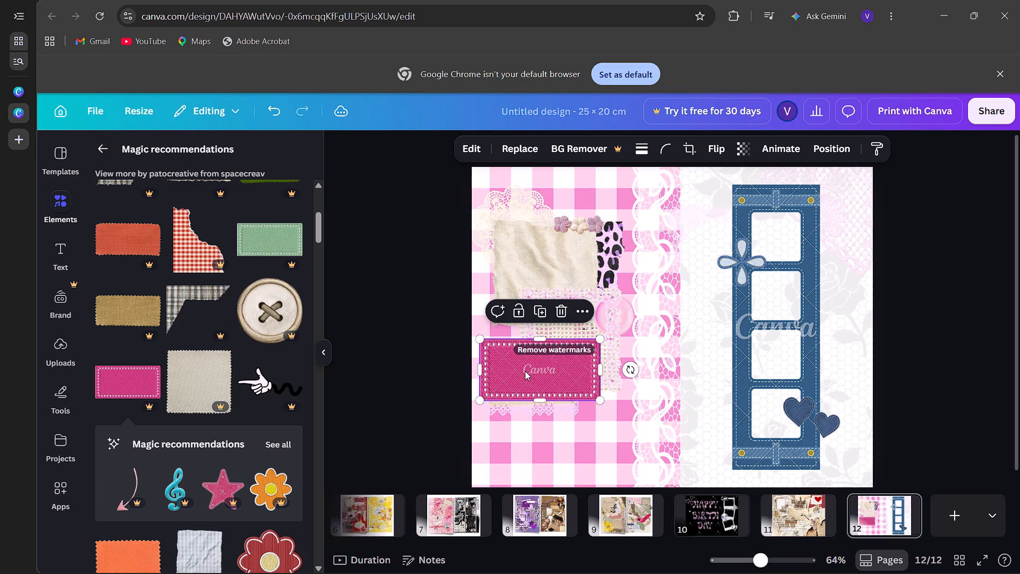
pyautogui.moveTo(480, 398); pyautogui.dragTo(530, 383)
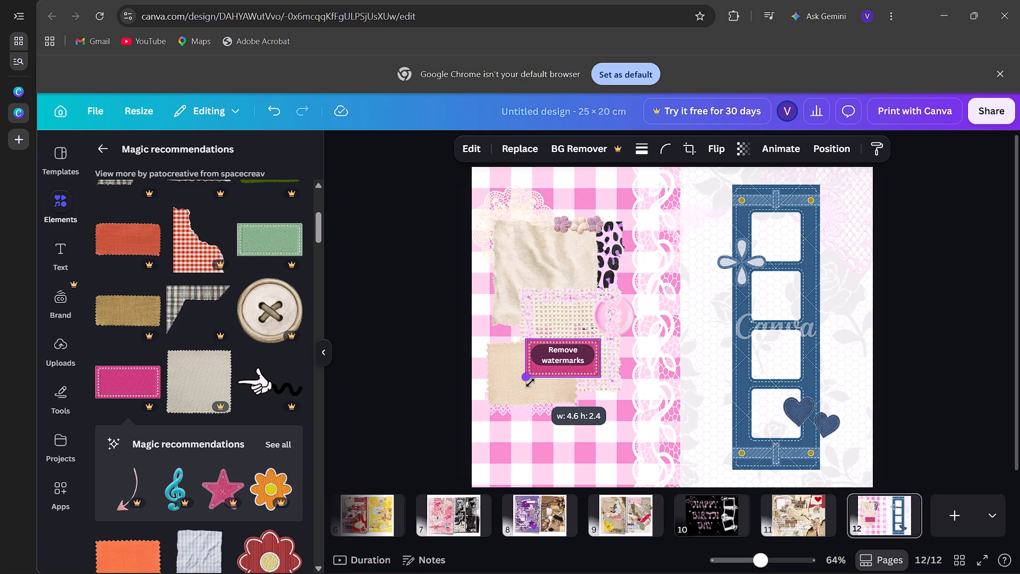
pyautogui.moveTo(530, 383); pyautogui.dragTo(530, 385)
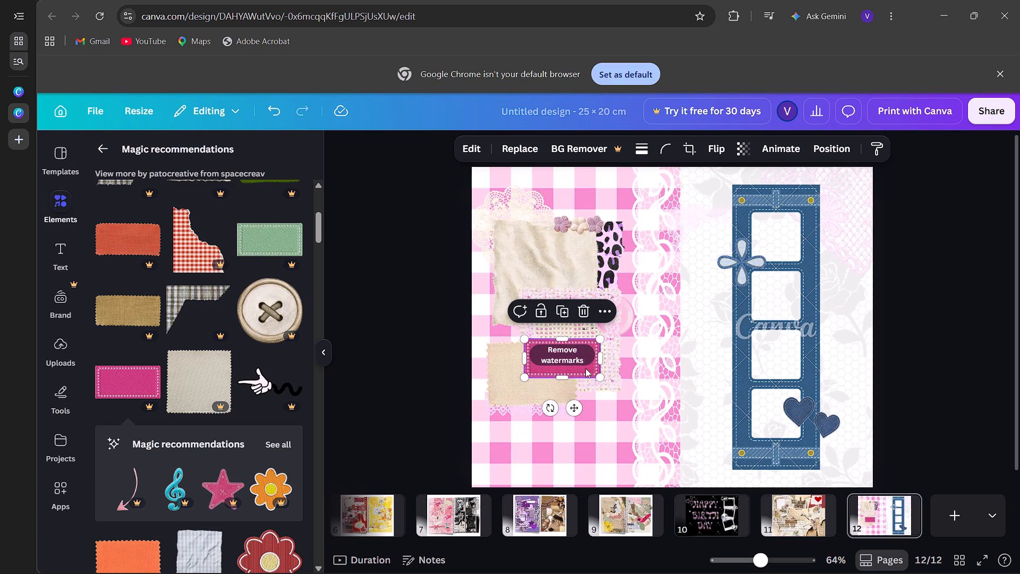
pyautogui.moveTo(585, 368); pyautogui.dragTo(628, 292)
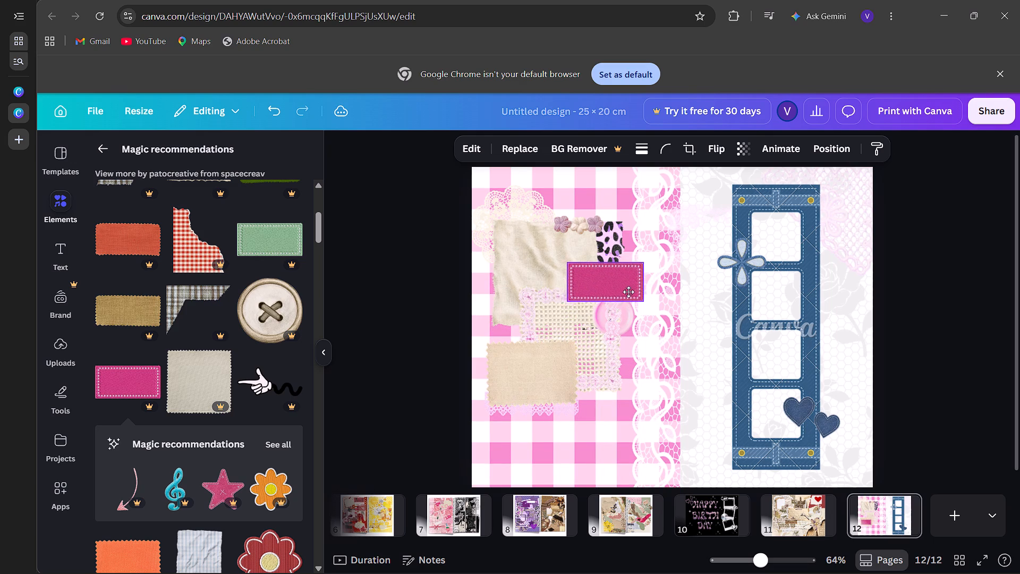
pyautogui.moveTo(628, 292); pyautogui.dragTo(557, 382)
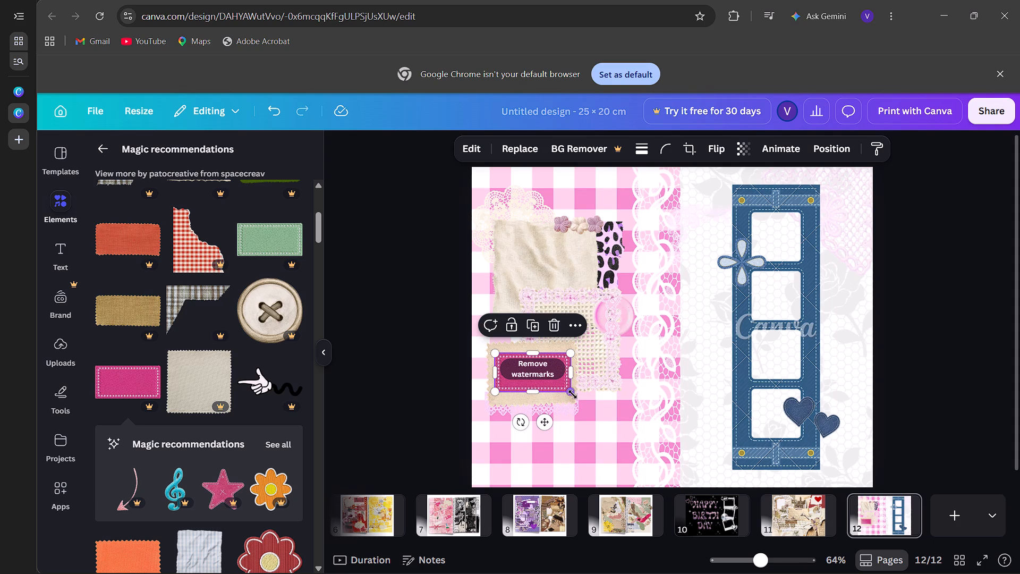
# Delete the beige fabric patch beneath the magenta stitched patch.
pyautogui.click(558, 403)
pyautogui.press('BackSpace')
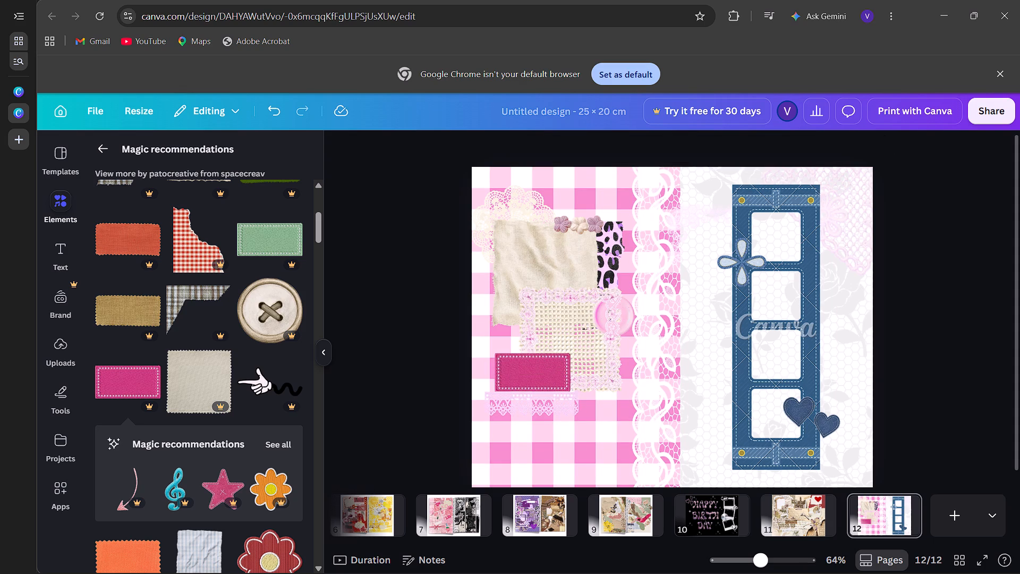
# Move the magenta stitched patch up over the crumpled cloth's lower-left corner, beside the crochet mesh.
pyautogui.moveTo(548, 375); pyautogui.dragTo(544, 335)
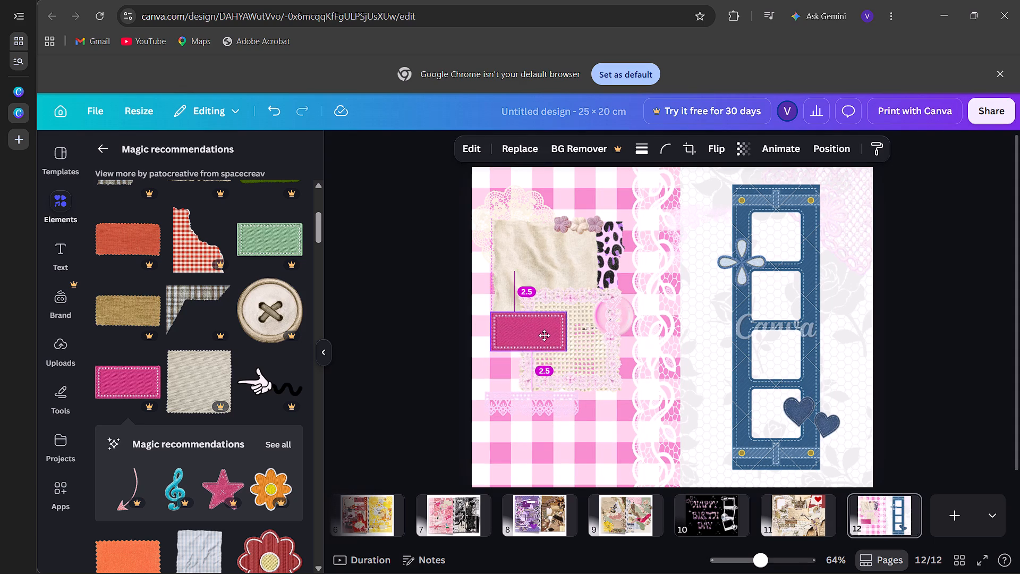
pyautogui.moveTo(544, 335); pyautogui.dragTo(539, 325)
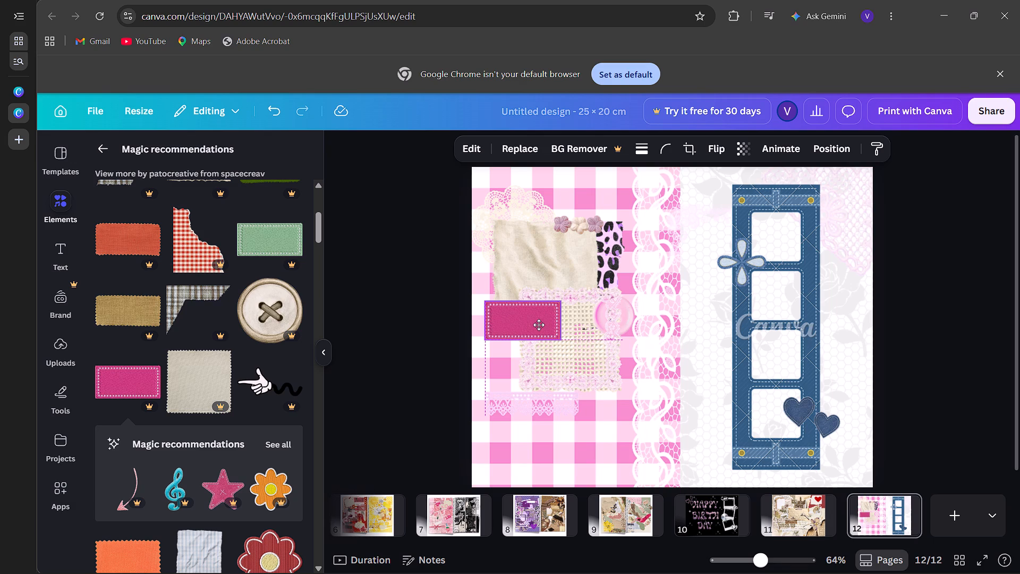
pyautogui.moveTo(539, 325); pyautogui.dragTo(538, 344)
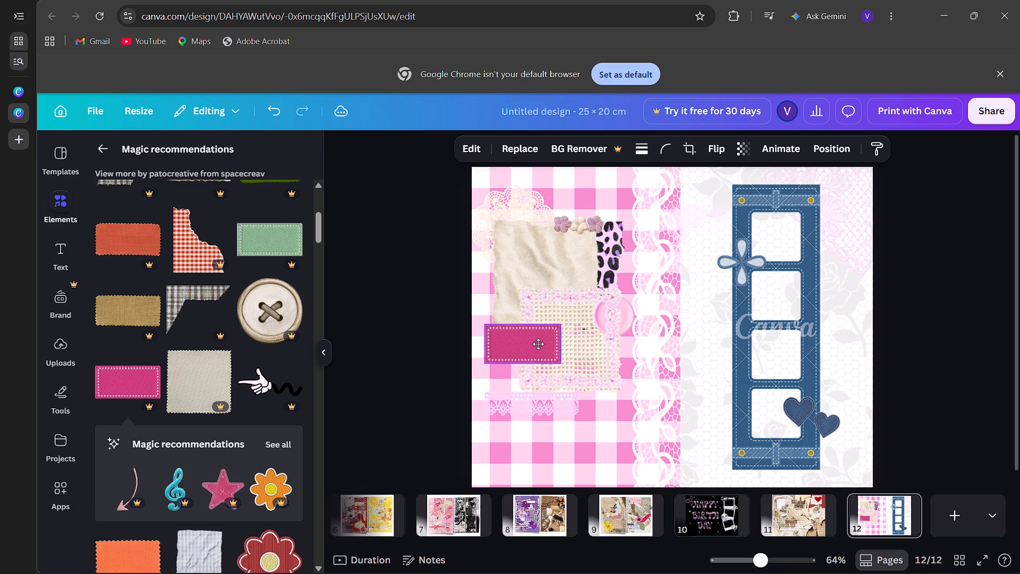
pyautogui.moveTo(538, 344); pyautogui.dragTo(535, 315)
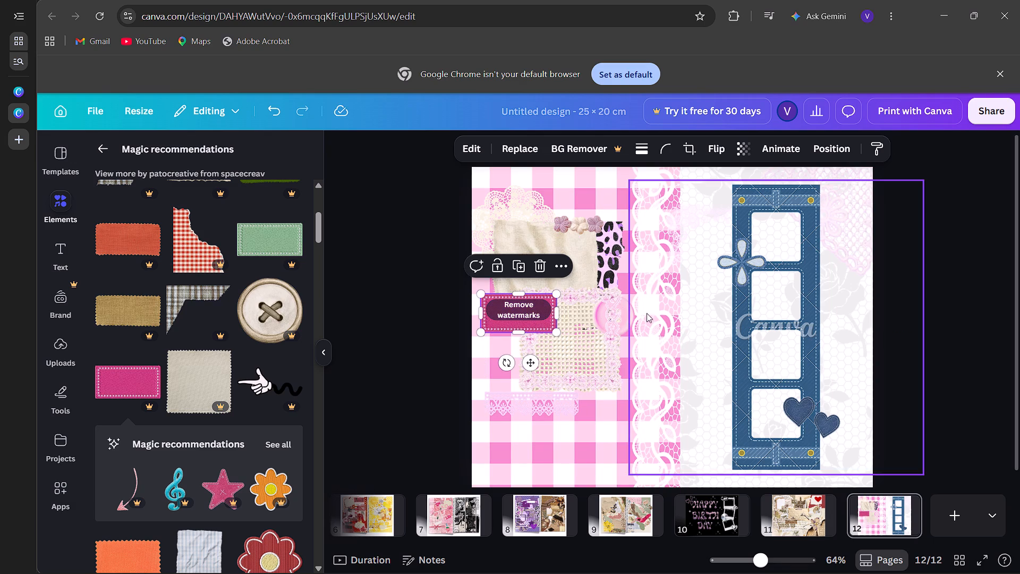
# Bring the pink button beside the magenta stitched patch forward in the layer order.
pyautogui.click(628, 318)
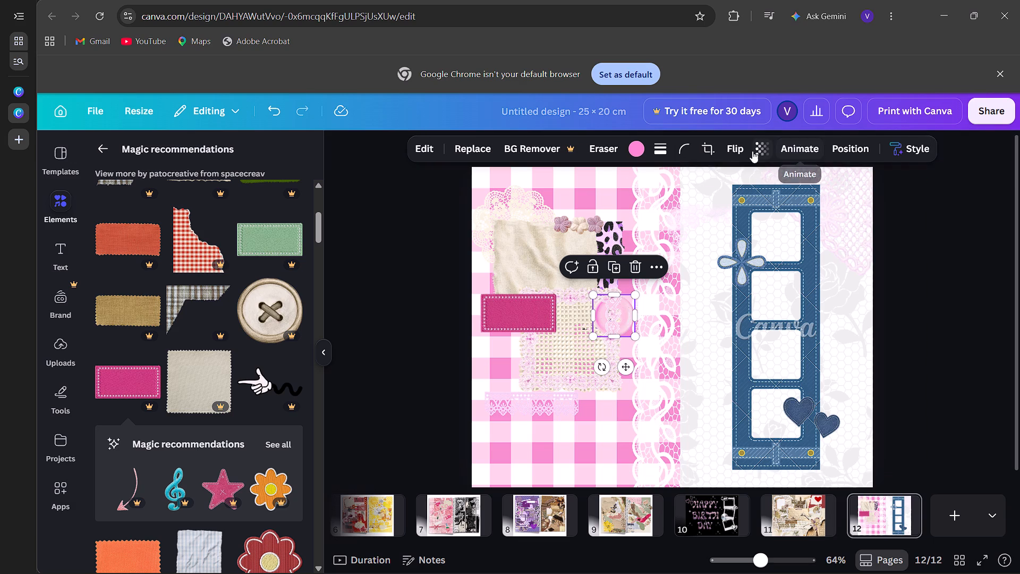
pyautogui.click(736, 146)
pyautogui.click(736, 146)
pyautogui.click(838, 144)
pyautogui.click(186, 220)
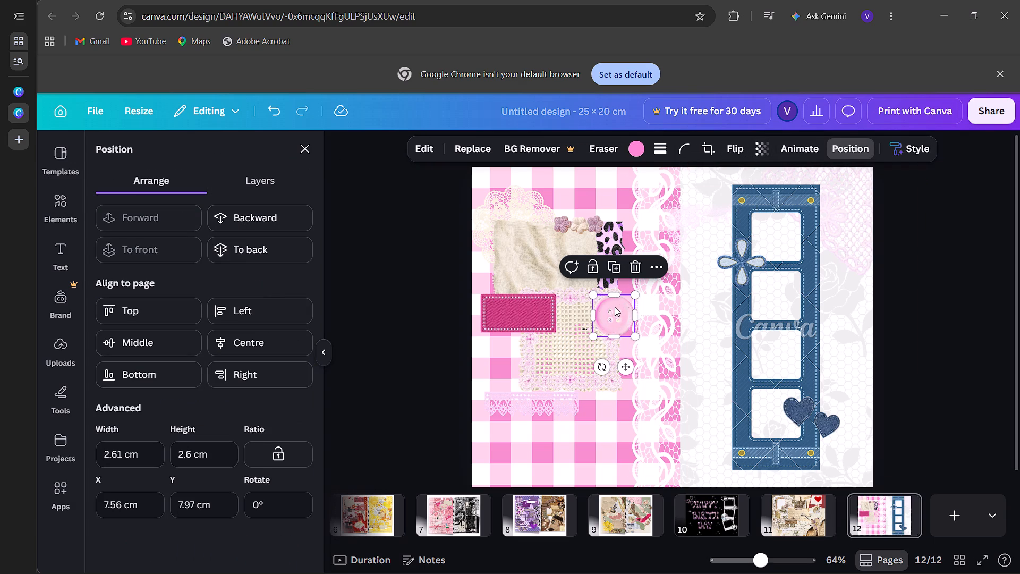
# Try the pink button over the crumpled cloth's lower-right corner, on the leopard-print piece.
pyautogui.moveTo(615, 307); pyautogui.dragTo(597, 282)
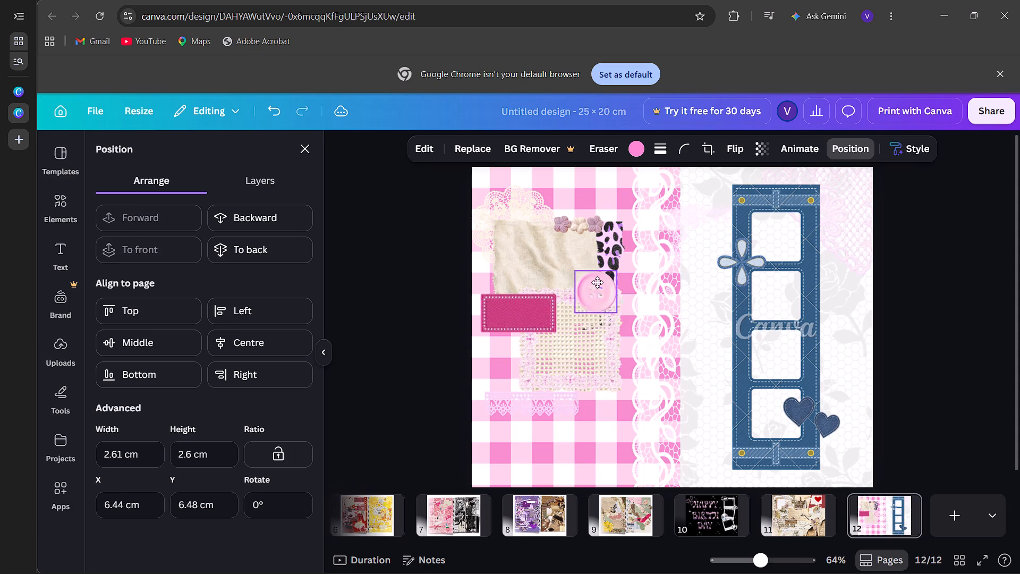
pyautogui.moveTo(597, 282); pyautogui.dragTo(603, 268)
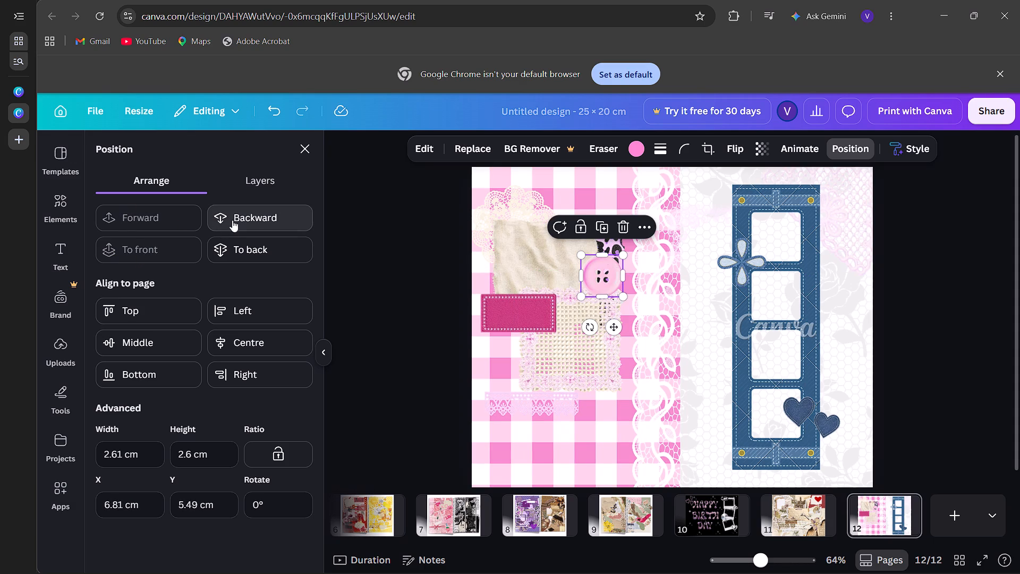
# Move the pink button over the magenta patch's upper-left edge, about X 1.17, Y 6.51 cm, and bring it in front of the patch.
pyautogui.moveTo(599, 269); pyautogui.dragTo(481, 278)
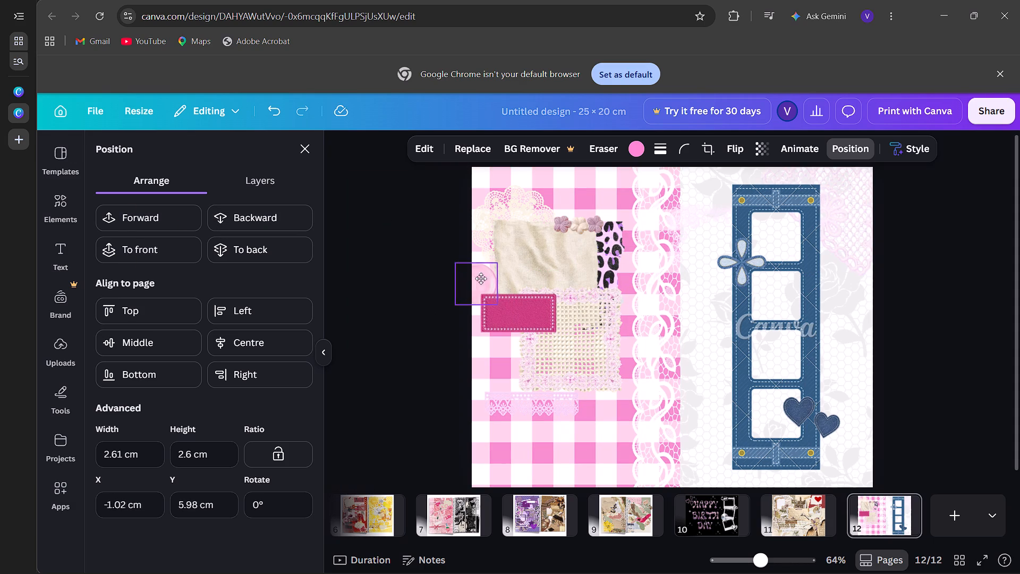
pyautogui.moveTo(481, 278); pyautogui.dragTo(510, 294)
pyautogui.click(170, 216)
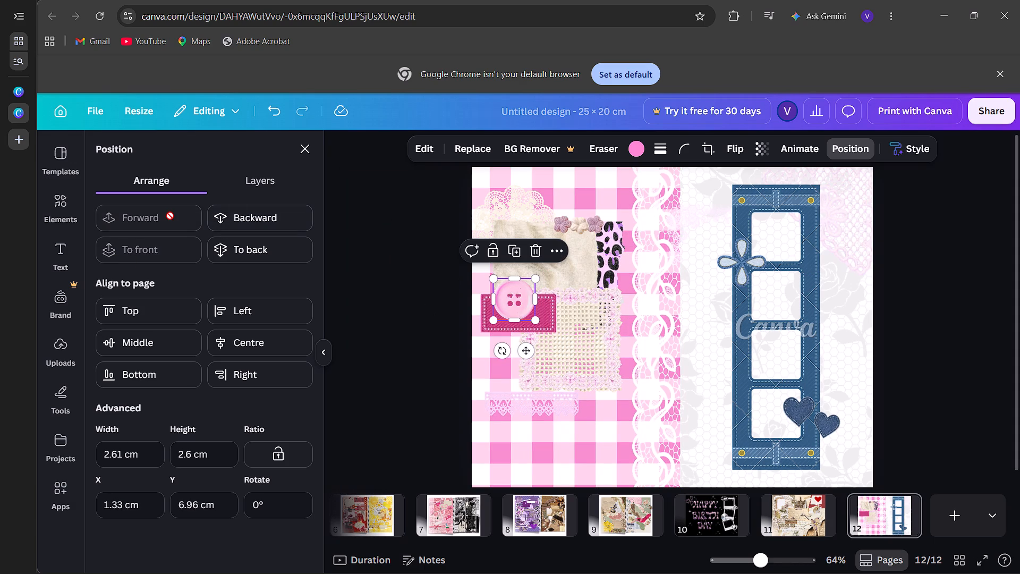
pyautogui.moveTo(506, 294); pyautogui.dragTo(510, 305)
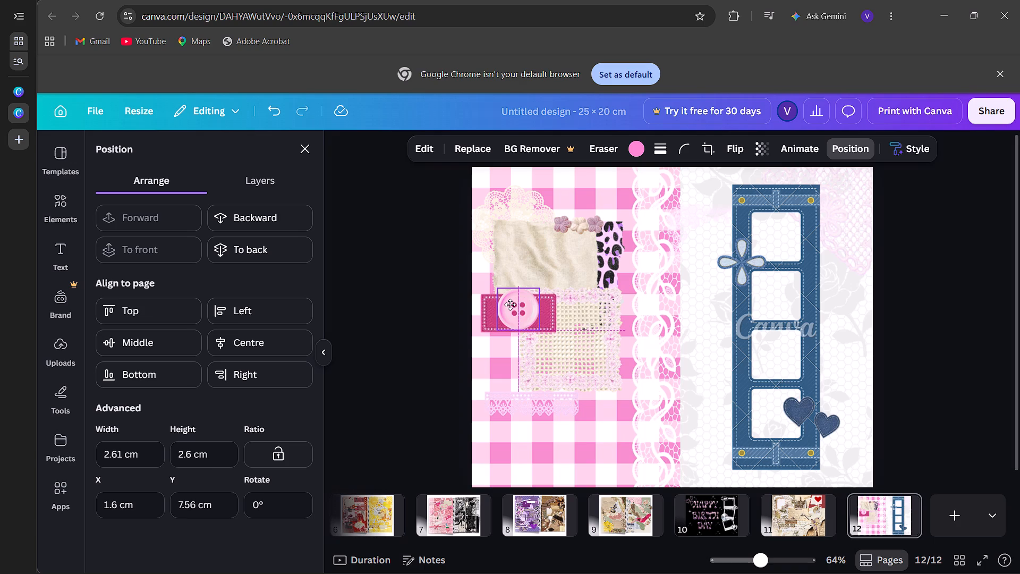
pyautogui.moveTo(510, 305); pyautogui.dragTo(501, 286)
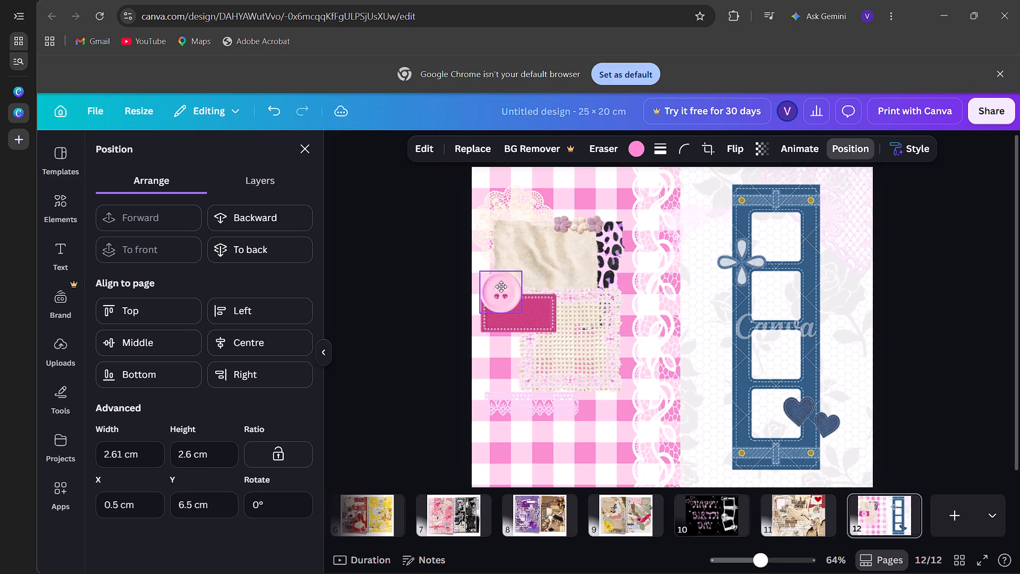
pyautogui.moveTo(501, 286); pyautogui.dragTo(504, 285)
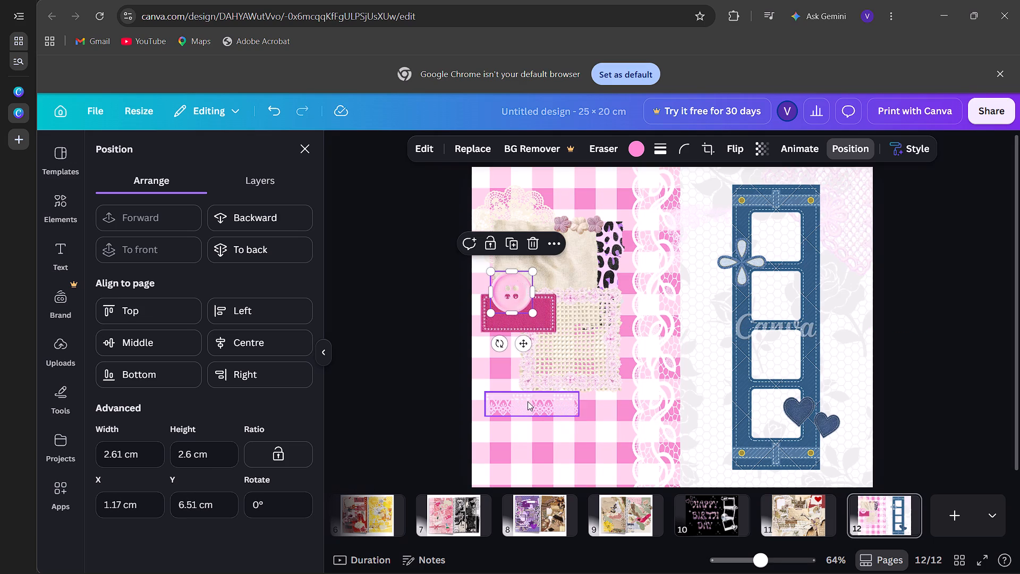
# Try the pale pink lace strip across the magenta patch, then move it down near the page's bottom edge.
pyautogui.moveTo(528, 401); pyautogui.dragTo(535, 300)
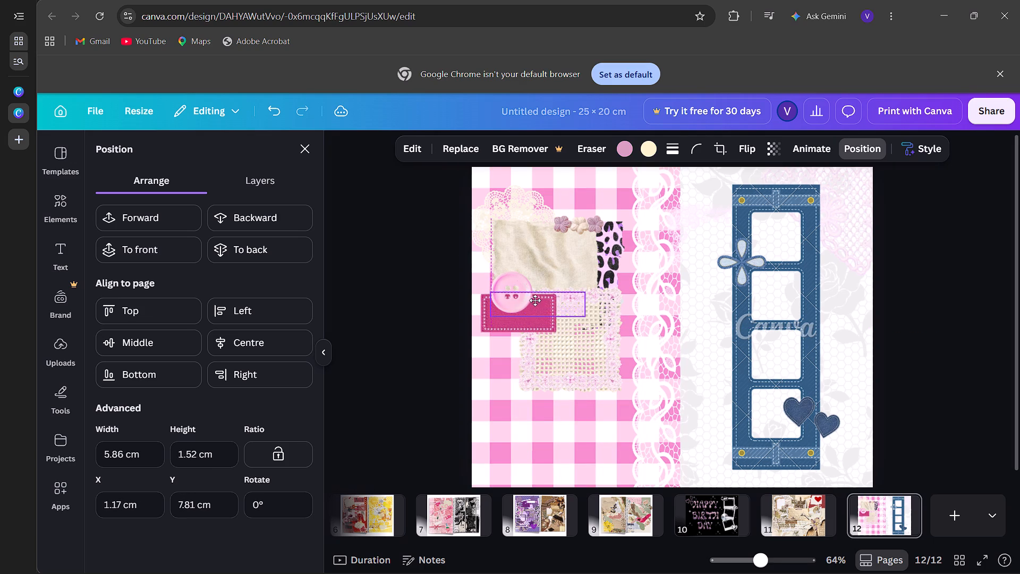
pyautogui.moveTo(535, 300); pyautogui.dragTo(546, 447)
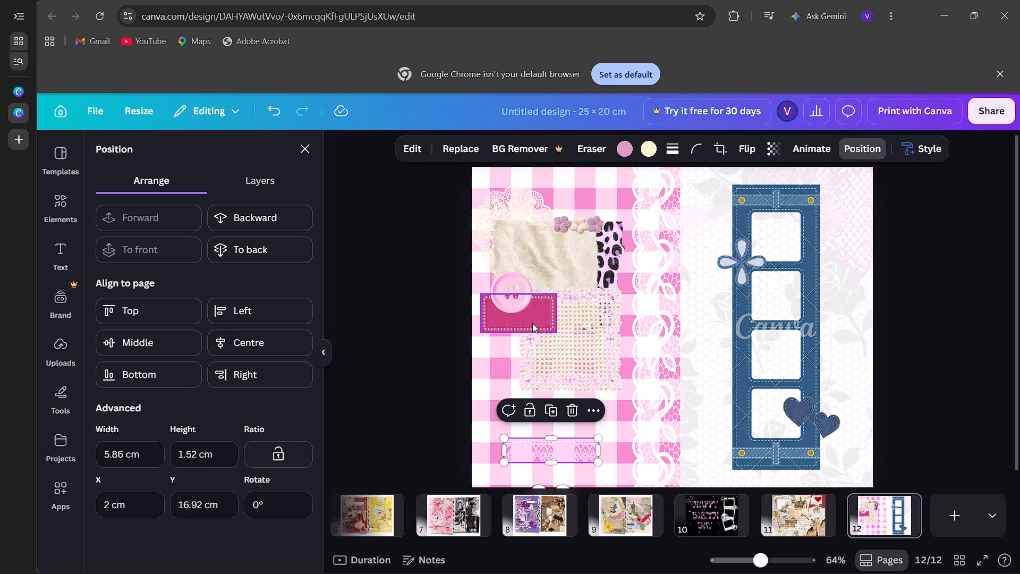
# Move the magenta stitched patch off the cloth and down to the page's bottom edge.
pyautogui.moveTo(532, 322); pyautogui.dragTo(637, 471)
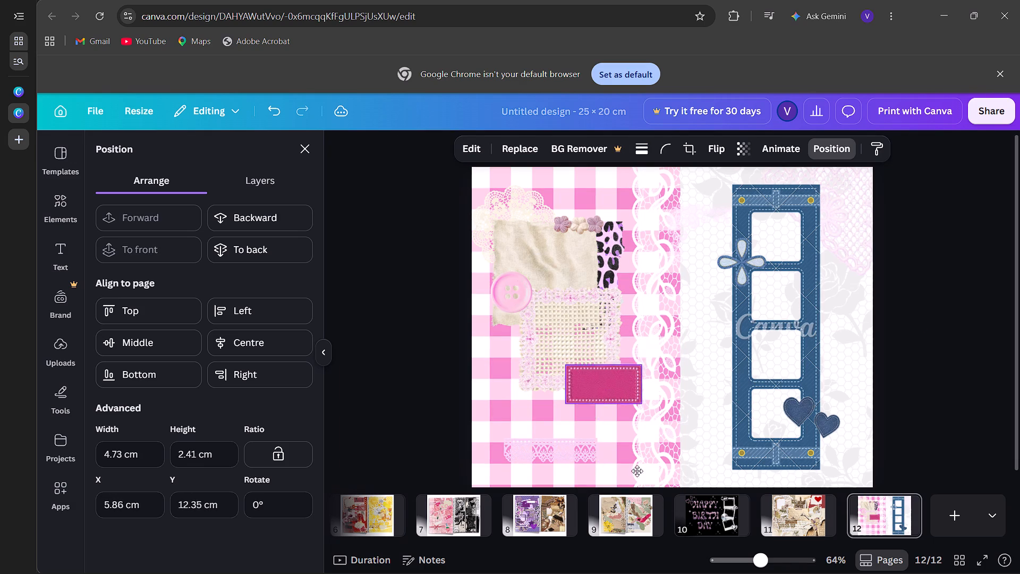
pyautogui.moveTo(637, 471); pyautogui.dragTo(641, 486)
# Shift the square pink lace frame left across the crochet mesh to about X 1.17 cm, Y 7.28 cm.
pyautogui.moveTo(568, 342); pyautogui.dragTo(541, 340)
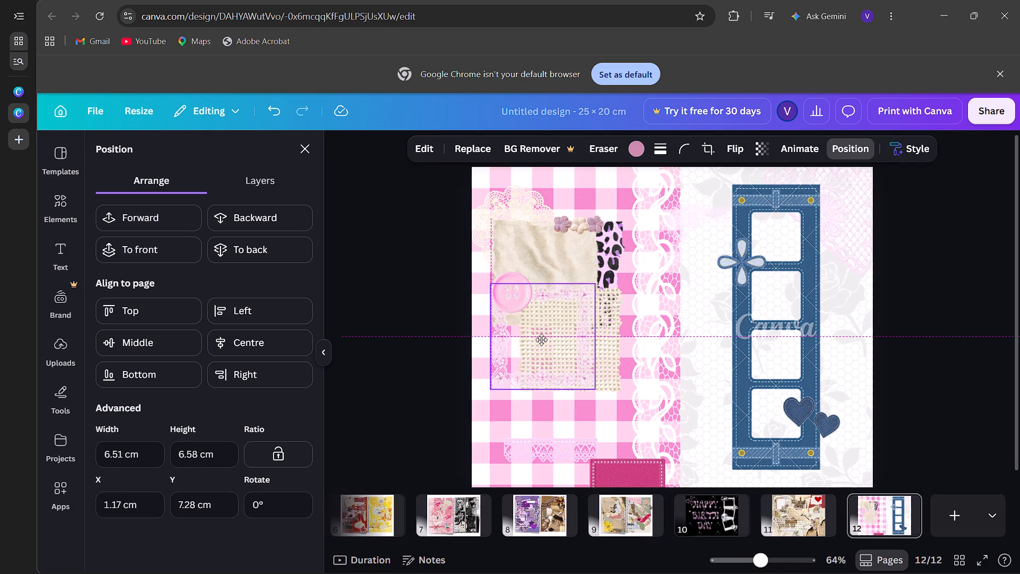
pyautogui.moveTo(541, 340); pyautogui.dragTo(541, 340)
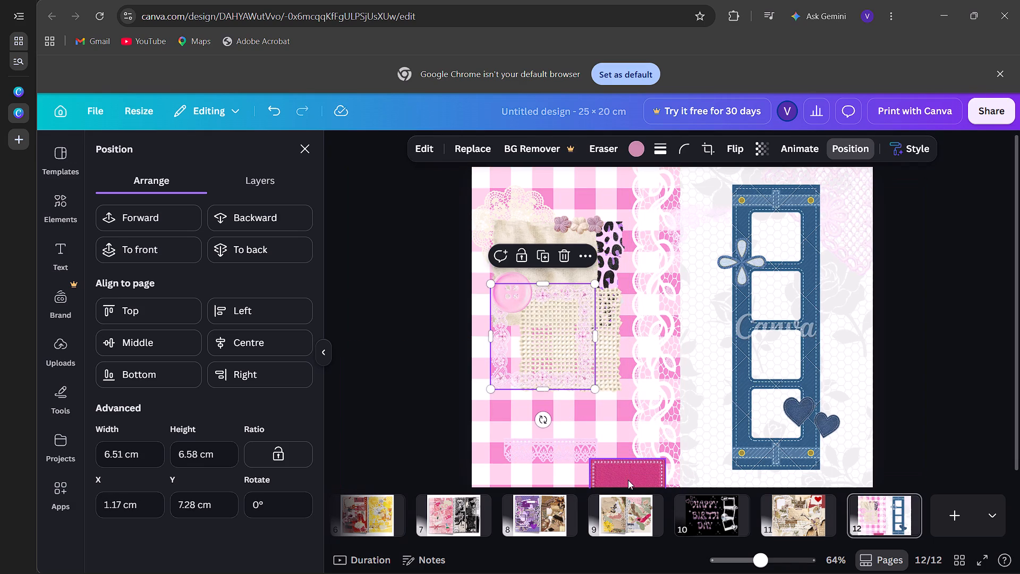
# Place the magenta stitched patch over the crochet mesh's right side and set the pink button on top of it.
pyautogui.moveTo(628, 480); pyautogui.dragTo(589, 323)
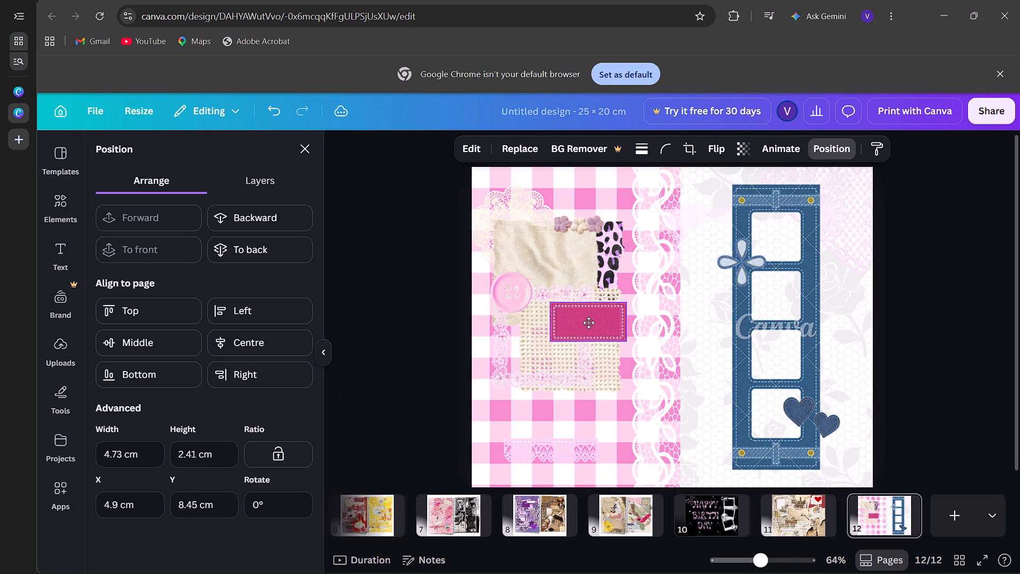
pyautogui.moveTo(589, 323); pyautogui.dragTo(590, 339)
pyautogui.moveTo(513, 294); pyautogui.dragTo(593, 335)
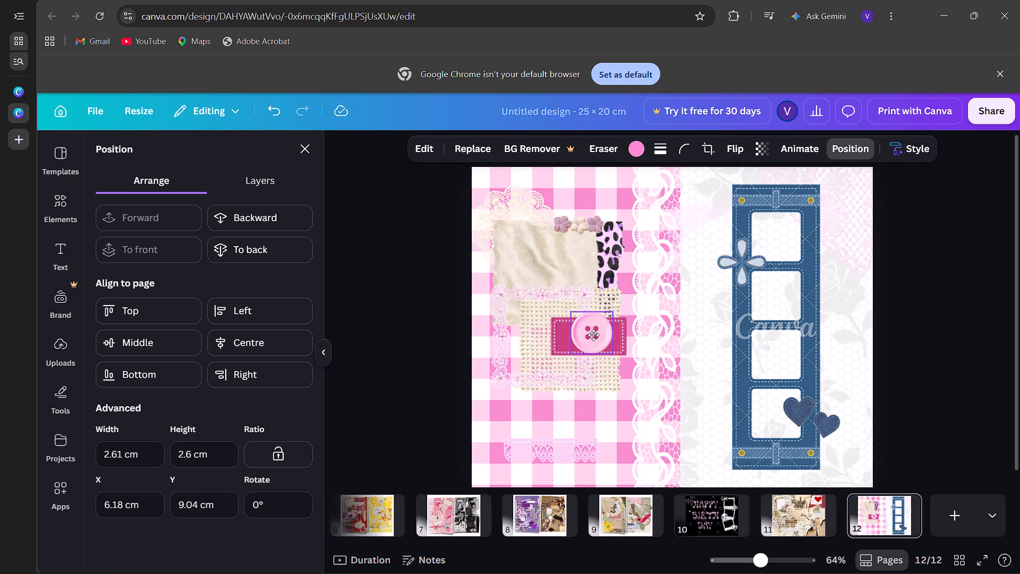
pyautogui.moveTo(593, 335); pyautogui.dragTo(592, 335)
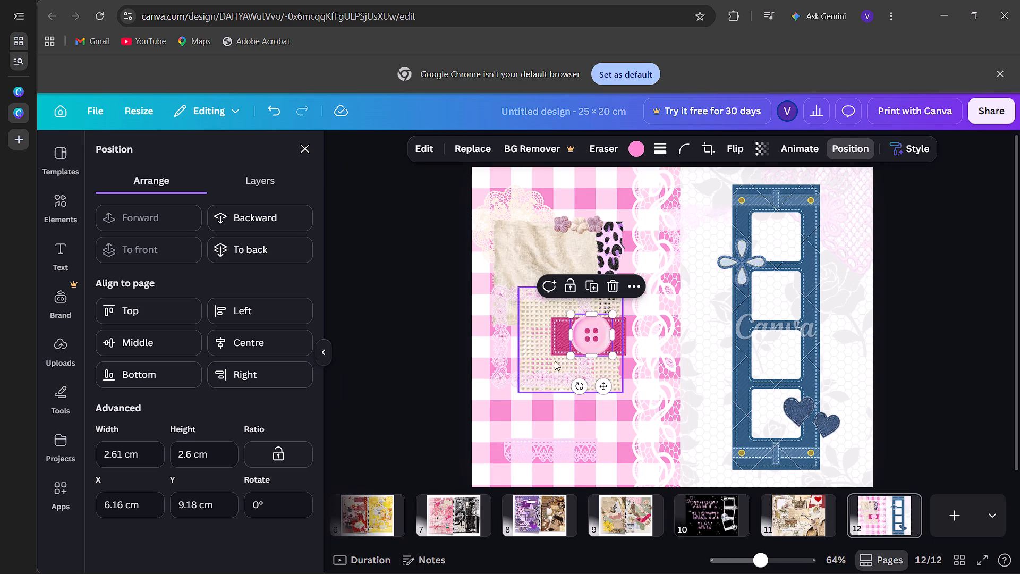
# Try the pale pink lace strip across and below the crochet mesh, then delete it.
pyautogui.moveTo(549, 450); pyautogui.dragTo(552, 353)
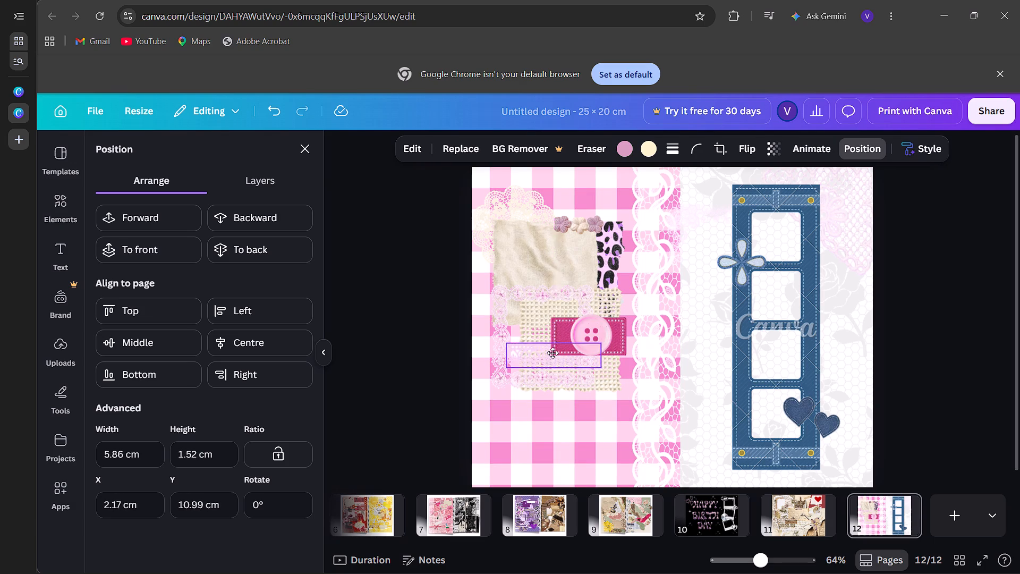
pyautogui.moveTo(552, 353); pyautogui.dragTo(556, 410)
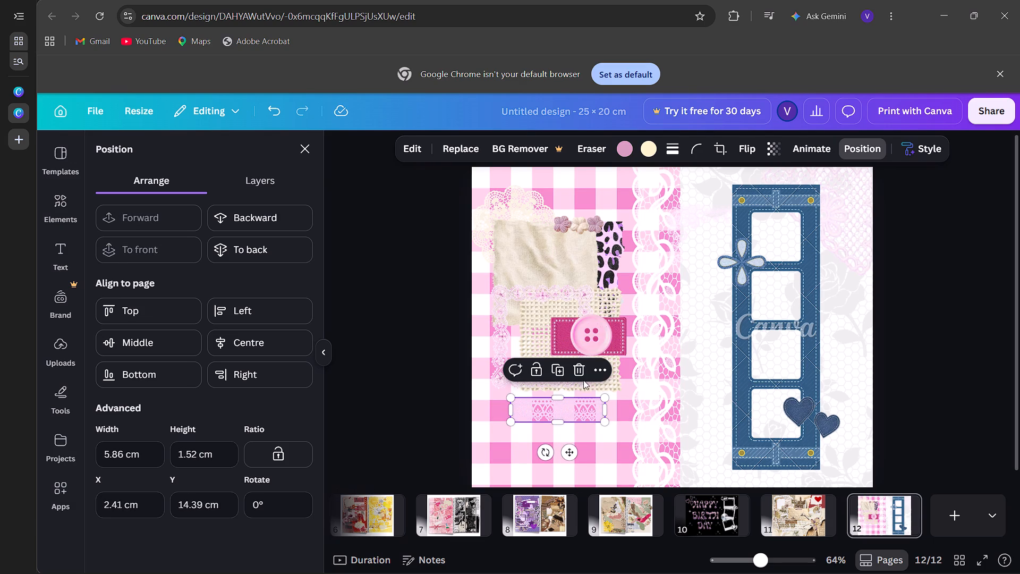
pyautogui.click(579, 367)
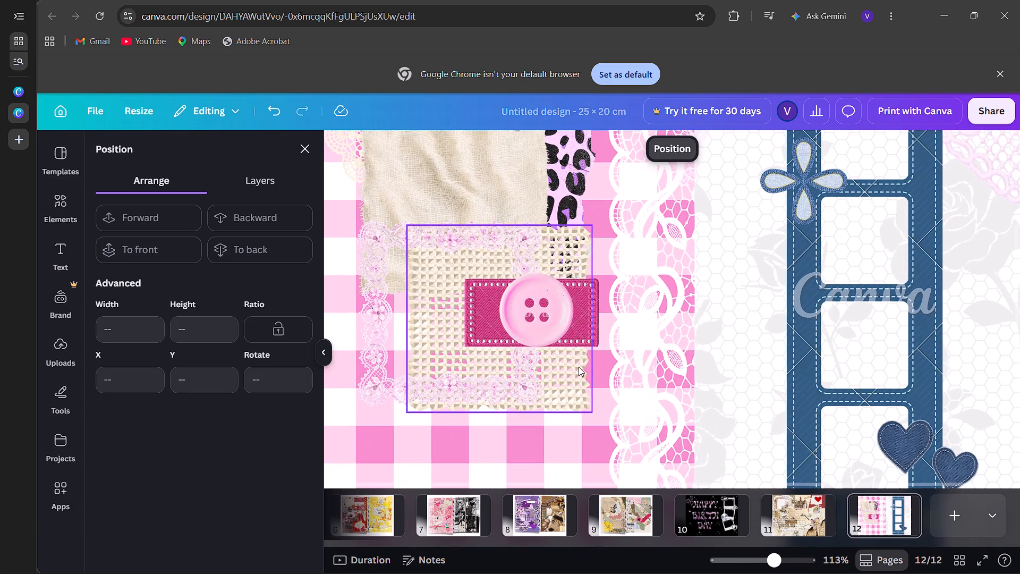
# Shrink the pink button to about 1.92 × 1.91 cm and centre it on the magenta patch.
pyautogui.moveTo(537, 303); pyautogui.dragTo(562, 273)
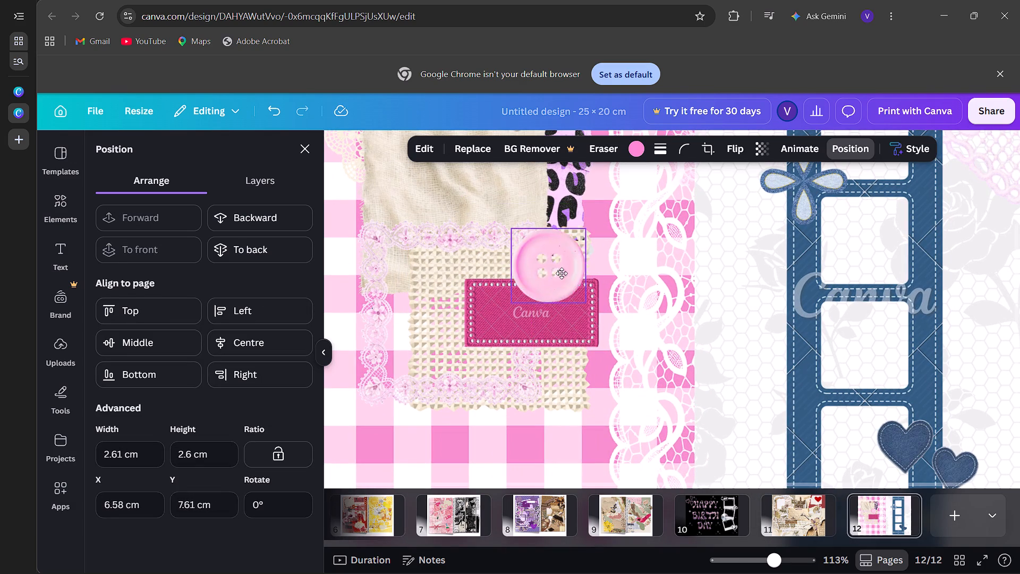
pyautogui.moveTo(562, 273); pyautogui.dragTo(532, 307)
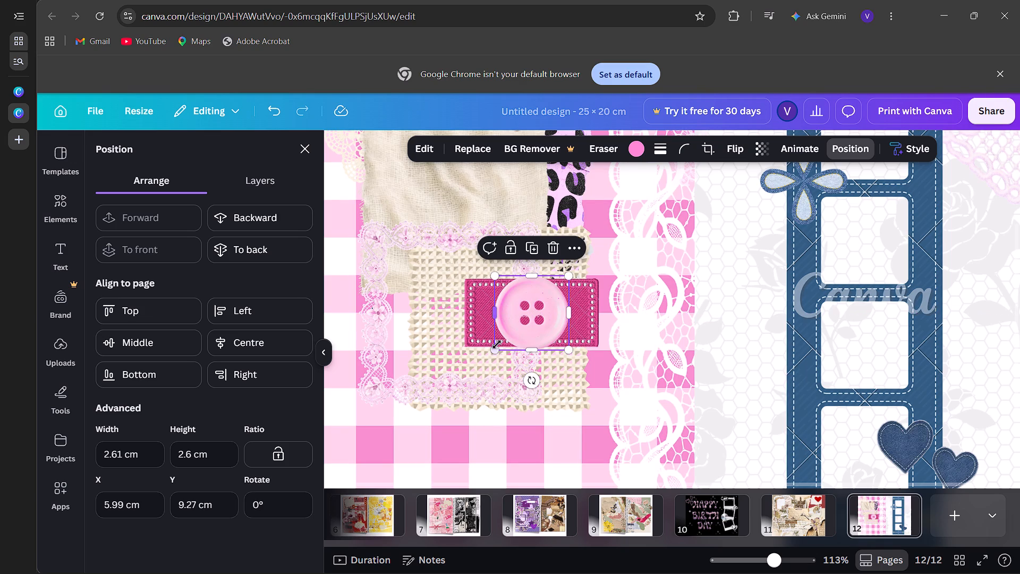
pyautogui.moveTo(496, 347); pyautogui.dragTo(542, 326)
pyautogui.moveTo(548, 294); pyautogui.dragTo(528, 316)
pyautogui.moveTo(528, 316); pyautogui.dragTo(513, 330)
pyautogui.moveTo(532, 303); pyautogui.dragTo(520, 320)
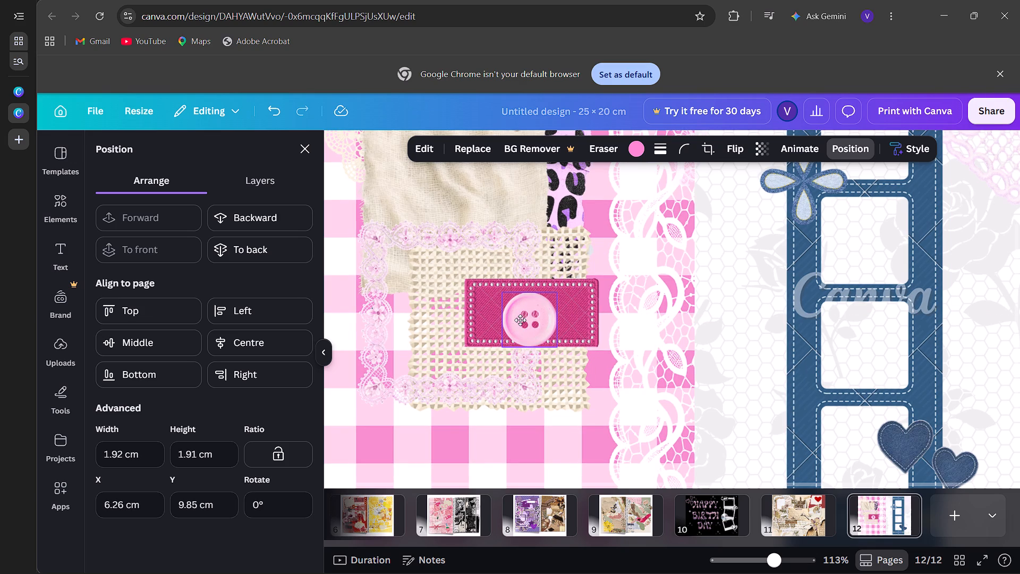
pyautogui.moveTo(520, 320); pyautogui.dragTo(520, 315)
# Move the square pink lace frame down below the crochet mesh's lower edge, to about Y 9.04 cm.
pyautogui.hscroll(1, 520, 315)
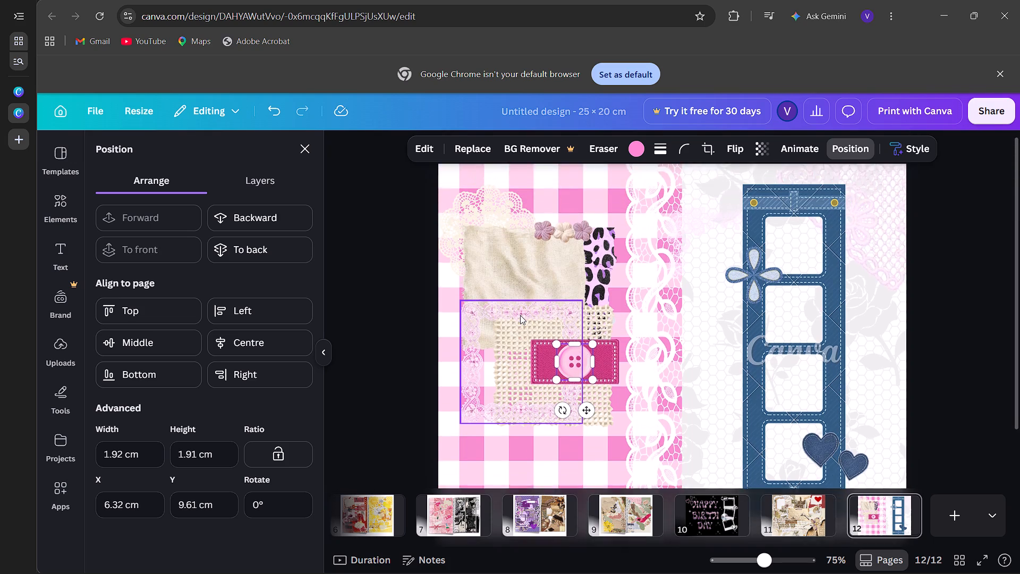
pyautogui.hscroll(1, 520, 315)
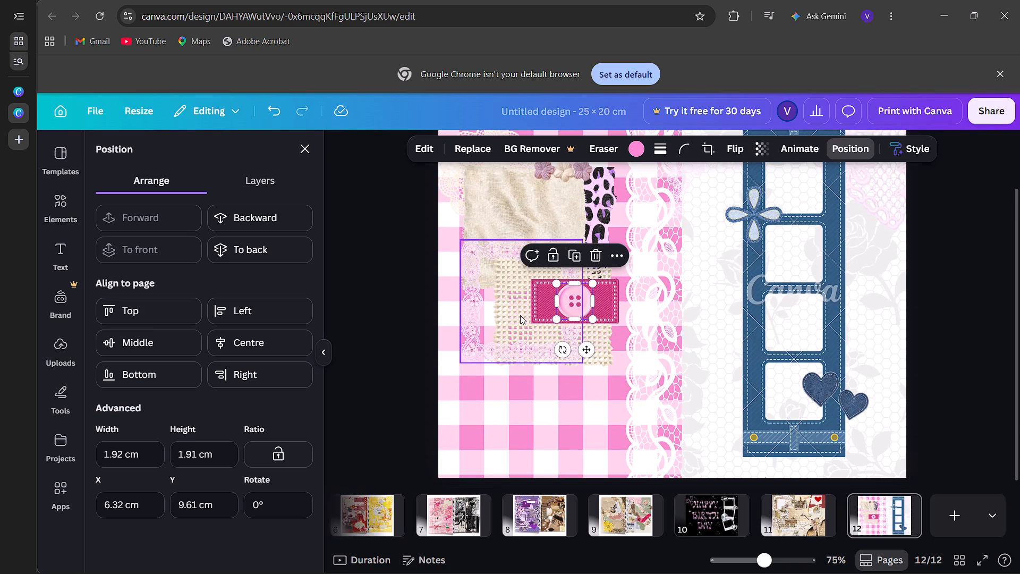
pyautogui.hscroll(1, 520, 315)
pyautogui.moveTo(489, 353); pyautogui.dragTo(487, 382)
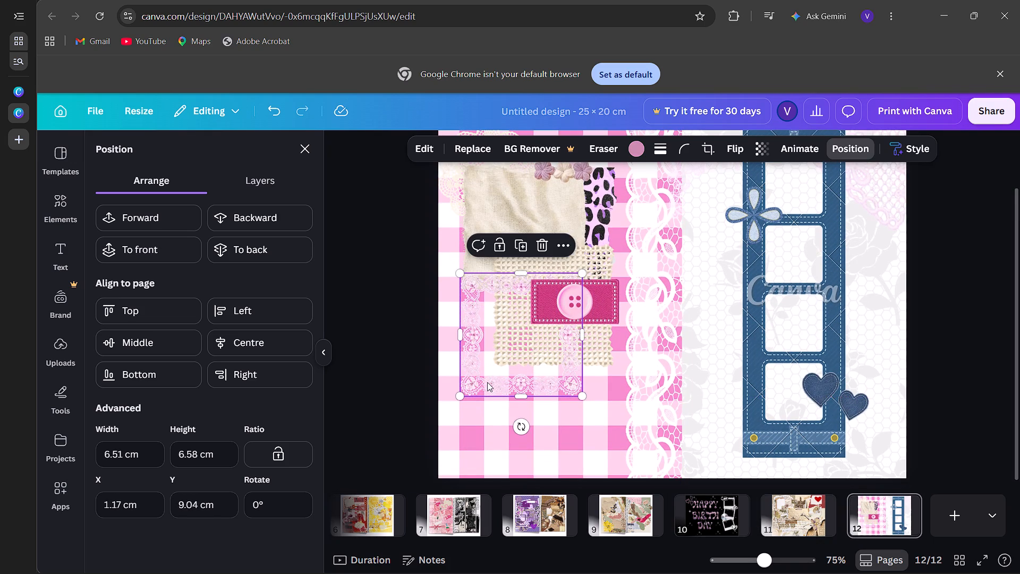
# Recolour the beige crochet mesh with the pale lilac from the design's colours.
pyautogui.scroll(1, 487, 382)
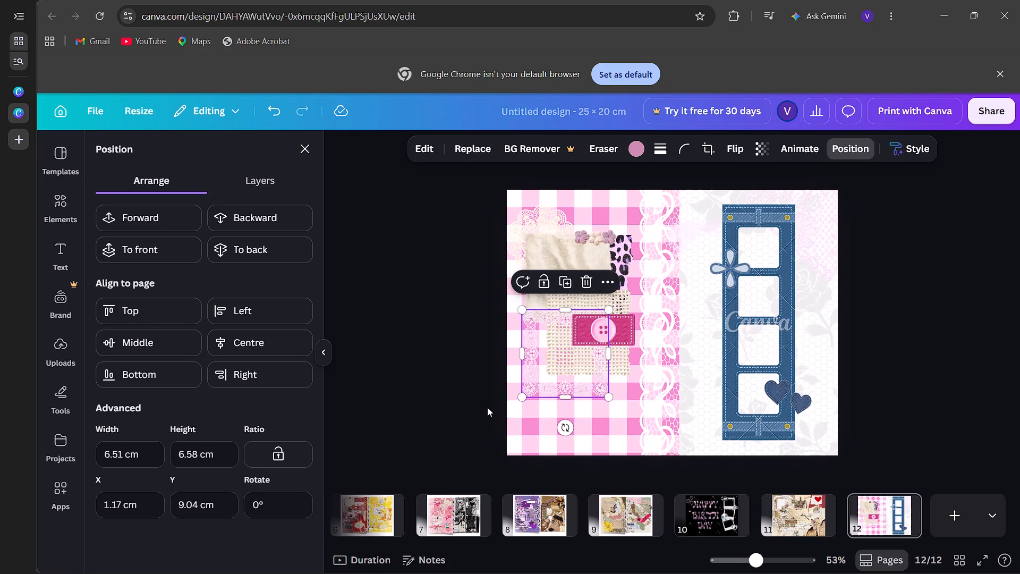
pyautogui.scroll(1, 487, 407)
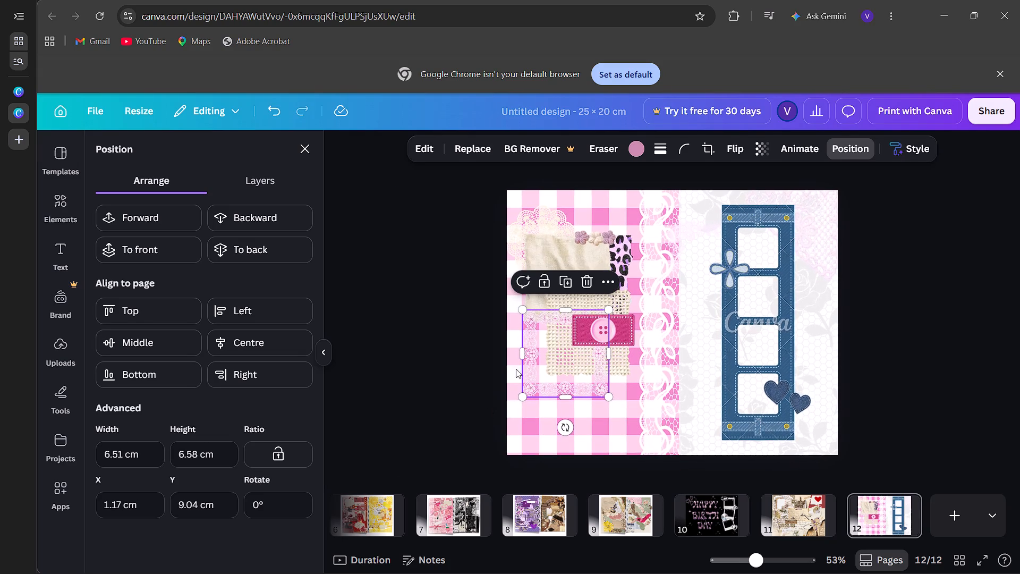
pyautogui.click(625, 361)
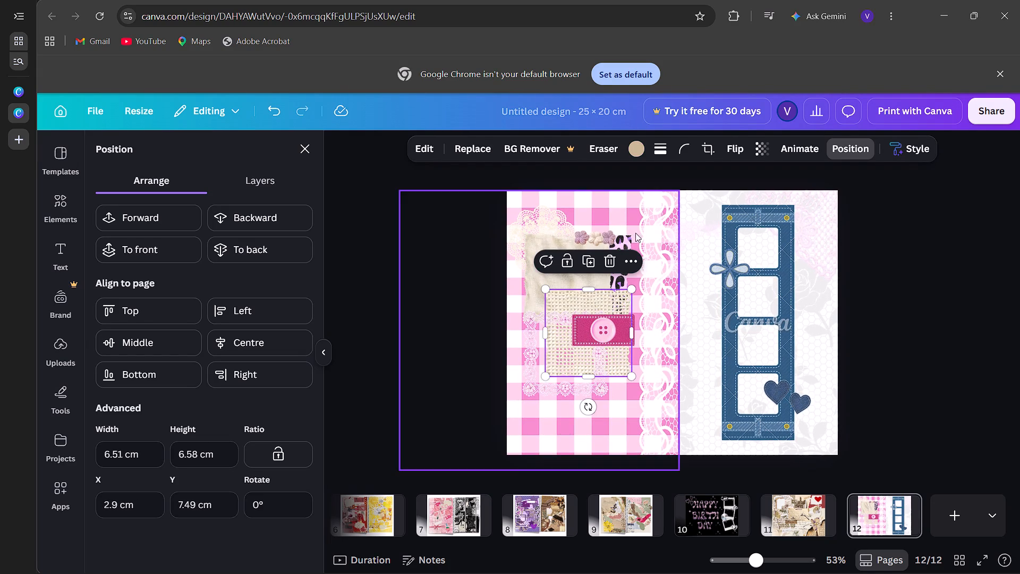
pyautogui.click(632, 150)
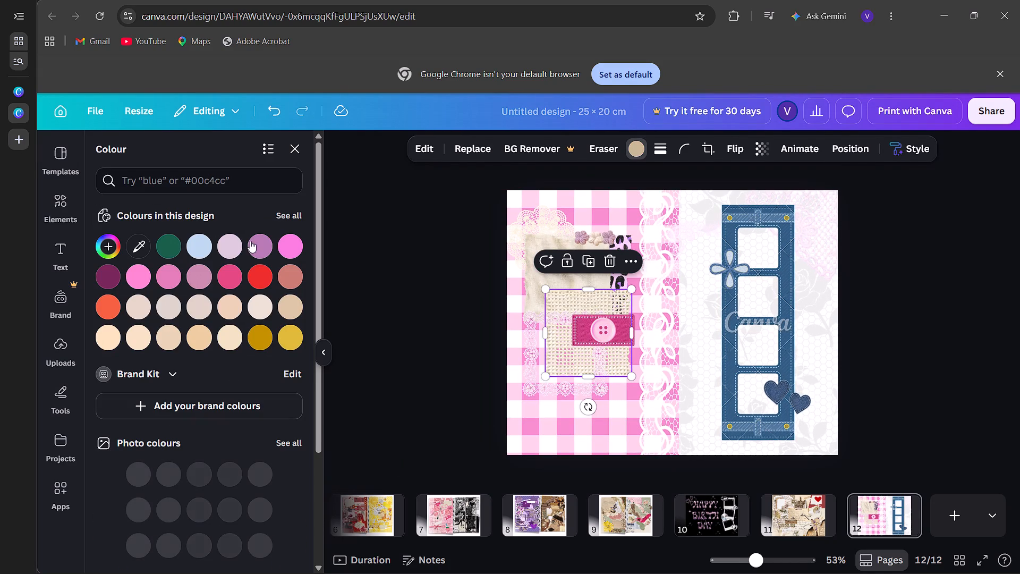
pyautogui.click(233, 247)
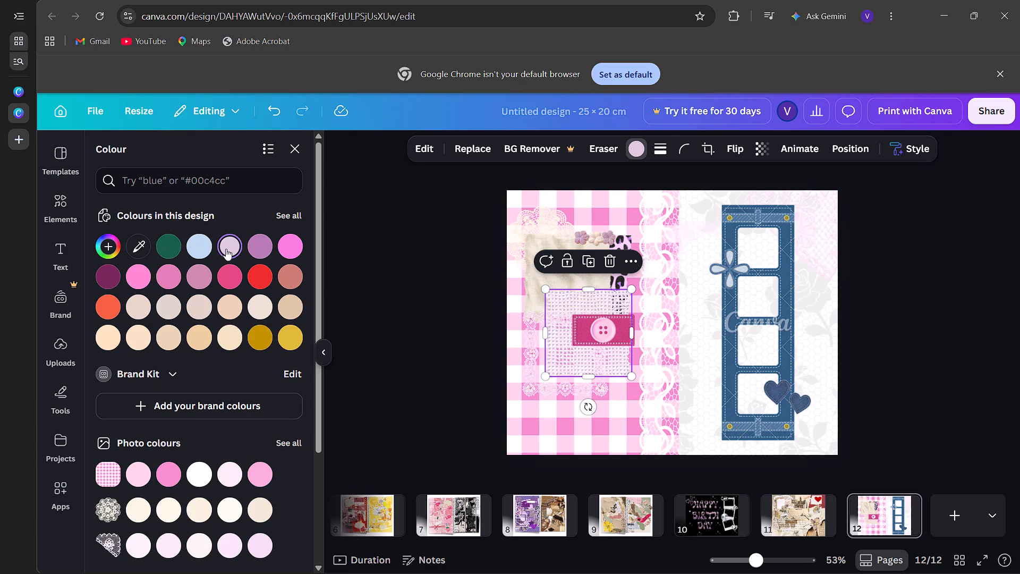
# Move the pink button from the magenta patch's centre onto the patch's left end.
pyautogui.scroll(2, 443, 339)
pyautogui.scroll(-1, 443, 339)
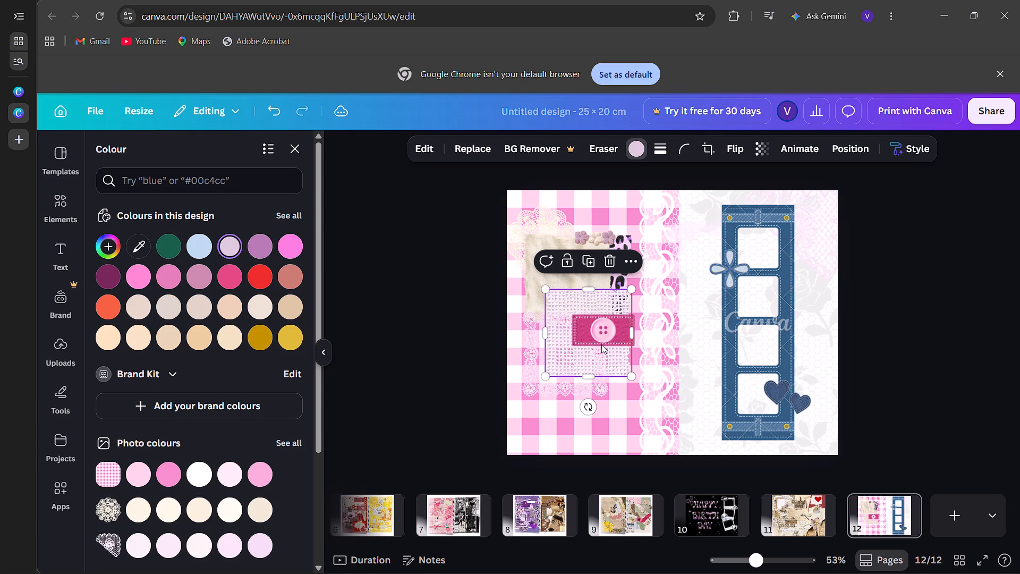
pyautogui.moveTo(600, 319); pyautogui.dragTo(625, 318)
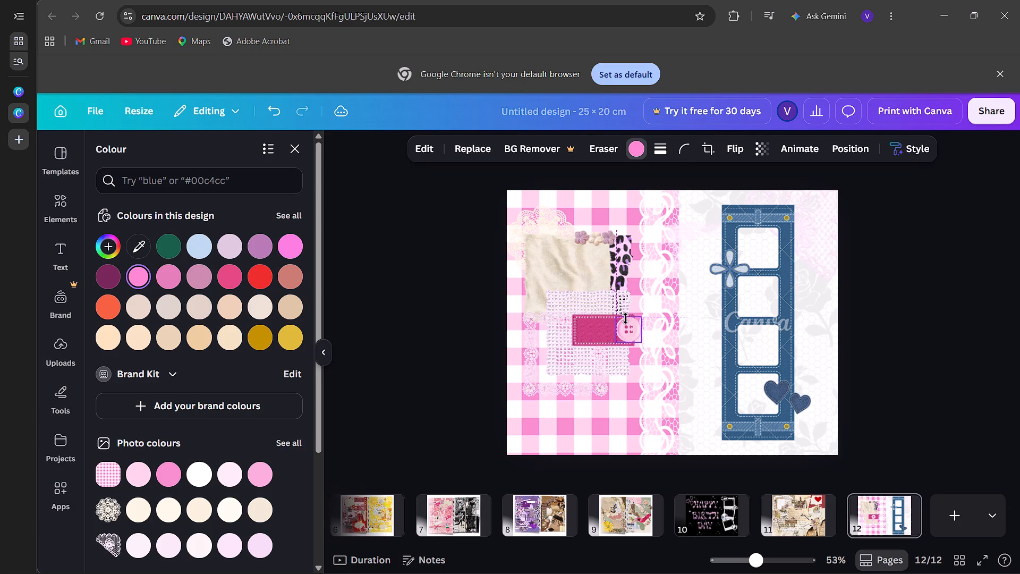
pyautogui.moveTo(625, 329); pyautogui.dragTo(568, 331)
pyautogui.click(608, 427)
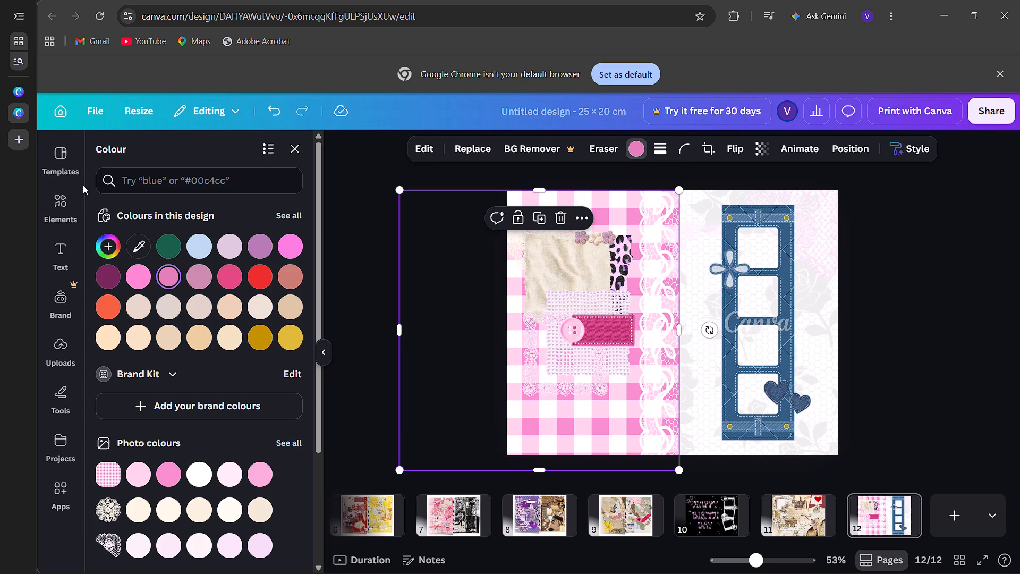
# Search the elements for "pink flower" and show all graphics results.
pyautogui.click(64, 195)
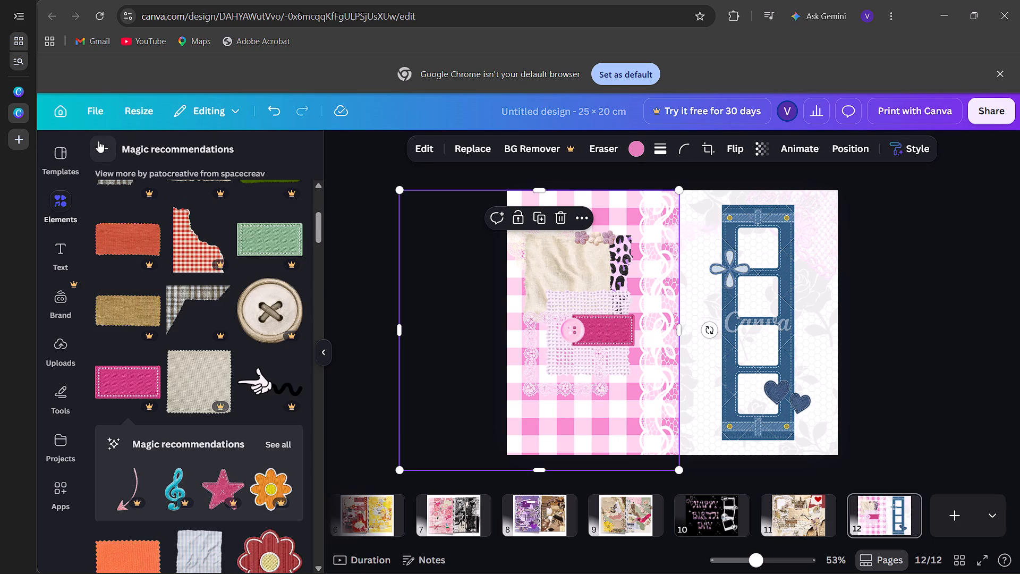
pyautogui.click(98, 141)
pyautogui.click(108, 147)
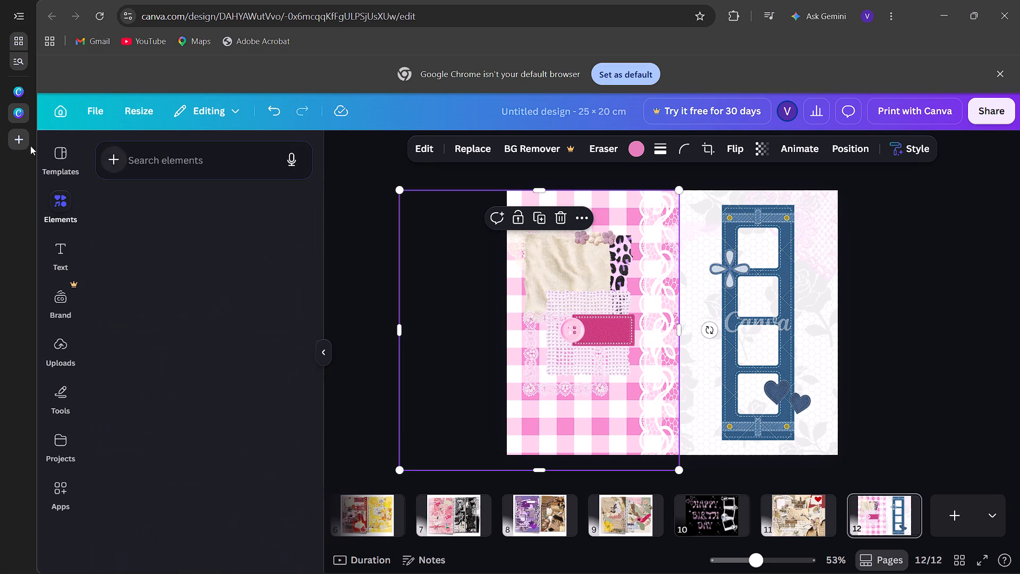
pyautogui.click(224, 159)
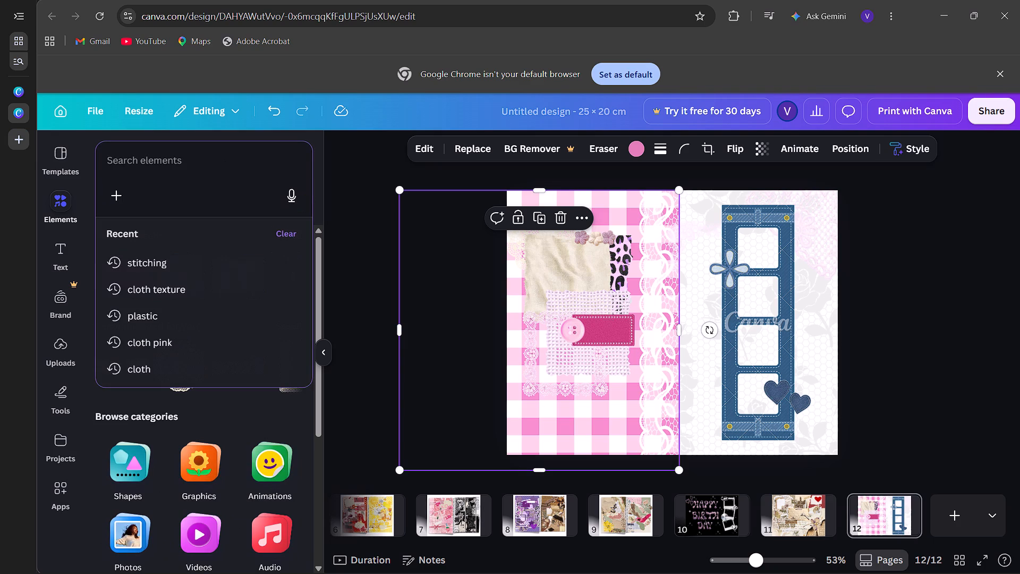
pyautogui.write('pink floe')
pyautogui.press('BackSpace')
pyautogui.write('wer')
pyautogui.press('Return')
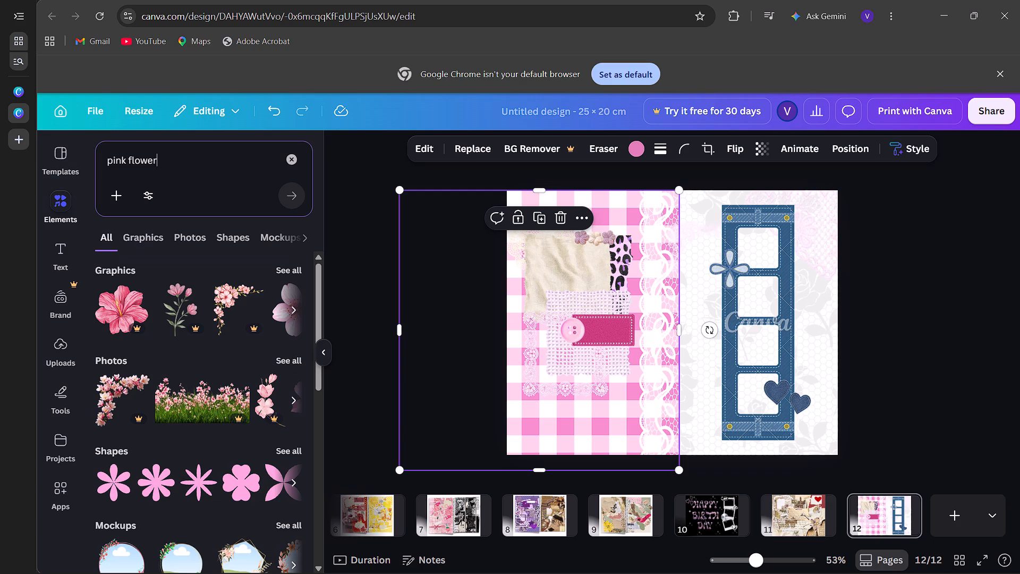
pyautogui.click(293, 264)
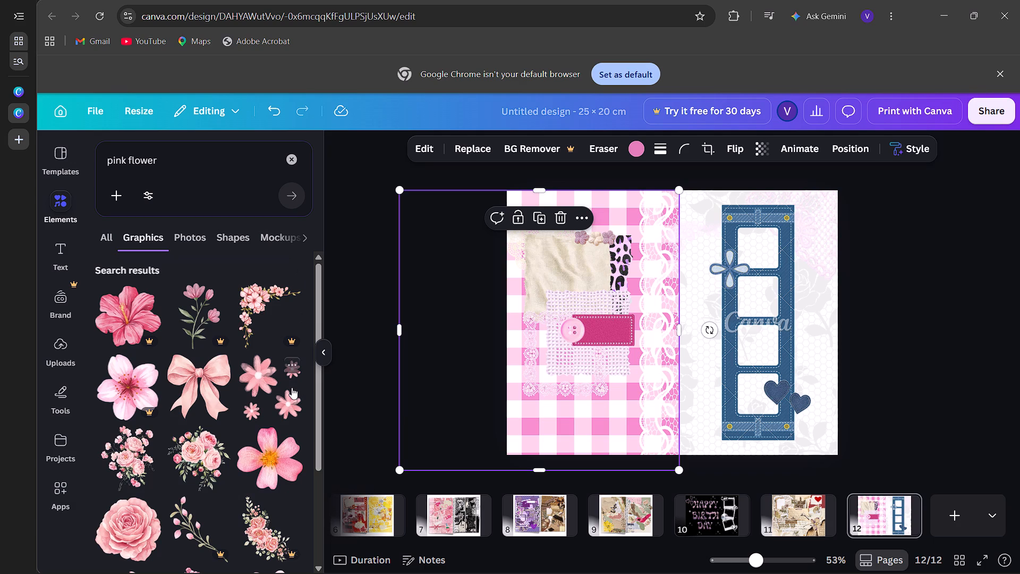
# Add the pale pink double lily graphic to page 12 and shrink it to about 6.1 × 5.4 cm.
pyautogui.scroll(-2, 292, 387)
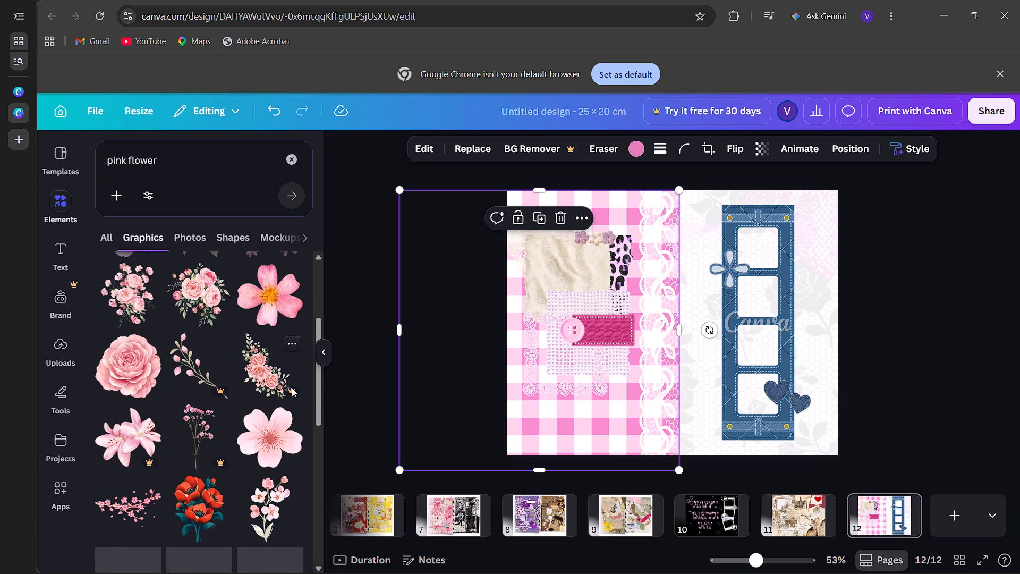
pyautogui.click(130, 436)
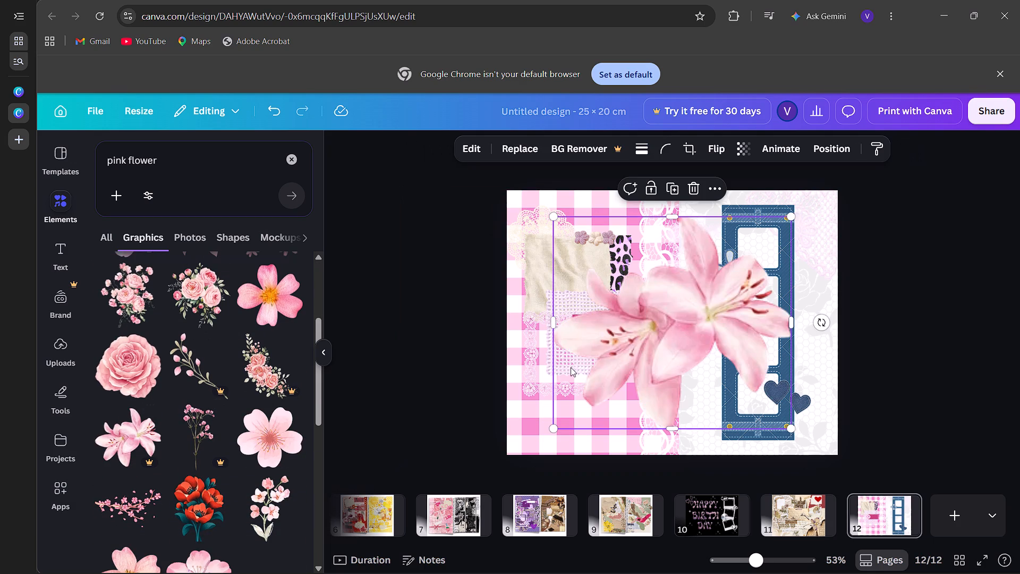
pyautogui.moveTo(550, 431); pyautogui.dragTo(701, 283)
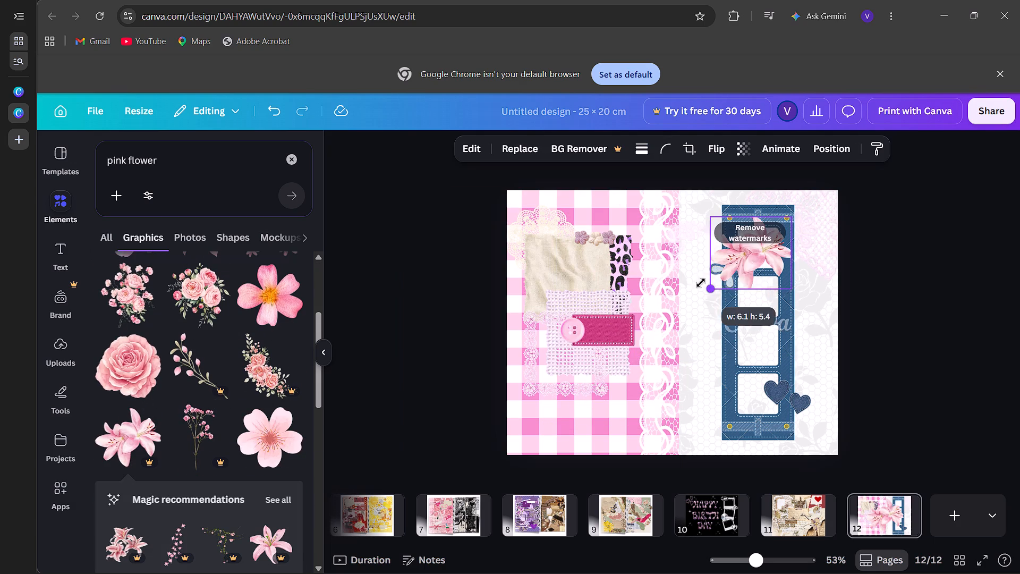
pyautogui.moveTo(701, 283); pyautogui.dragTo(701, 283)
# Shrink the lilies slightly further and place them beside the beige cloth's lower-left corner, at the page's left edge.
pyautogui.moveTo(752, 257); pyautogui.dragTo(600, 334)
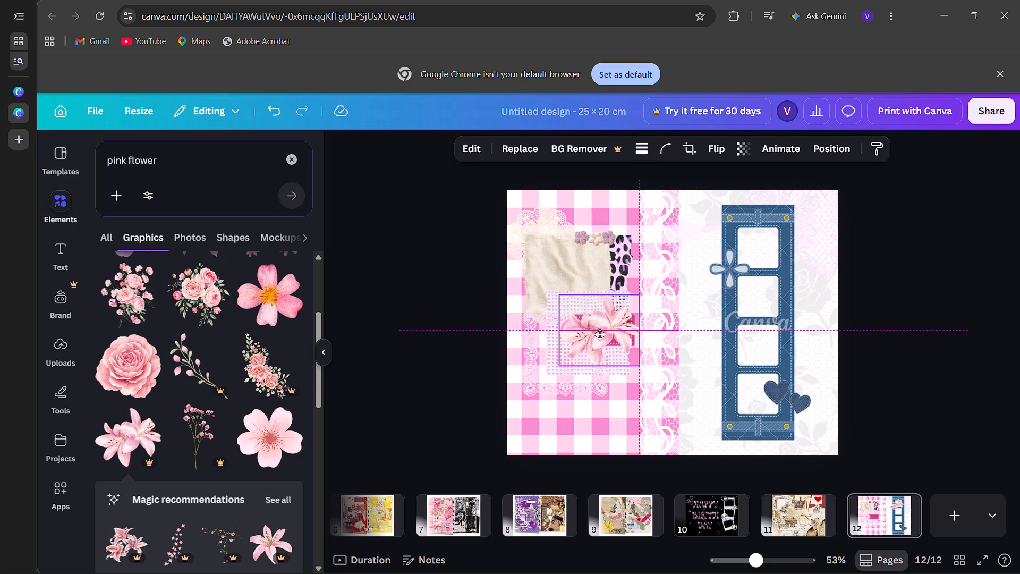
pyautogui.moveTo(600, 334); pyautogui.dragTo(550, 323)
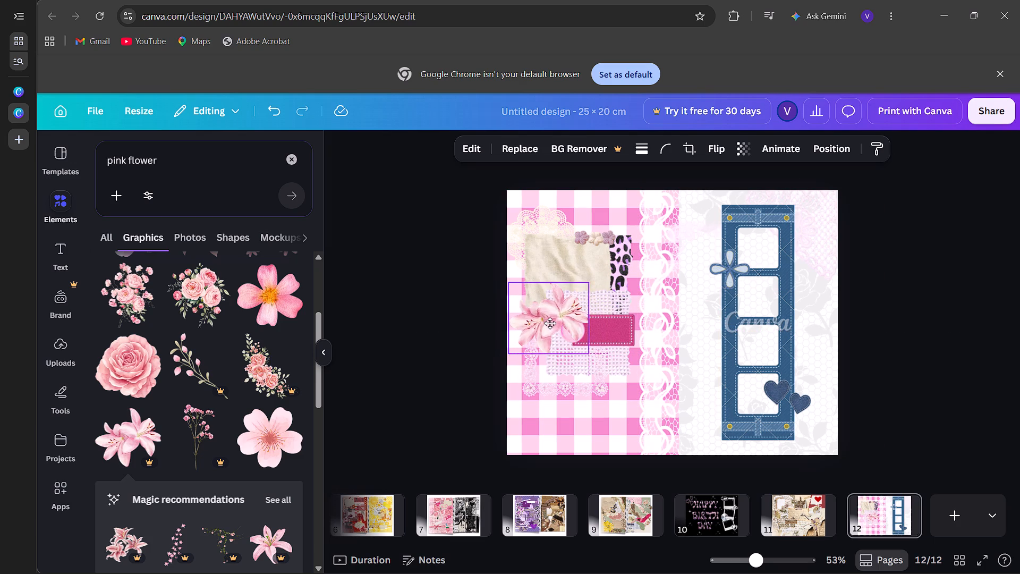
pyautogui.moveTo(550, 323); pyautogui.dragTo(550, 323)
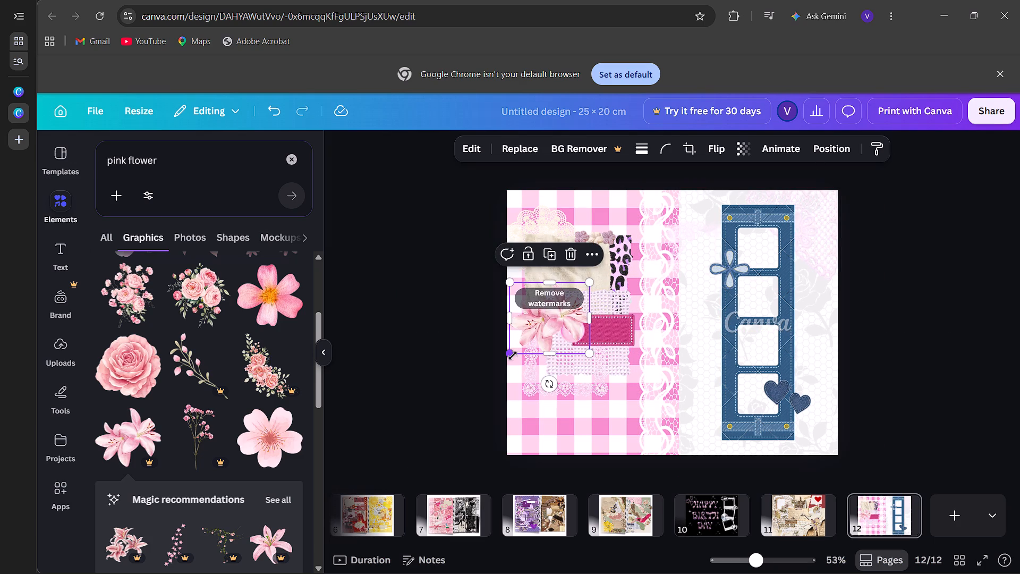
pyautogui.moveTo(513, 356); pyautogui.dragTo(538, 353)
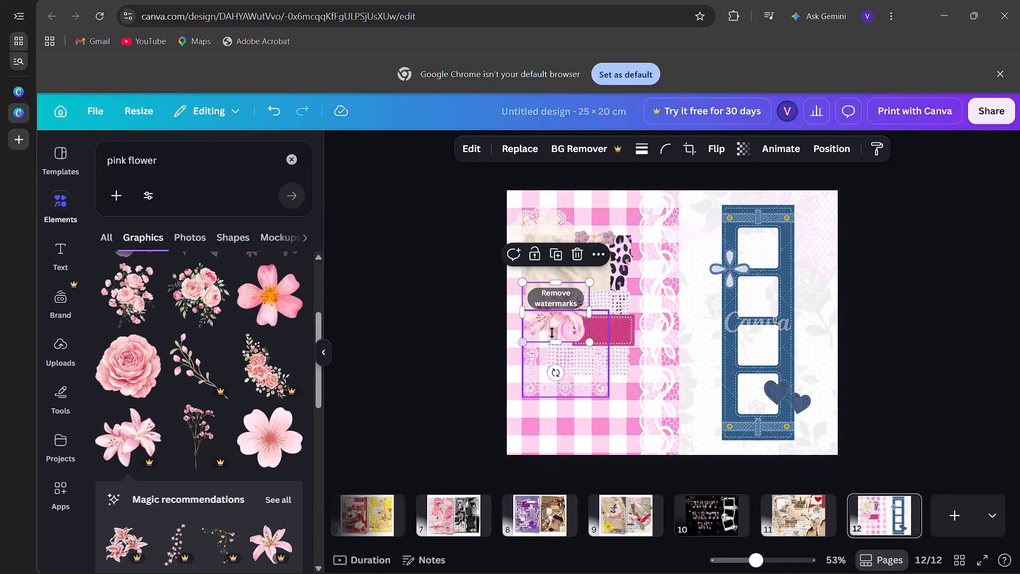
pyautogui.moveTo(562, 319); pyautogui.dragTo(548, 308)
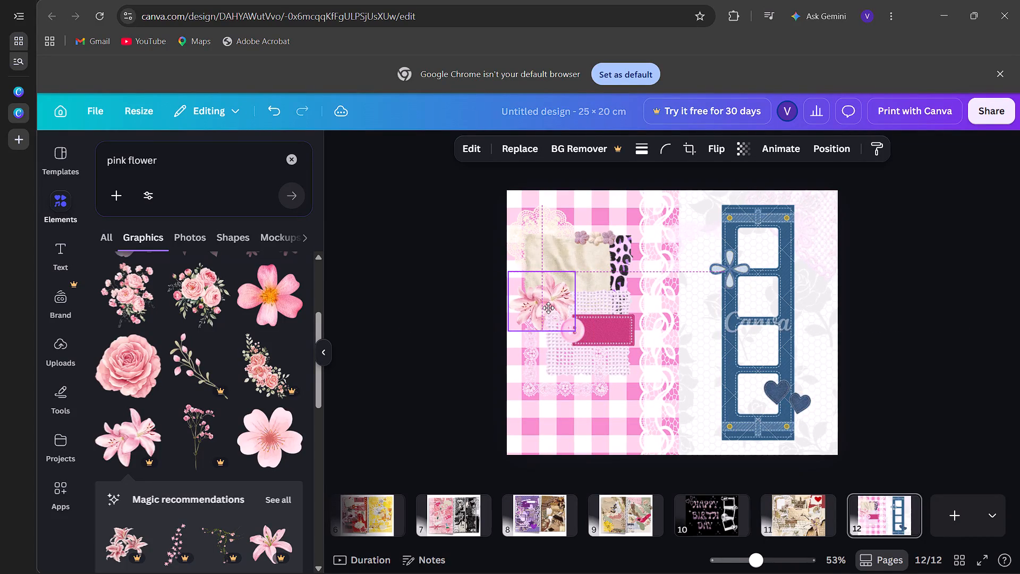
pyautogui.moveTo(548, 308); pyautogui.dragTo(616, 334)
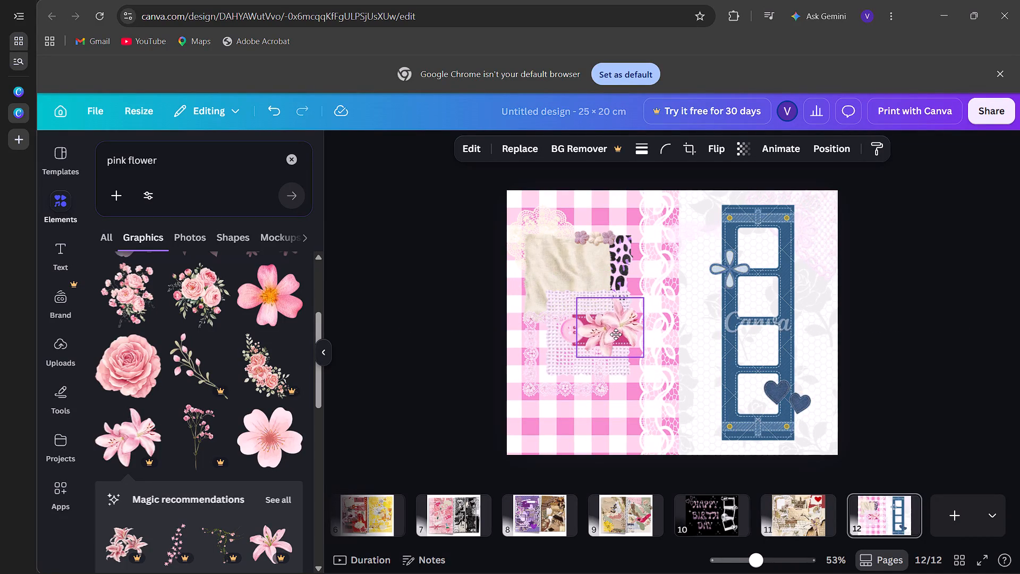
pyautogui.moveTo(616, 334); pyautogui.dragTo(546, 300)
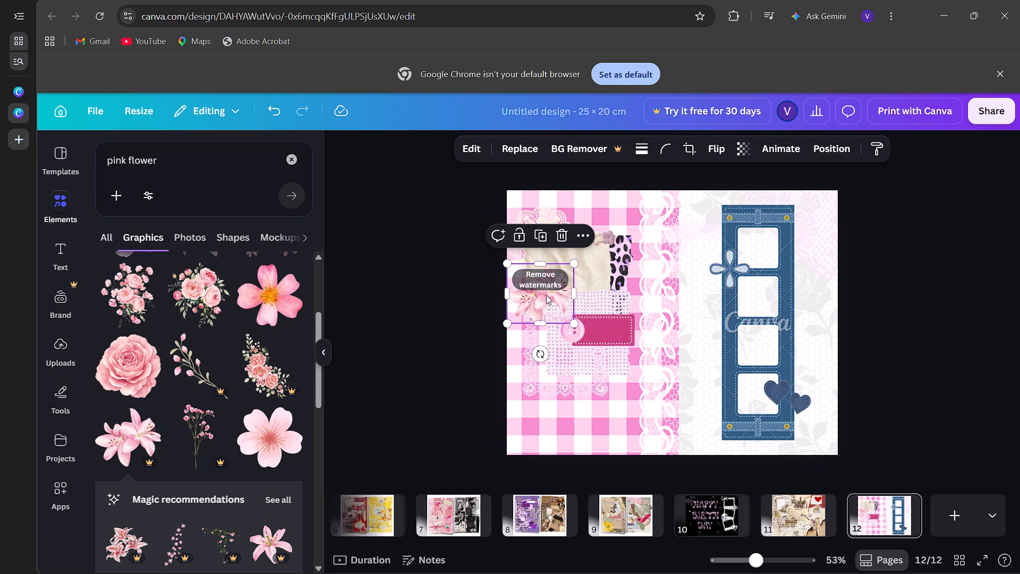
pyautogui.click(546, 295)
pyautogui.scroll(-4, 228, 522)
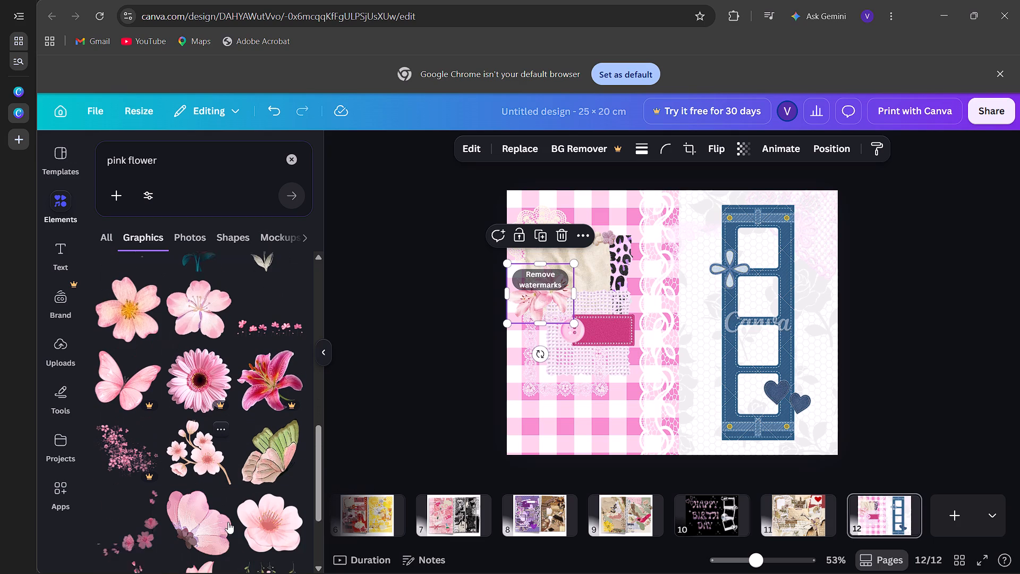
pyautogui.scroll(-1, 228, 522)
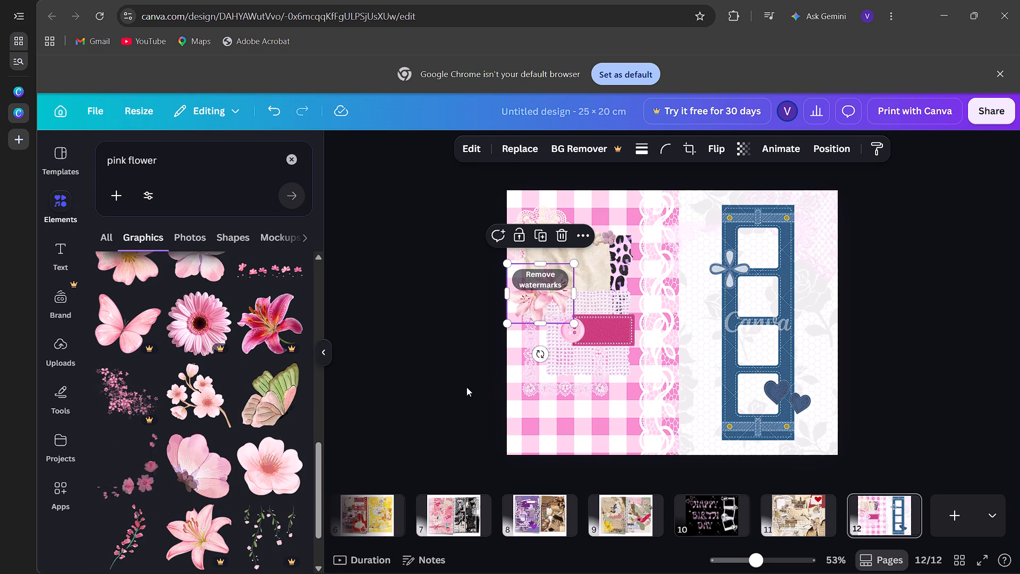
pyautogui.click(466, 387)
# Try the lilies on the lower lace and magenta patch, settling them over the beige cloth's lower-left corner above the button.
pyautogui.moveTo(556, 294); pyautogui.dragTo(564, 293)
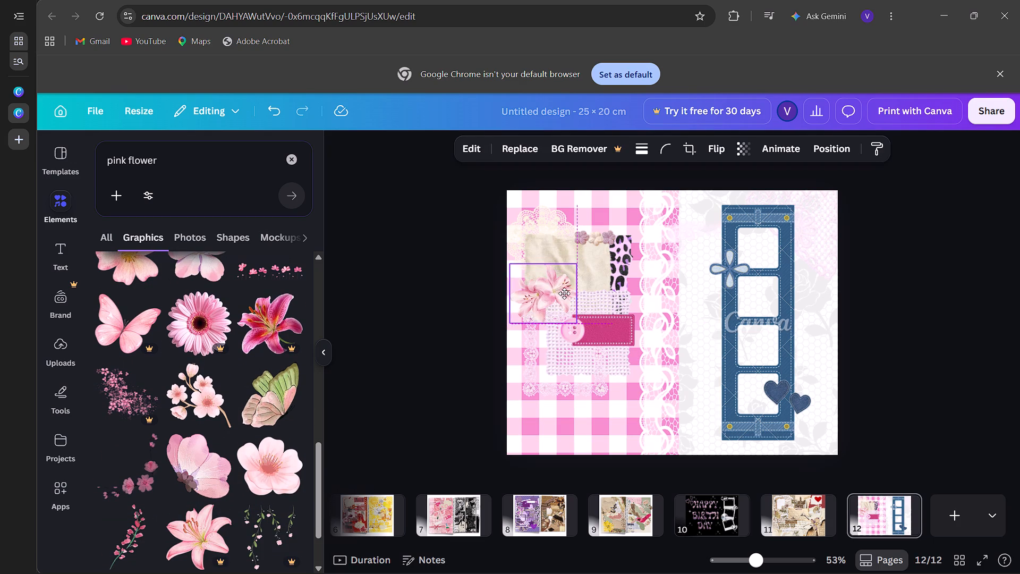
pyautogui.moveTo(564, 293); pyautogui.dragTo(569, 368)
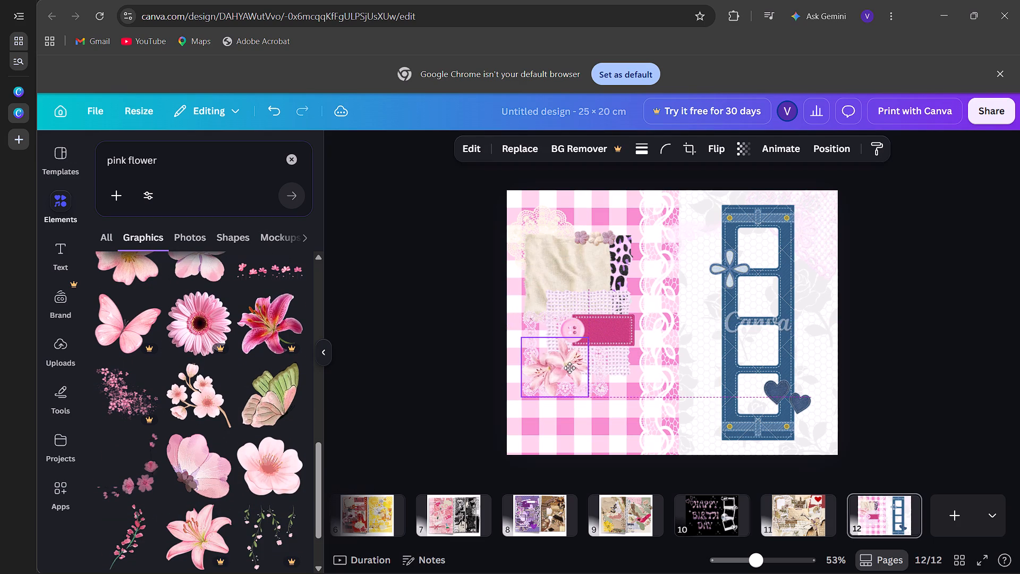
pyautogui.moveTo(569, 368); pyautogui.dragTo(606, 342)
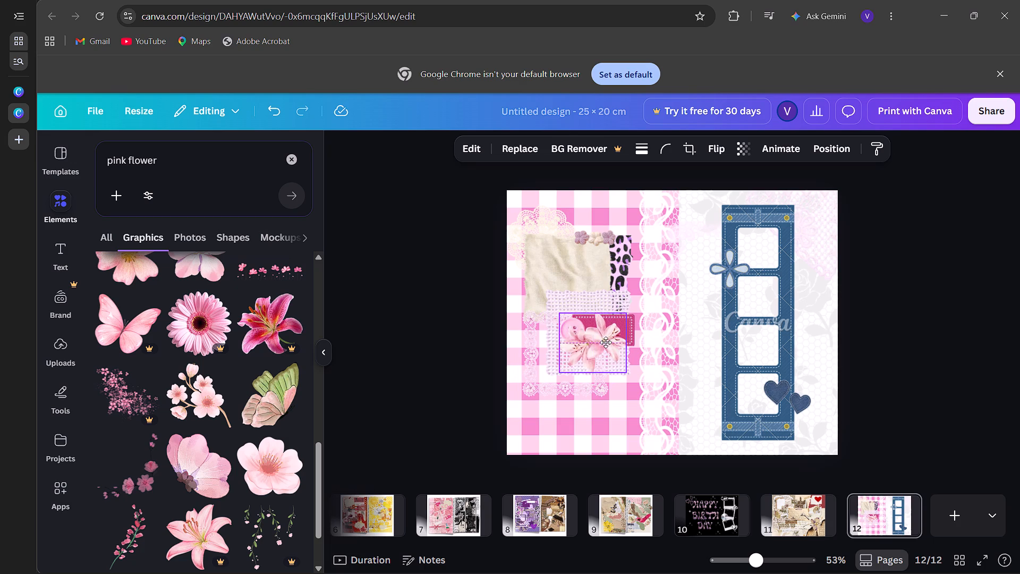
pyautogui.moveTo(606, 342); pyautogui.dragTo(567, 301)
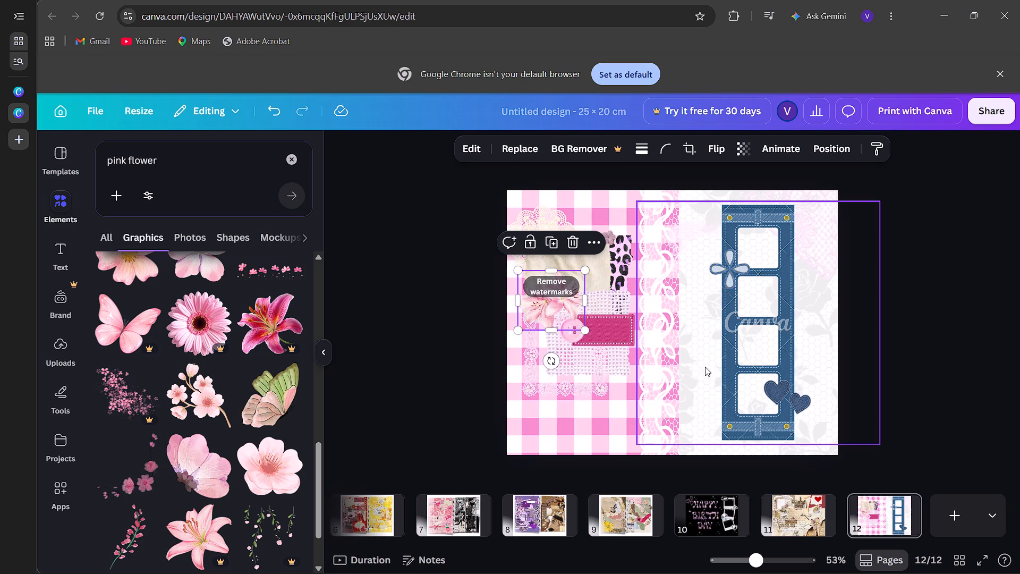
pyautogui.click(437, 384)
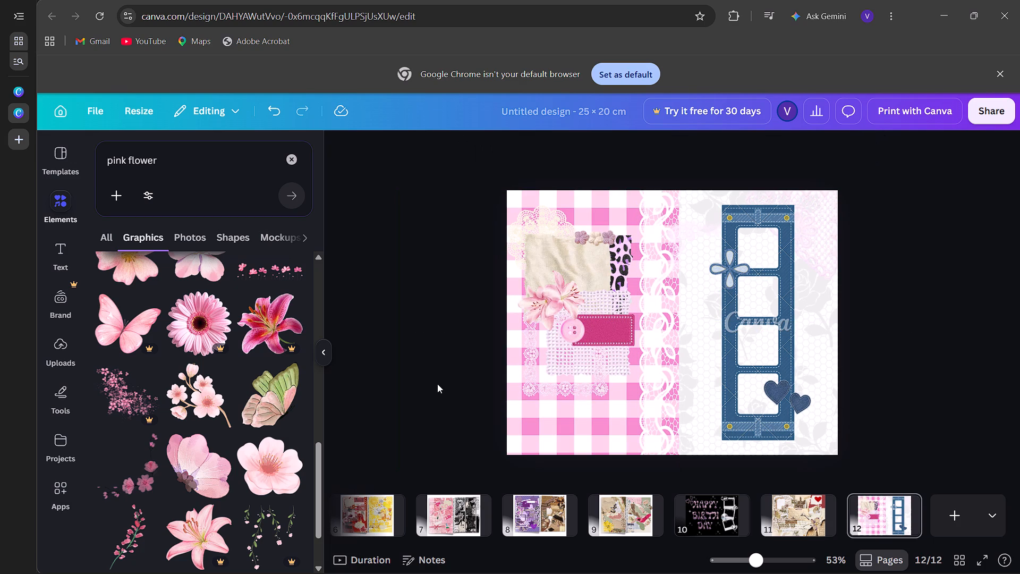
# Add a blank page 13 after the pink gingham page.
pyautogui.click(959, 514)
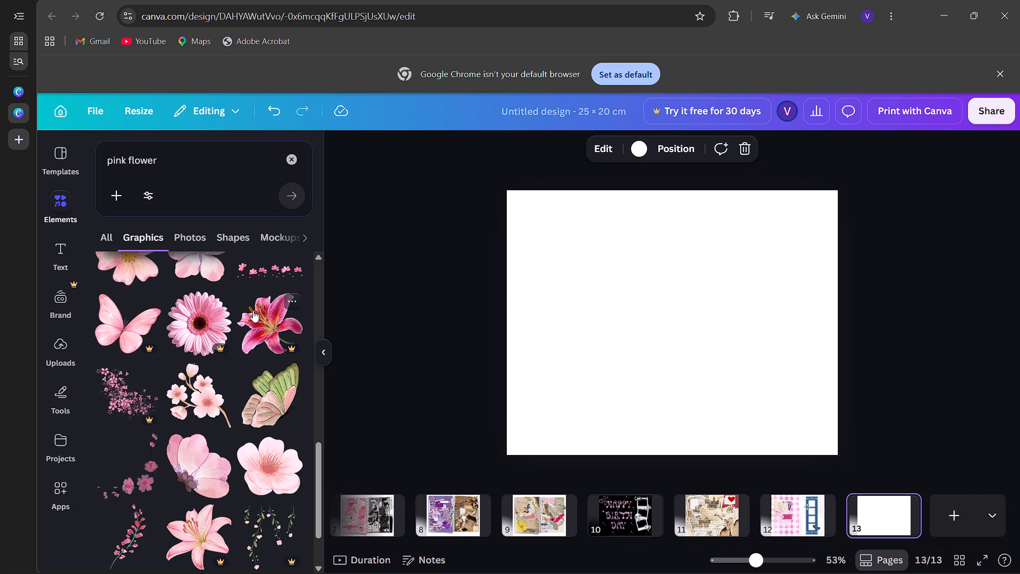
# Place the recently used magenta patch to open its full Magic recommendations, and delete the patch from page 13.
pyautogui.click(296, 158)
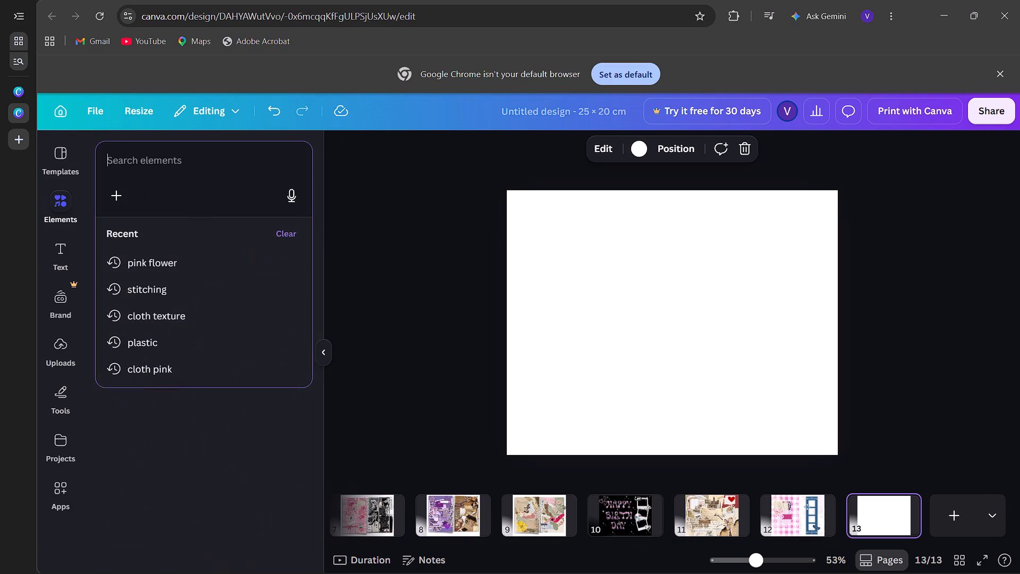
pyautogui.click(414, 302)
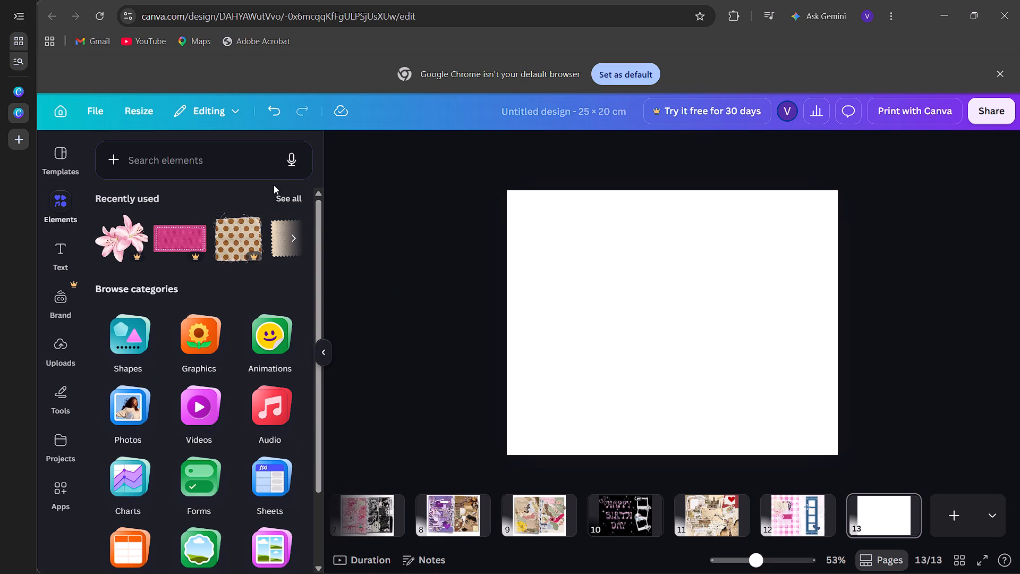
pyautogui.click(283, 195)
pyautogui.click(183, 202)
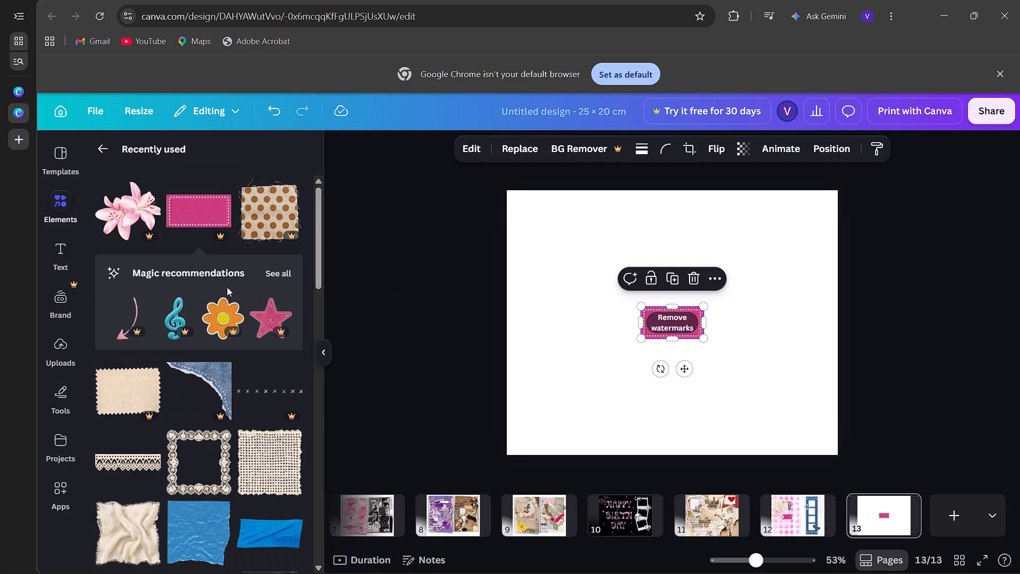
pyautogui.click(278, 267)
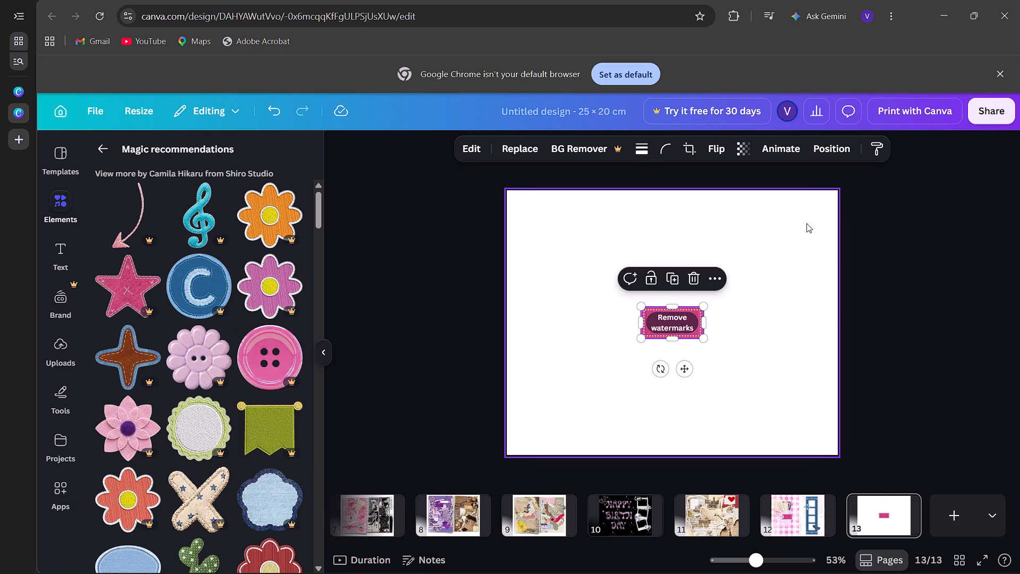
pyautogui.click(696, 273)
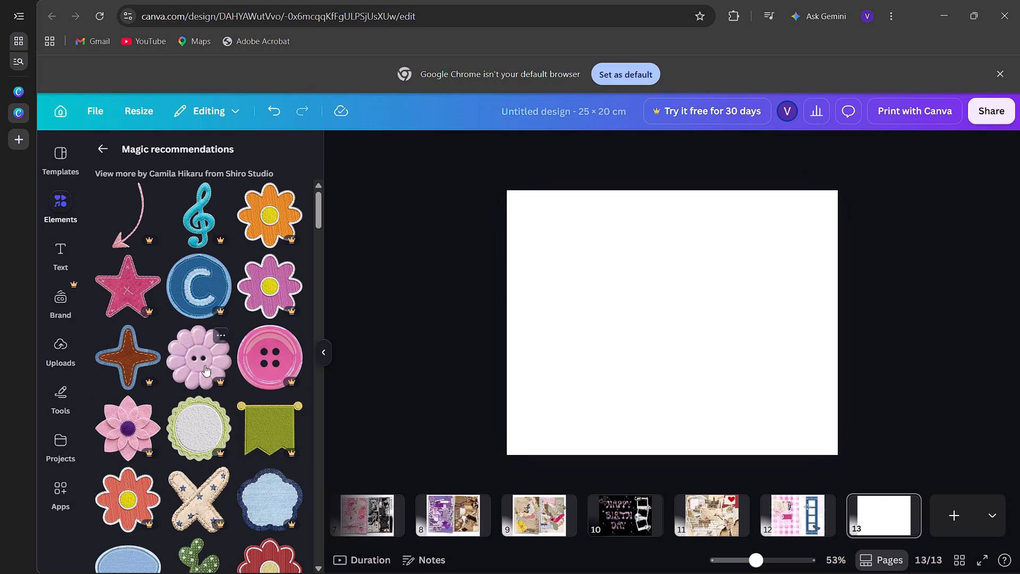
# Add the green scalloped circle patch to page 13, shrink it to about 5.3 cm, and place it in the page's upper-right corner.
pyautogui.click(200, 418)
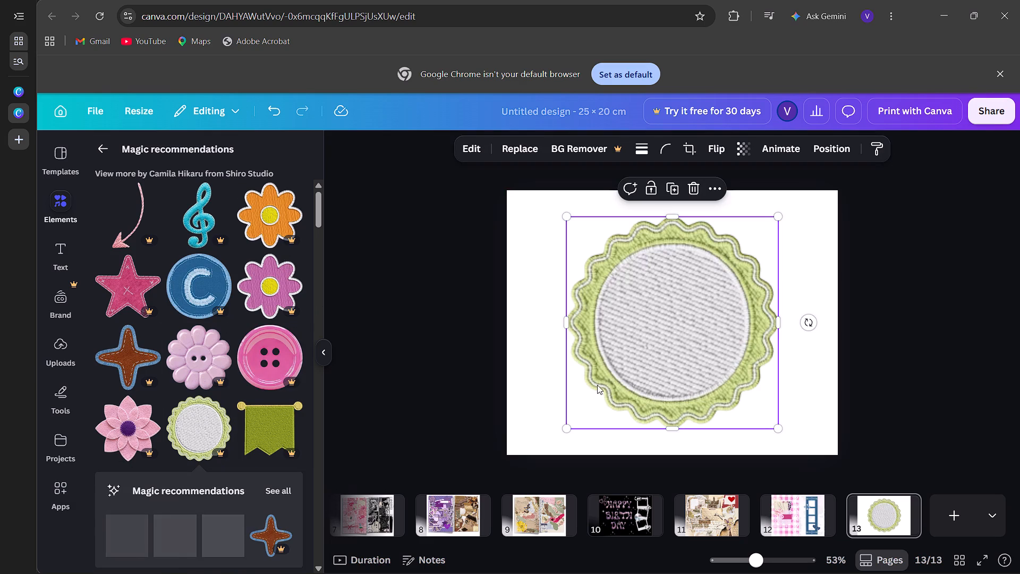
pyautogui.moveTo(565, 428); pyautogui.dragTo(719, 296)
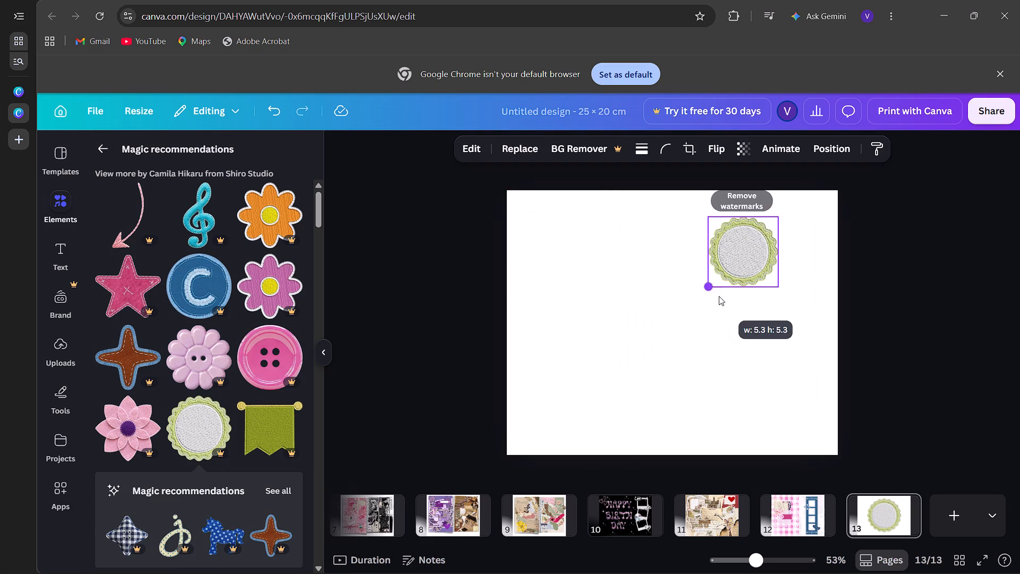
pyautogui.moveTo(743, 246); pyautogui.dragTo(786, 233)
# Add the navy gingham four-point star patch from the circle's full recommendations, shrink it, and place it in page 13's upper-left corner.
pyautogui.scroll(-3, 209, 411)
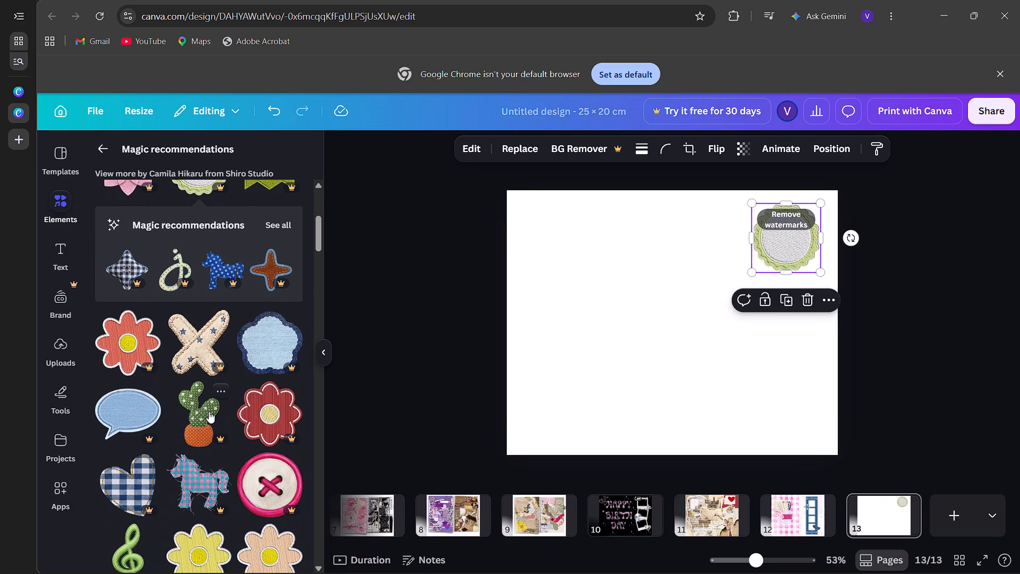
pyautogui.scroll(-3, 203, 436)
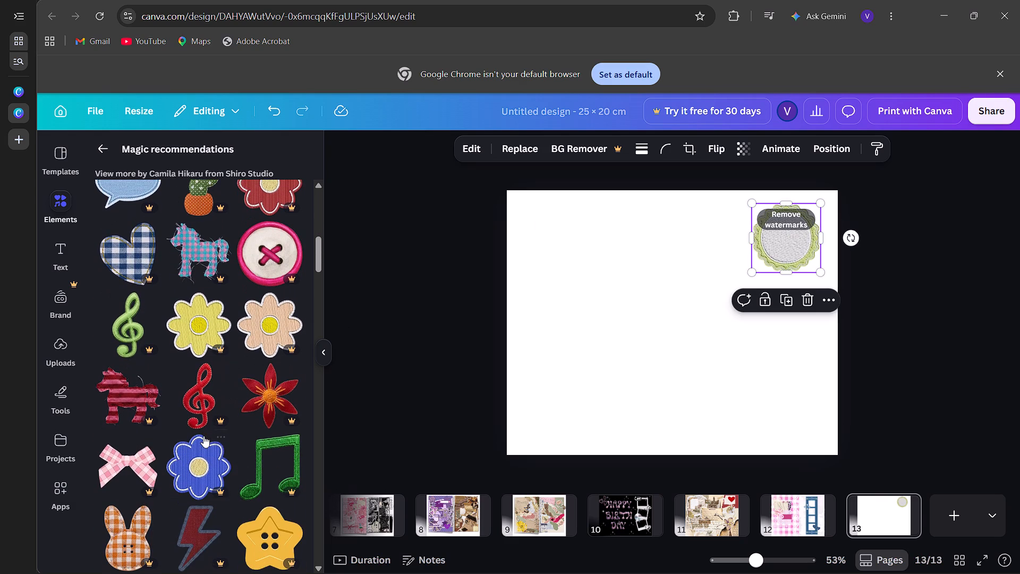
pyautogui.scroll(3, 203, 436)
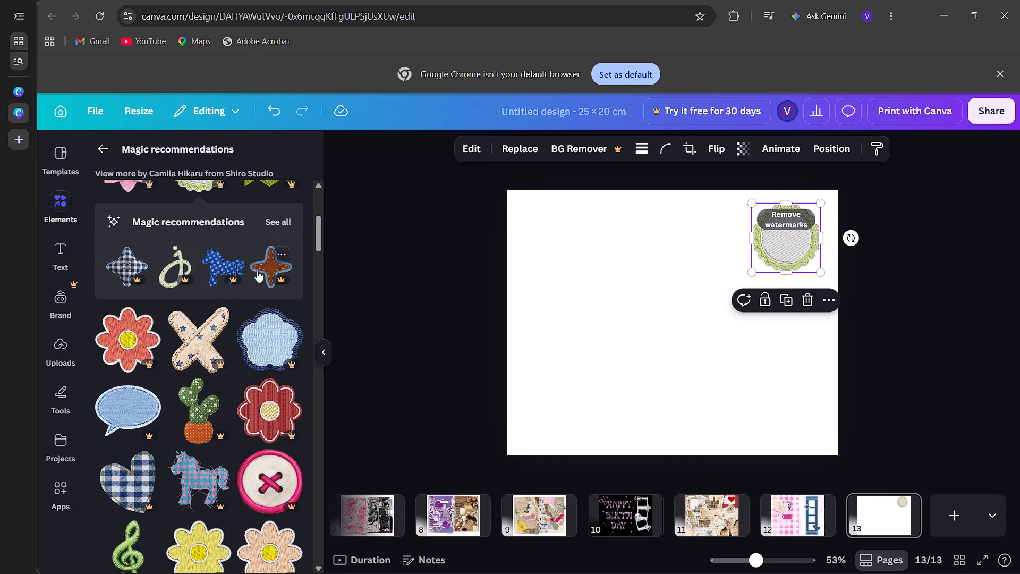
pyautogui.click(277, 216)
pyautogui.click(125, 228)
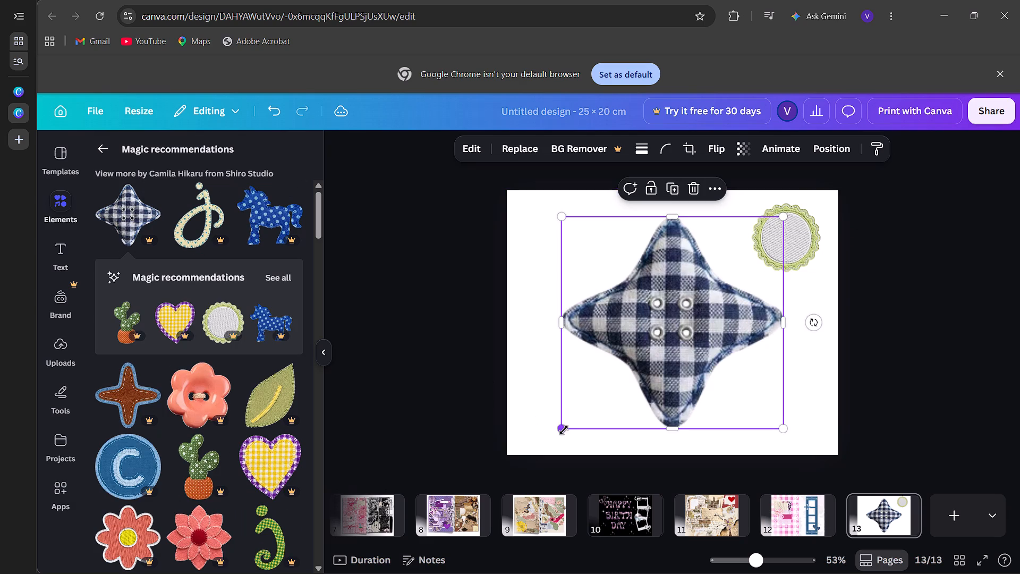
pyautogui.moveTo(564, 430); pyautogui.dragTo(715, 312)
pyautogui.moveTo(739, 268); pyautogui.dragTo(591, 278)
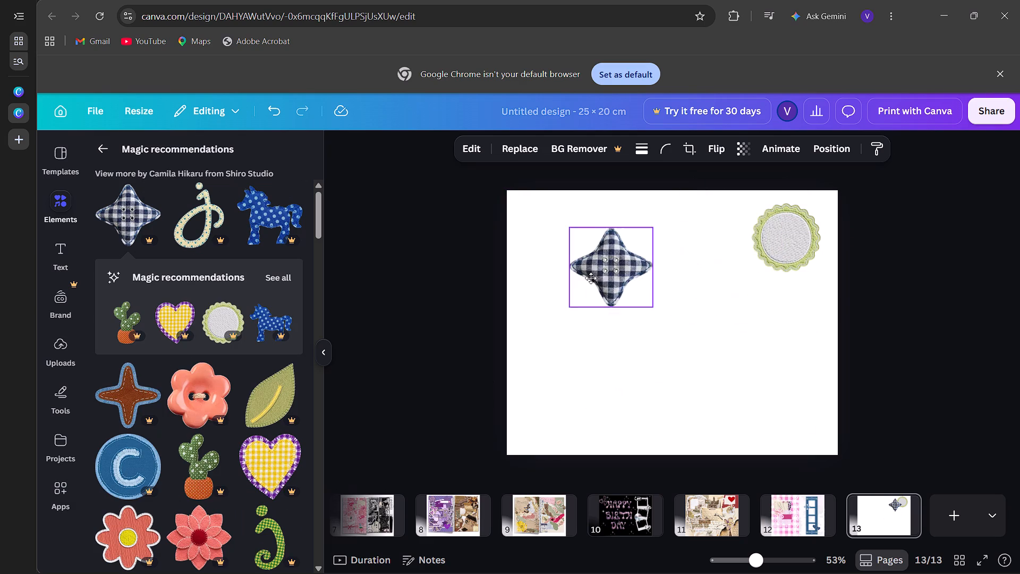
pyautogui.moveTo(591, 278); pyautogui.dragTo(562, 260)
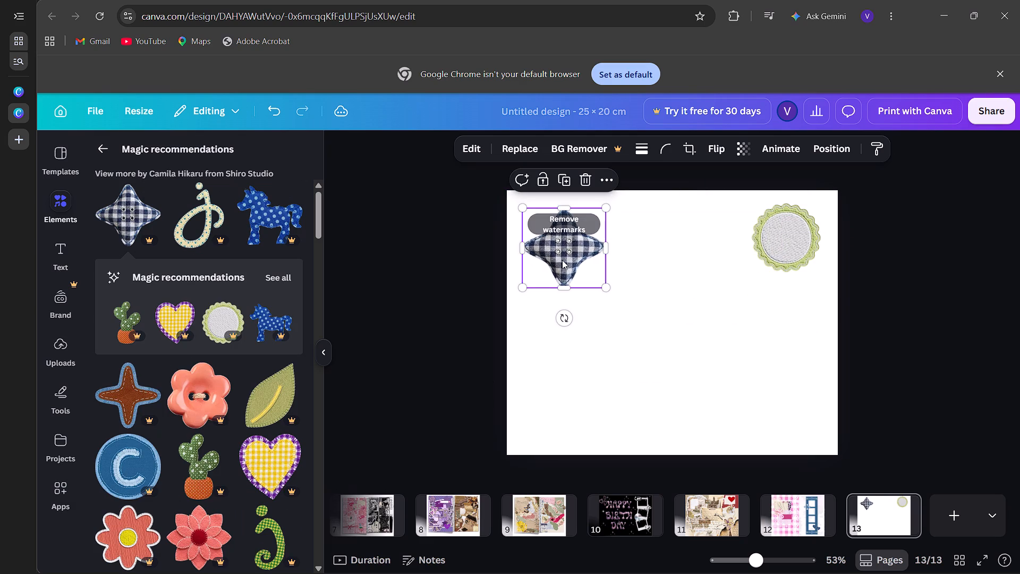
# Leave the patch recommendations and search the elements for "lace".
pyautogui.scroll(-3, 171, 434)
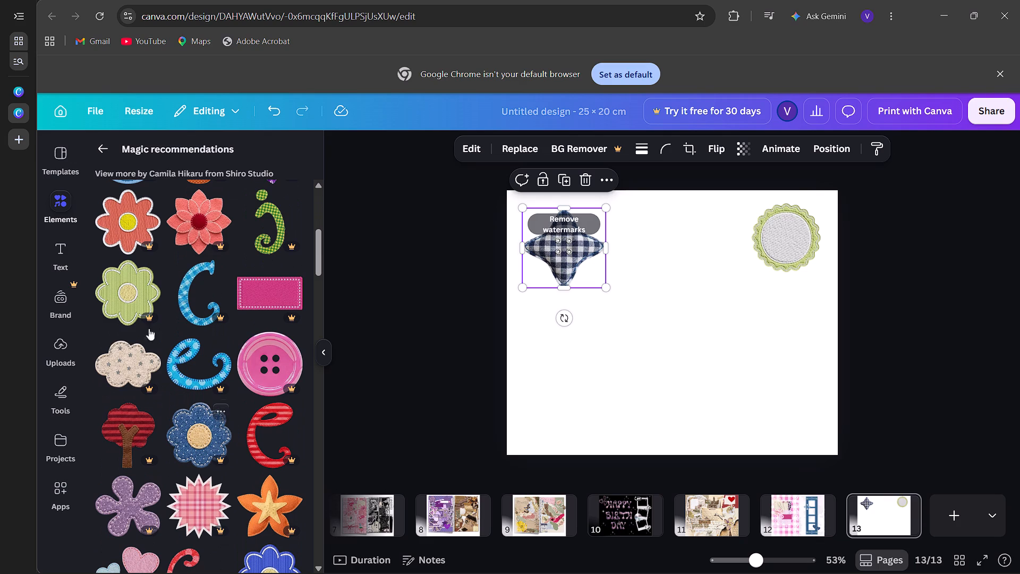
pyautogui.click(103, 157)
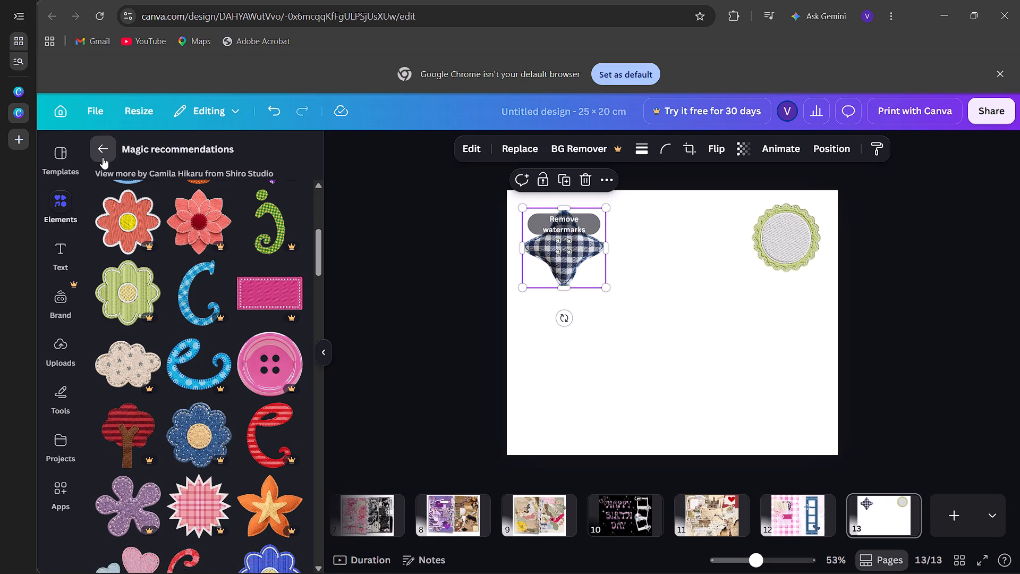
pyautogui.click(103, 157)
pyautogui.click(165, 158)
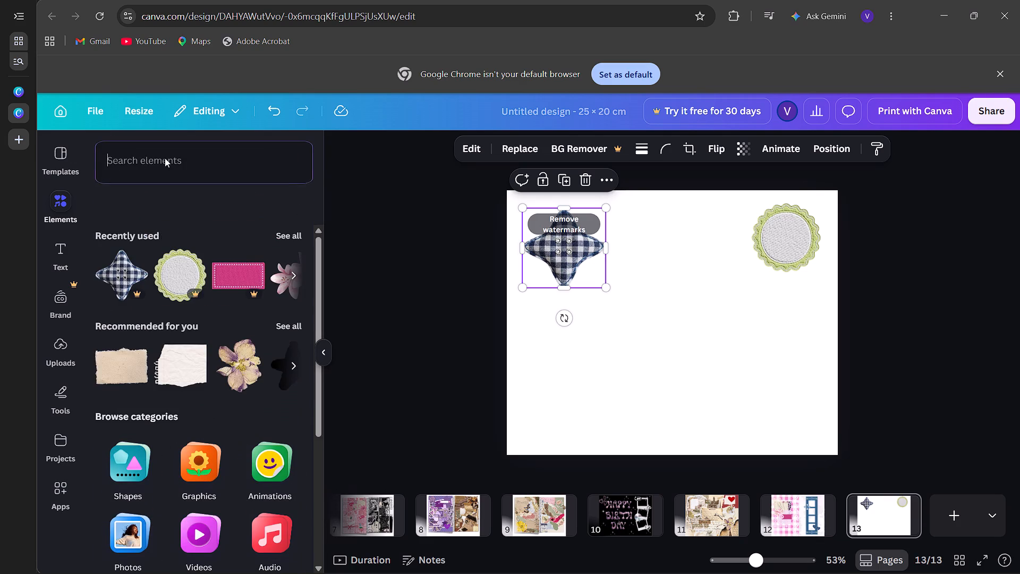
pyautogui.write('lace')
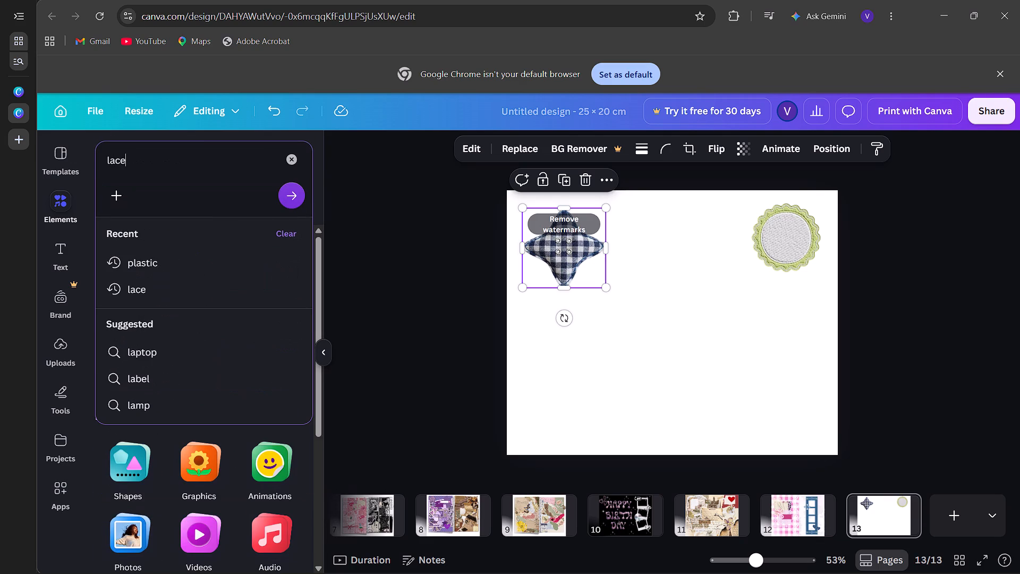
pyautogui.press('Return')
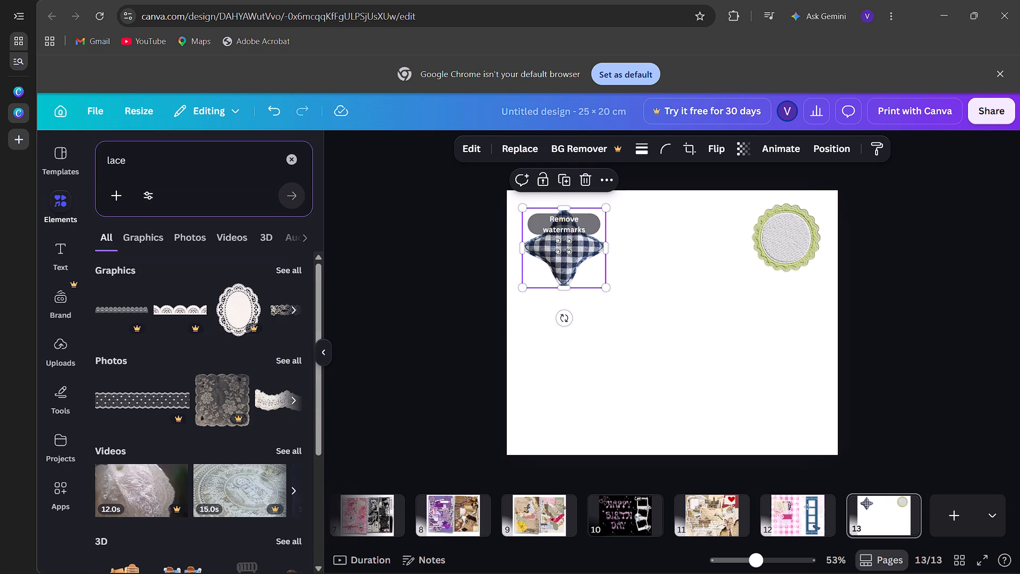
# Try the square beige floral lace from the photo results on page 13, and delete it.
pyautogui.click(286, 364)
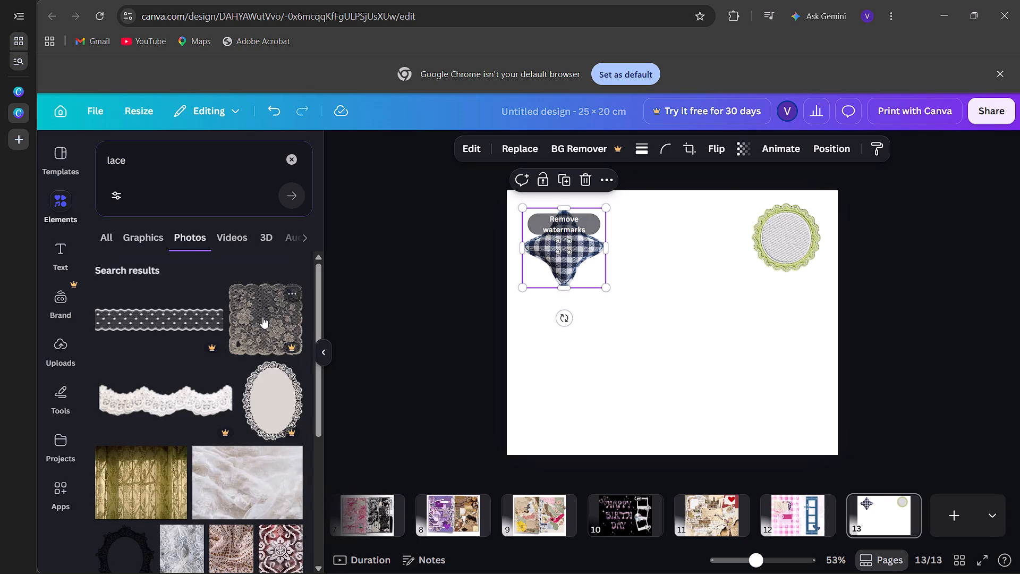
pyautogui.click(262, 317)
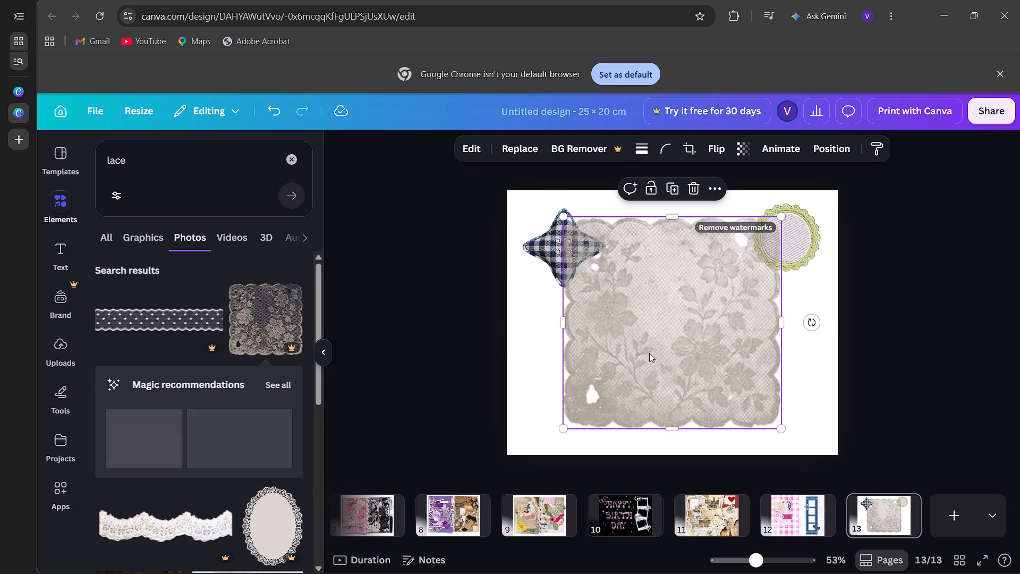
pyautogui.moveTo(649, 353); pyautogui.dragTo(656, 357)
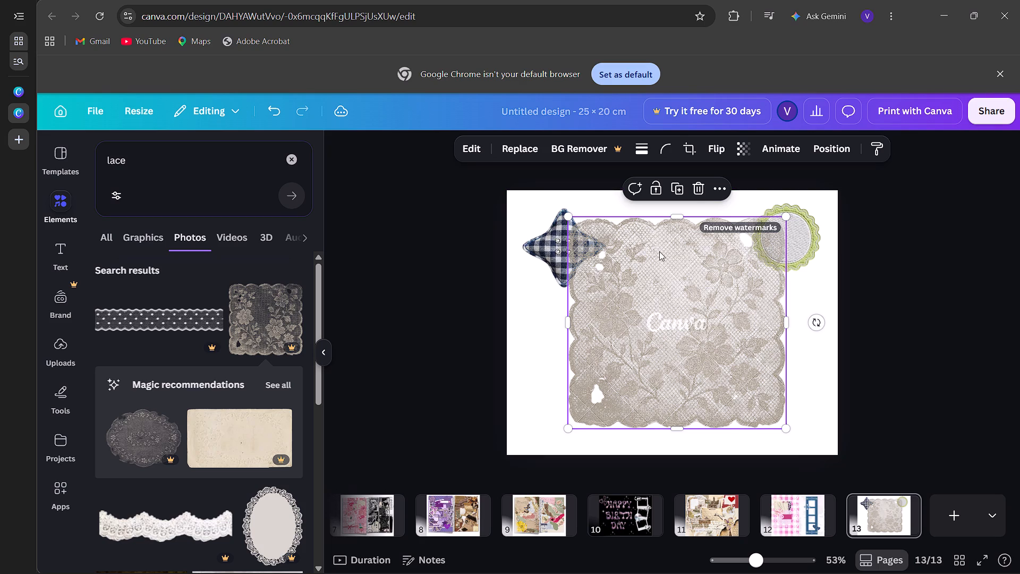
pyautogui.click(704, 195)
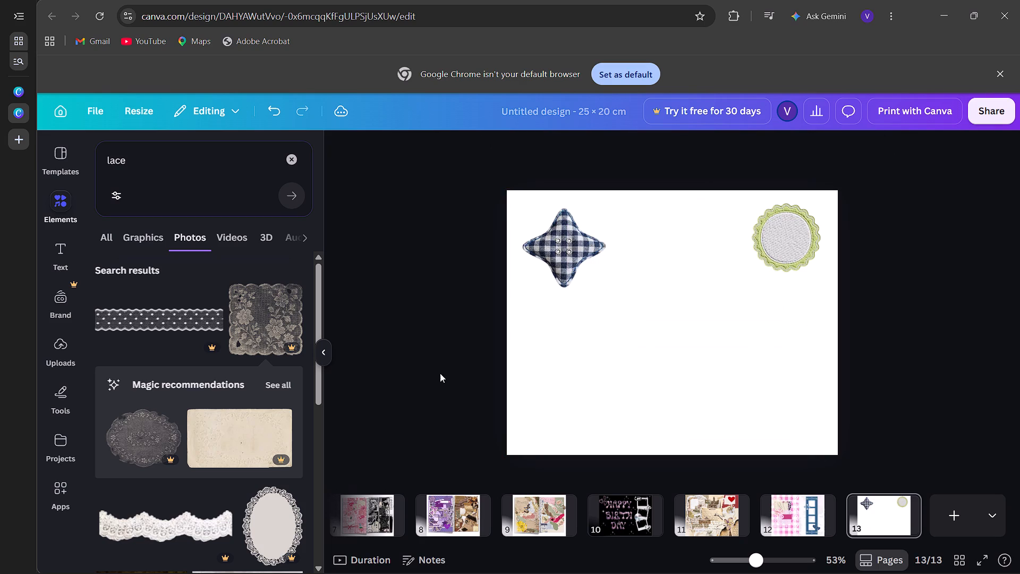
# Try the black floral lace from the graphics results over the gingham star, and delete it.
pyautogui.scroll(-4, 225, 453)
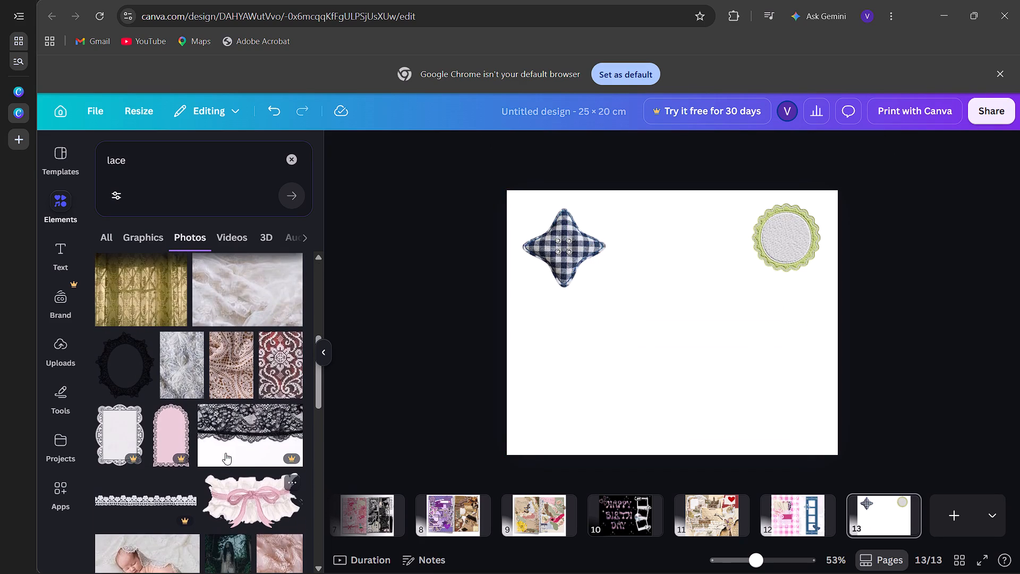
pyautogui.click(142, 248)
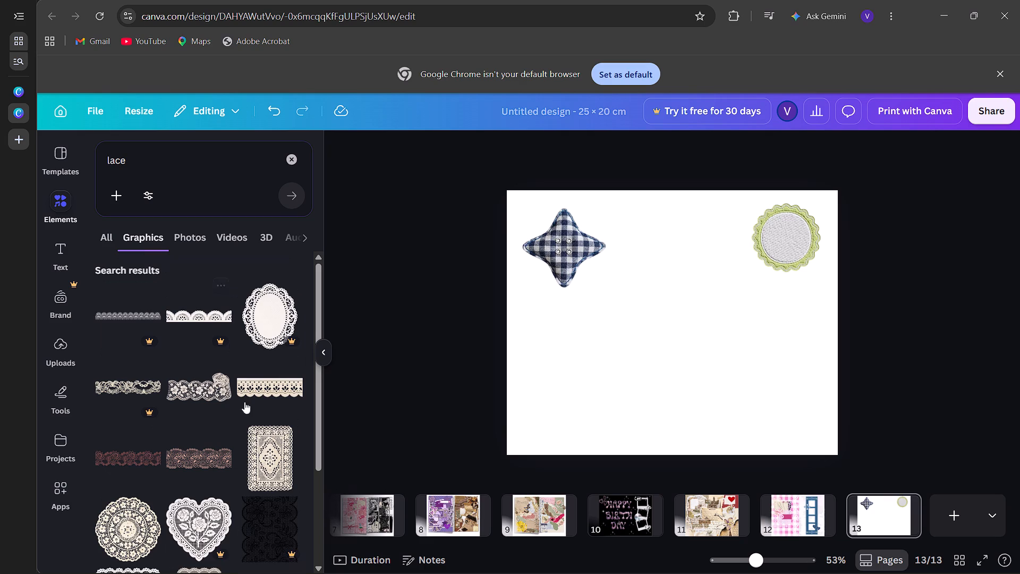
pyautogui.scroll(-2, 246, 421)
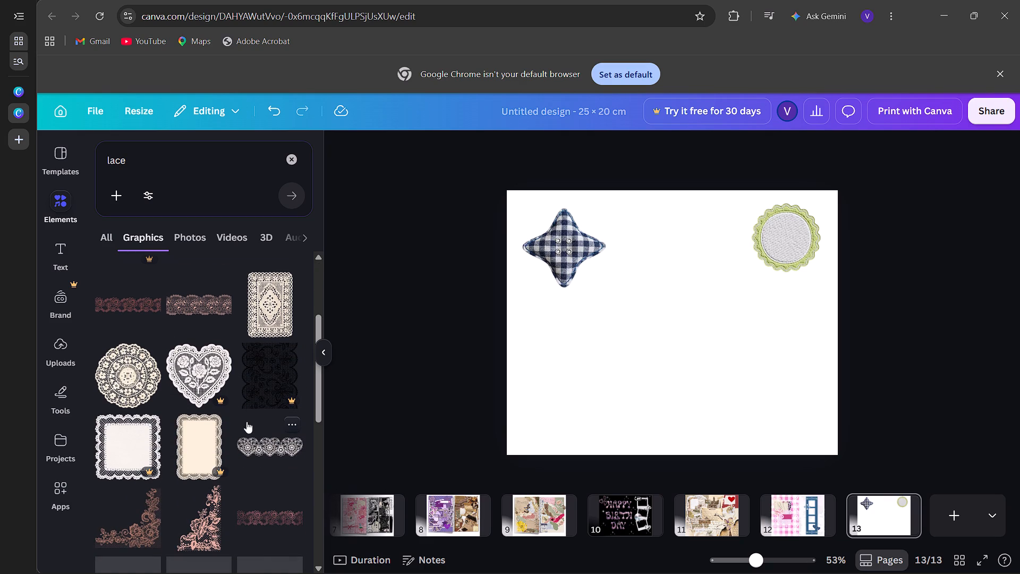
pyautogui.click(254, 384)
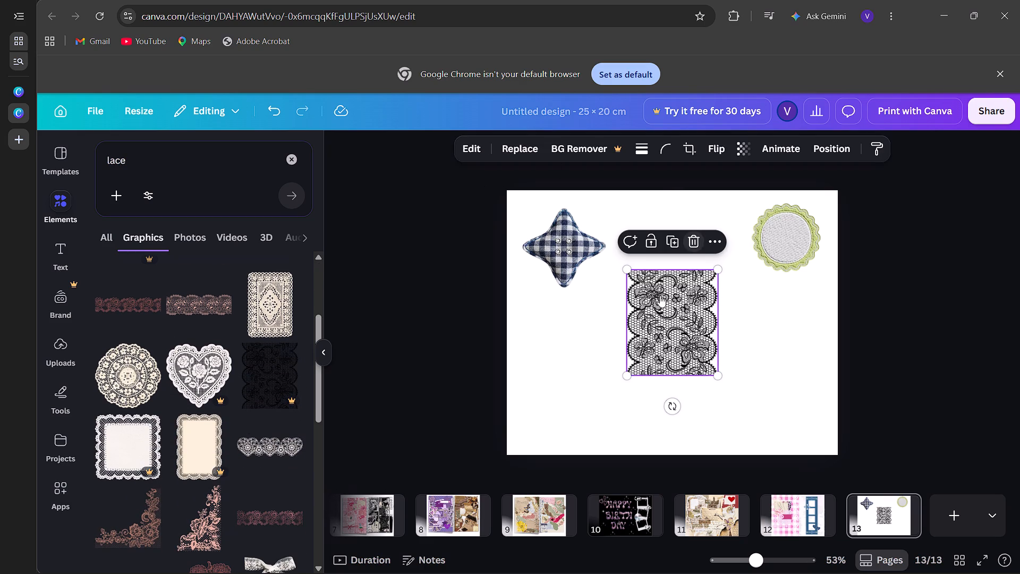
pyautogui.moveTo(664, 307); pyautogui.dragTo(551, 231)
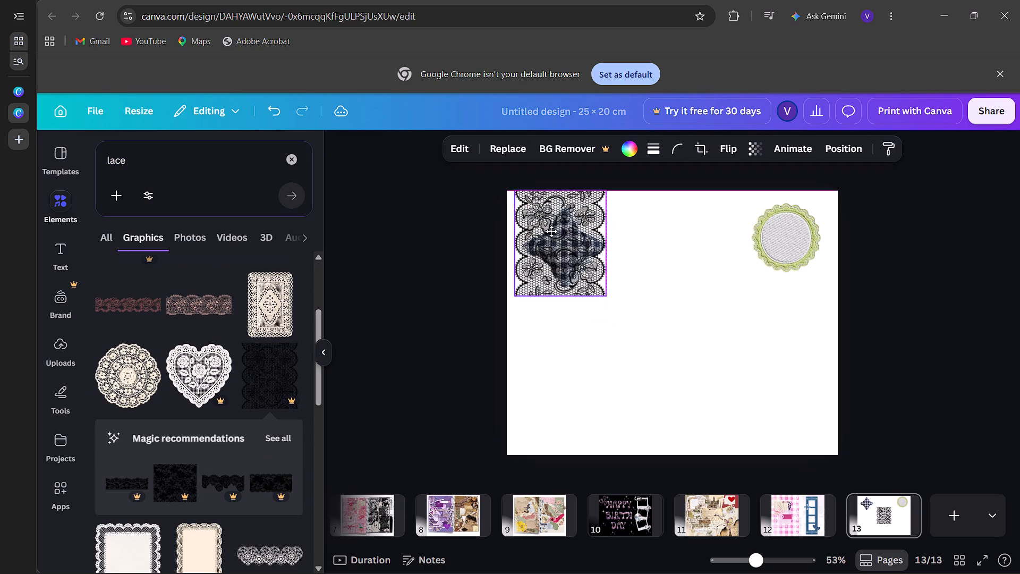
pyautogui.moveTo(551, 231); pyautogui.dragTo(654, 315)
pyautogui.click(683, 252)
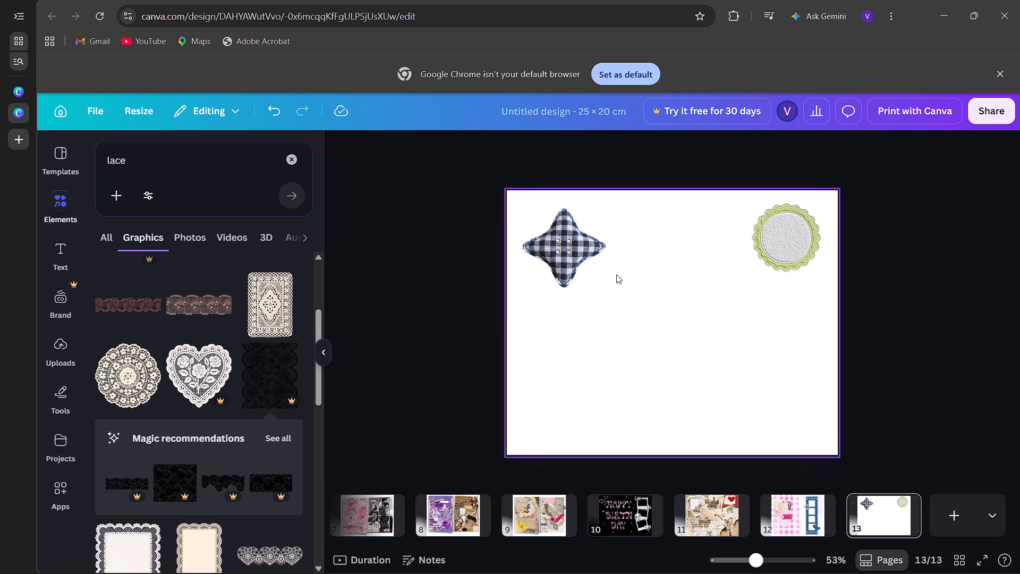
# Add the green rose lace graphic, enlarge it to about two-thirds of the page width, and centre it on page 13.
pyautogui.scroll(-2, 237, 477)
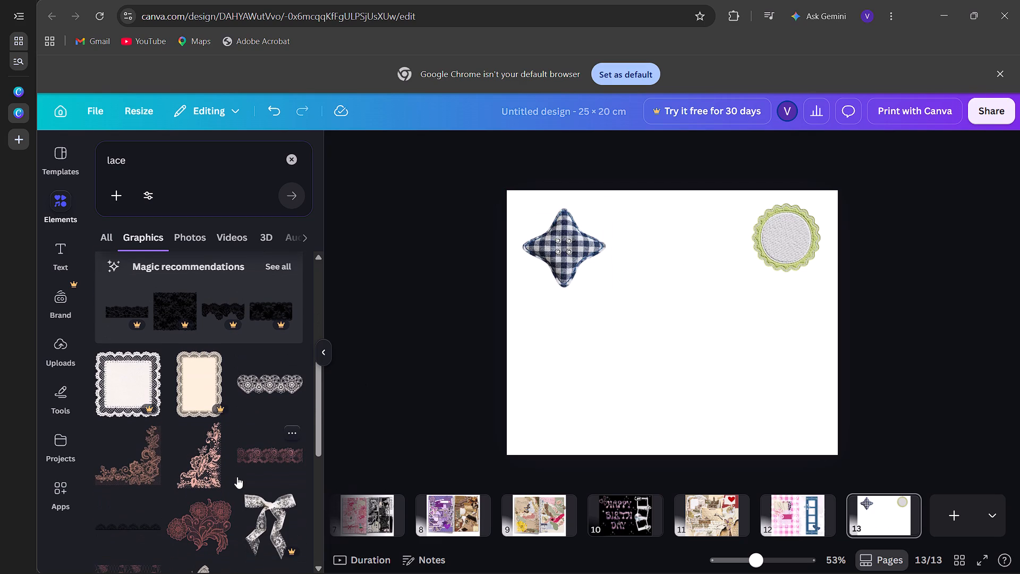
pyautogui.scroll(-5, 237, 477)
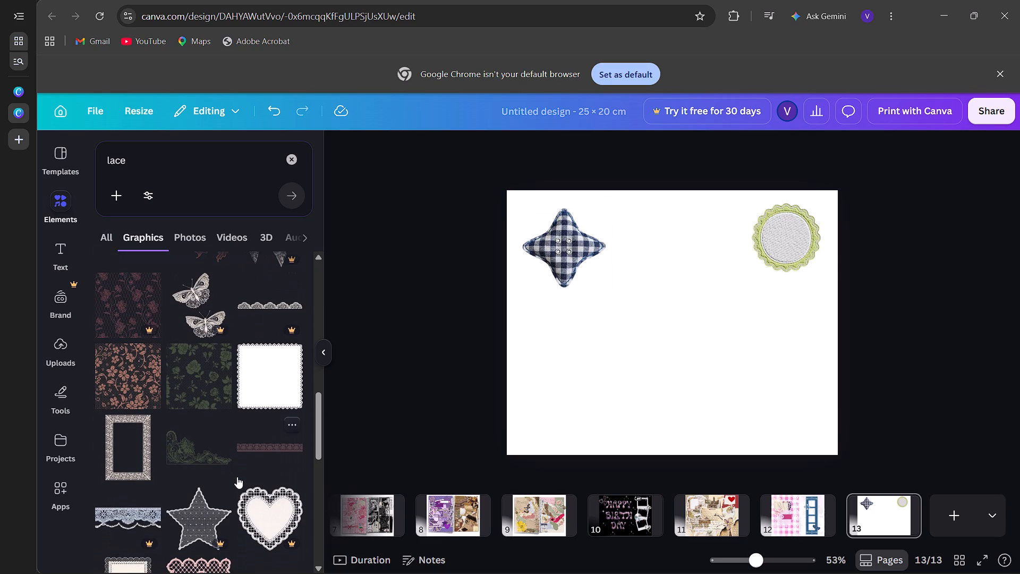
pyautogui.click(175, 365)
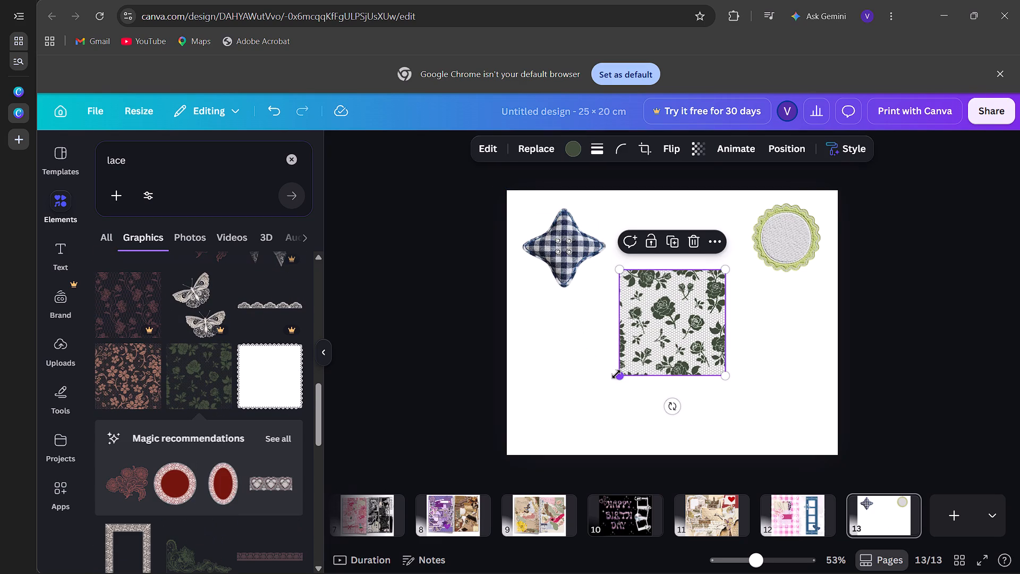
pyautogui.moveTo(616, 374); pyautogui.dragTo(468, 514)
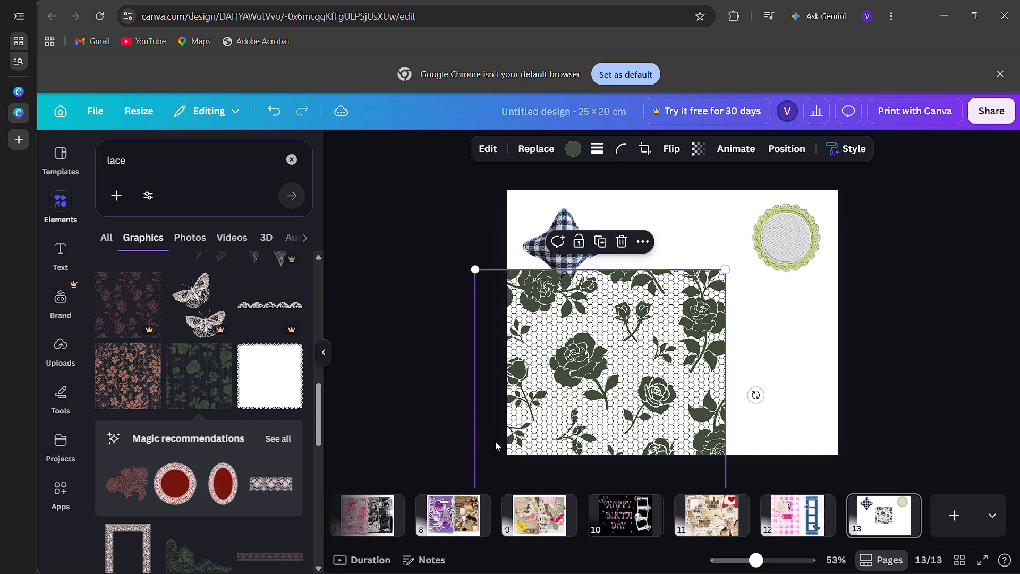
pyautogui.moveTo(555, 387); pyautogui.dragTo(622, 316)
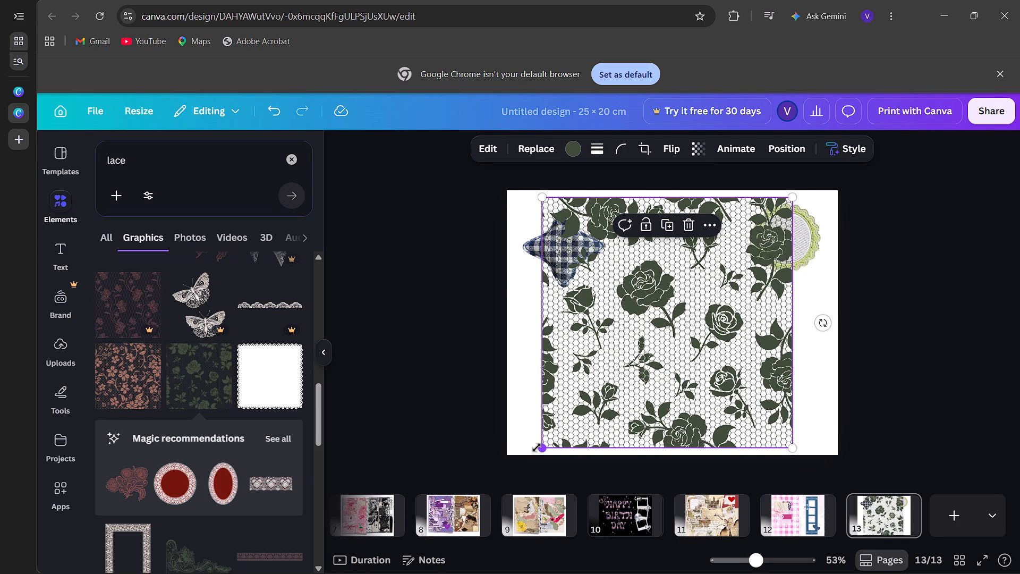
pyautogui.moveTo(538, 448); pyautogui.dragTo(562, 403)
pyautogui.moveTo(634, 308); pyautogui.dragTo(630, 333)
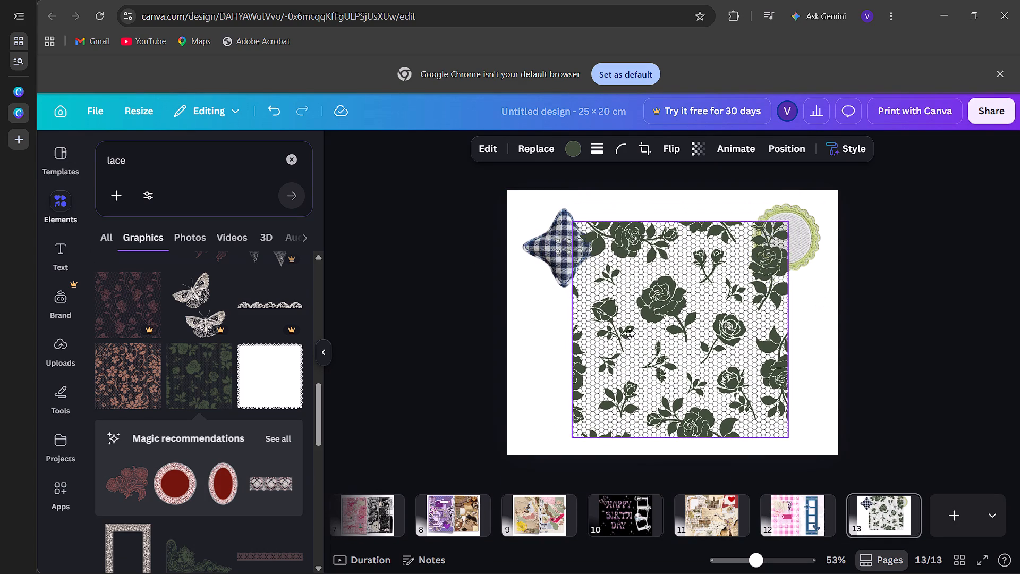
pyautogui.moveTo(630, 333); pyautogui.dragTo(624, 327)
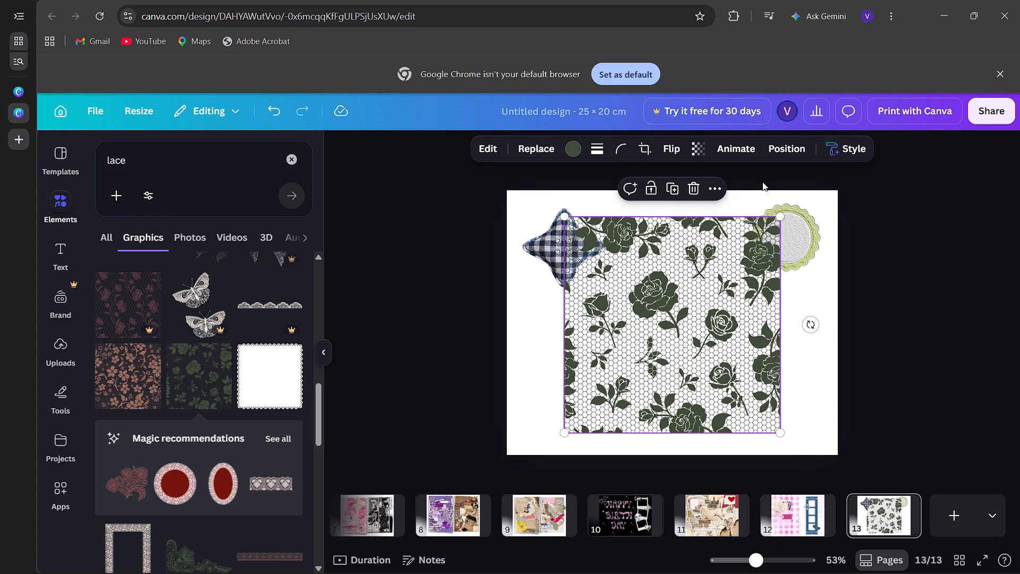
# Recolour the rose lace to Lightazure #bdd7ee.
pyautogui.click(571, 153)
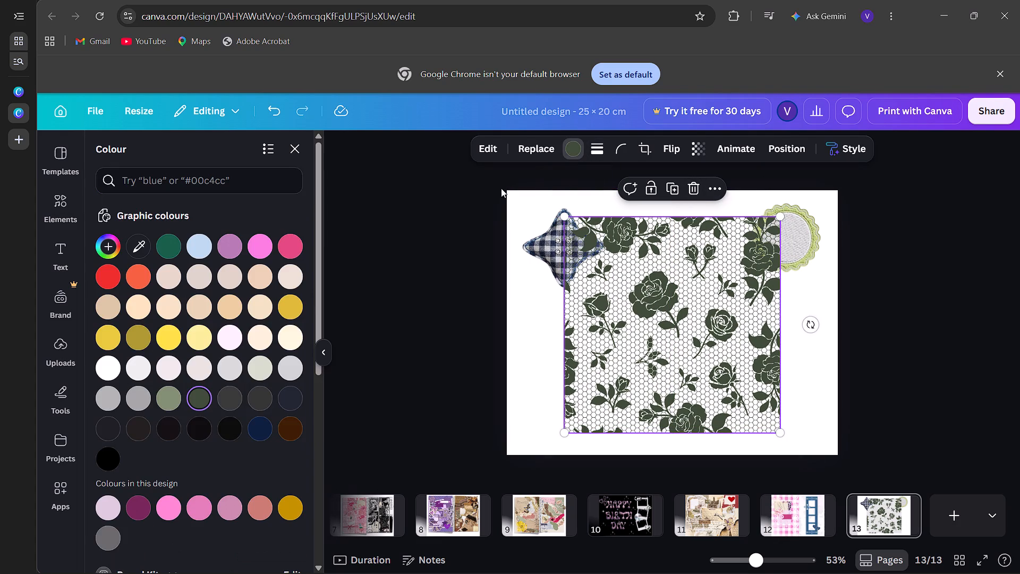
pyautogui.click(198, 239)
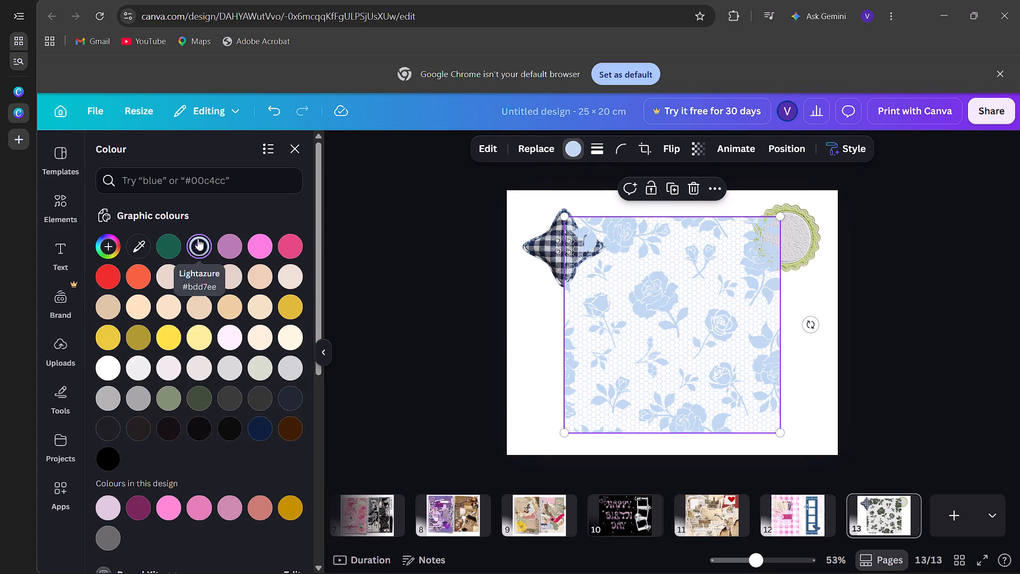
# Move the navy gingham star slightly inward and upward at the lace's upper-left corner.
pyautogui.moveTo(538, 248); pyautogui.dragTo(546, 229)
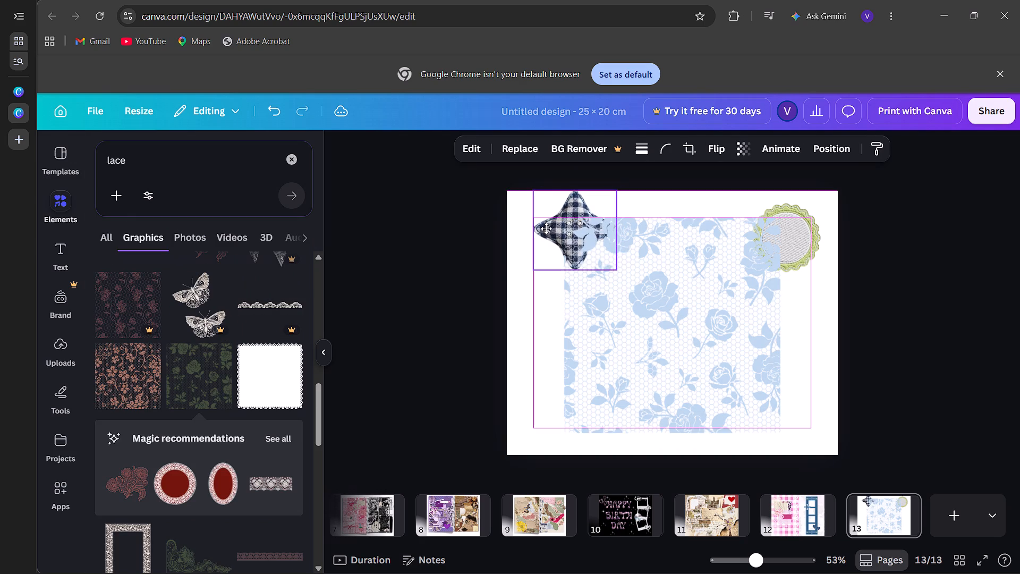
pyautogui.moveTo(546, 229); pyautogui.dragTo(546, 237)
# Enlarge the light blue rose lace to about 25.4 cm square and centre it so it covers all of page 13.
pyautogui.click(578, 394)
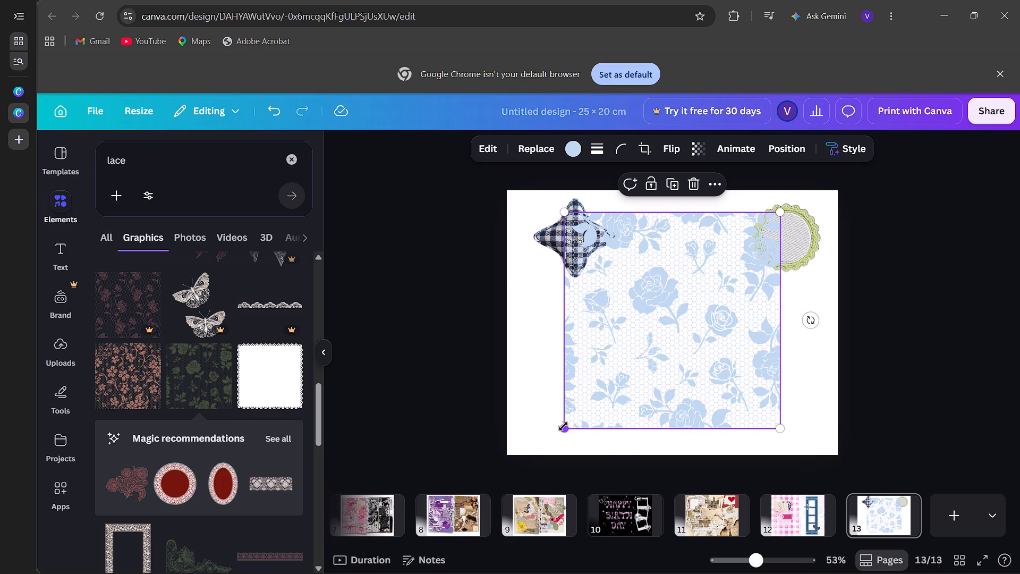
pyautogui.moveTo(563, 426); pyautogui.dragTo(392, 563)
pyautogui.moveTo(483, 487); pyautogui.dragTo(548, 445)
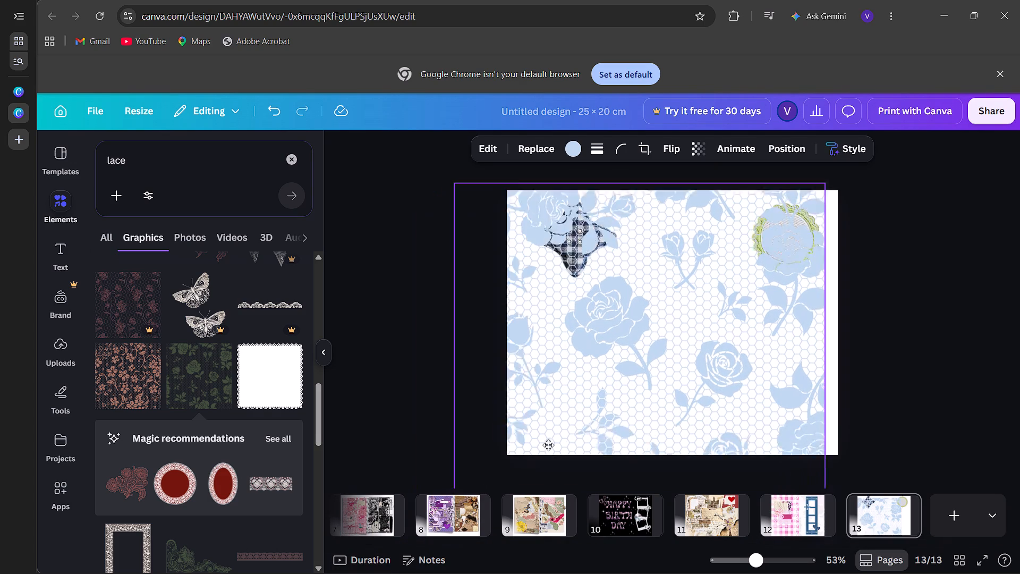
pyautogui.moveTo(548, 445); pyautogui.dragTo(558, 430)
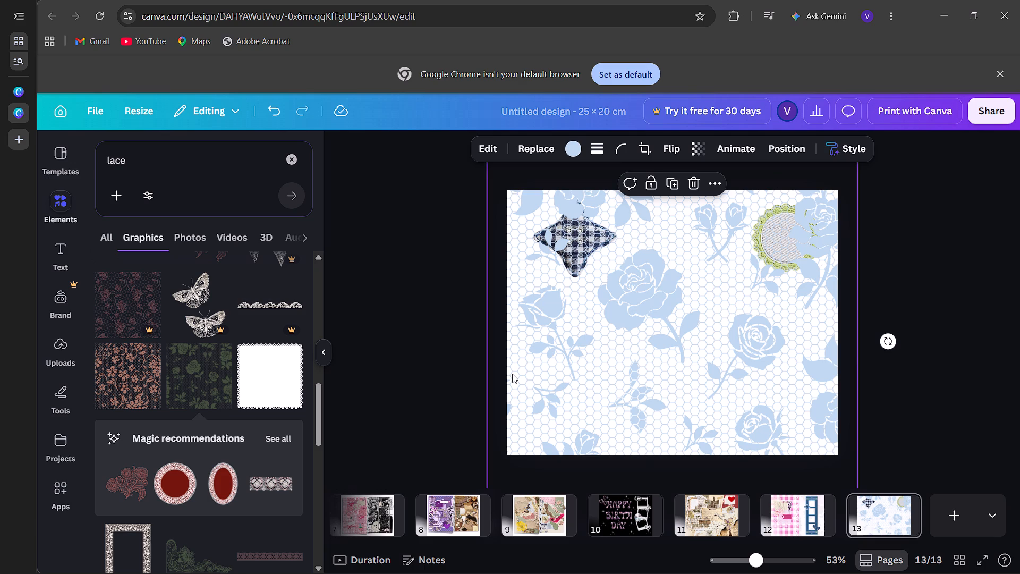
pyautogui.moveTo(512, 374); pyautogui.dragTo(542, 250)
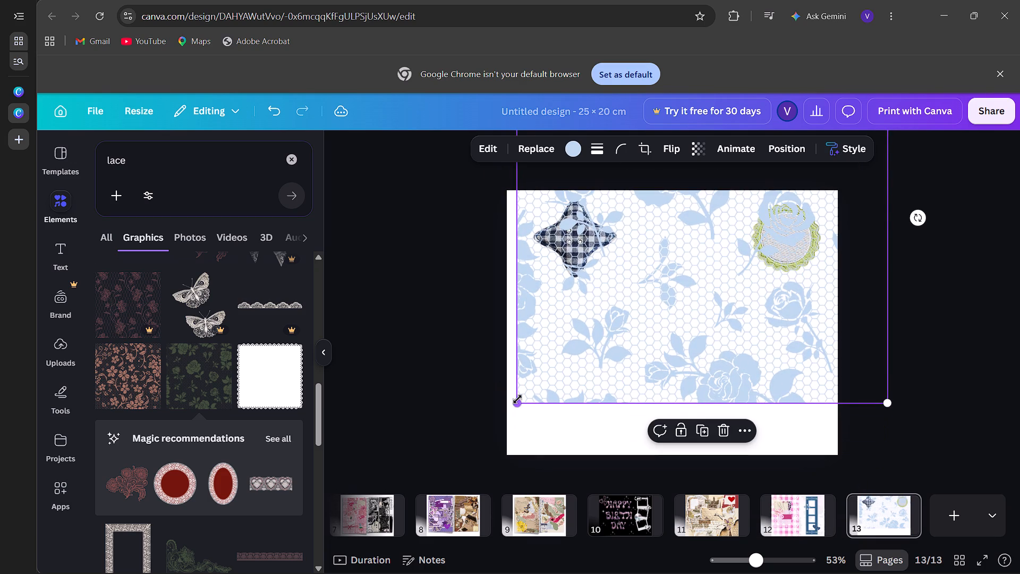
pyautogui.moveTo(517, 399); pyautogui.dragTo(566, 350)
pyautogui.moveTo(617, 303); pyautogui.dragTo(609, 340)
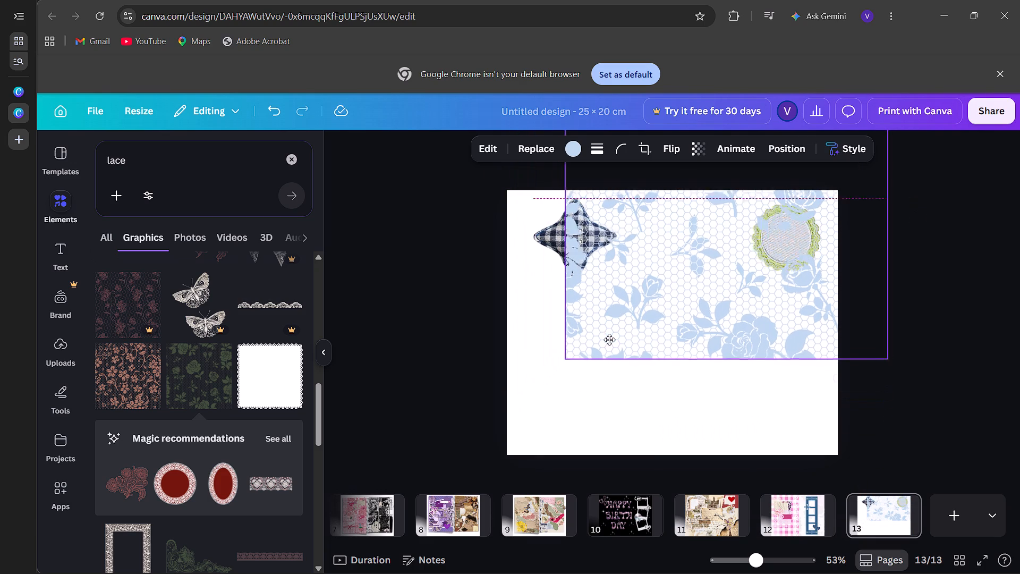
pyautogui.moveTo(609, 340); pyautogui.dragTo(556, 425)
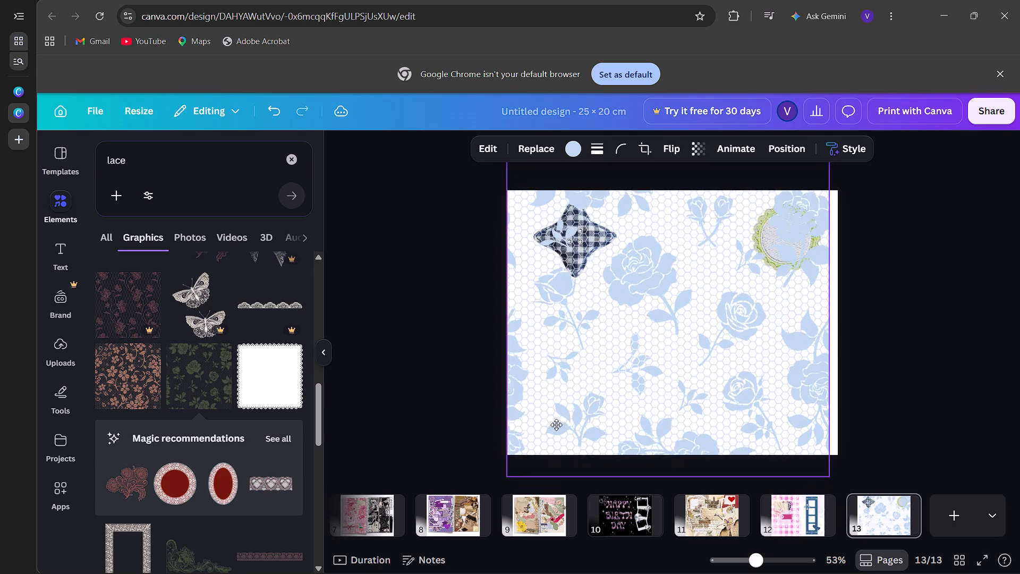
pyautogui.moveTo(556, 425); pyautogui.dragTo(560, 404)
pyautogui.moveTo(508, 450); pyautogui.dragTo(495, 461)
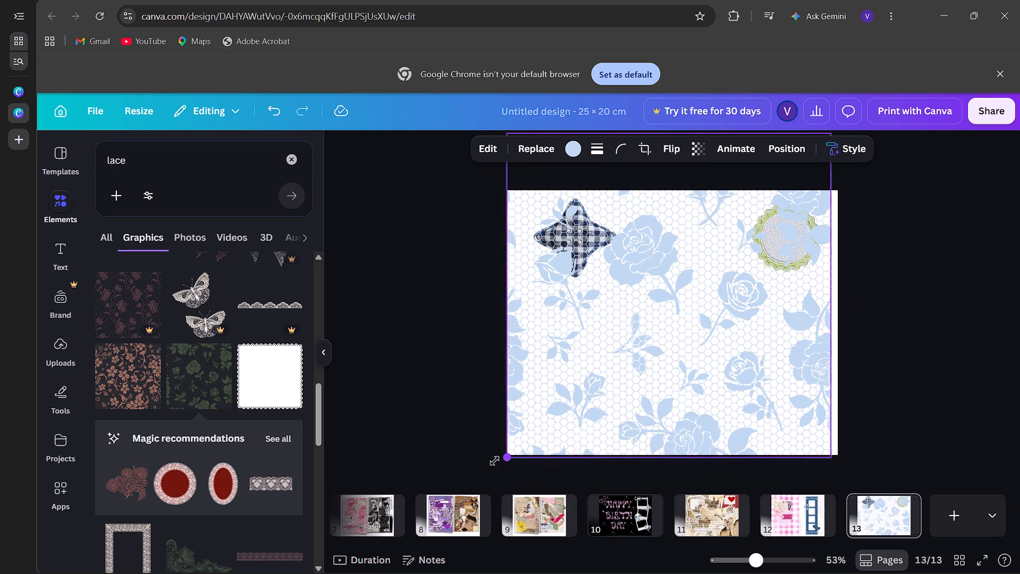
pyautogui.moveTo(495, 461); pyautogui.dragTo(492, 463)
pyautogui.moveTo(569, 370); pyautogui.dragTo(580, 380)
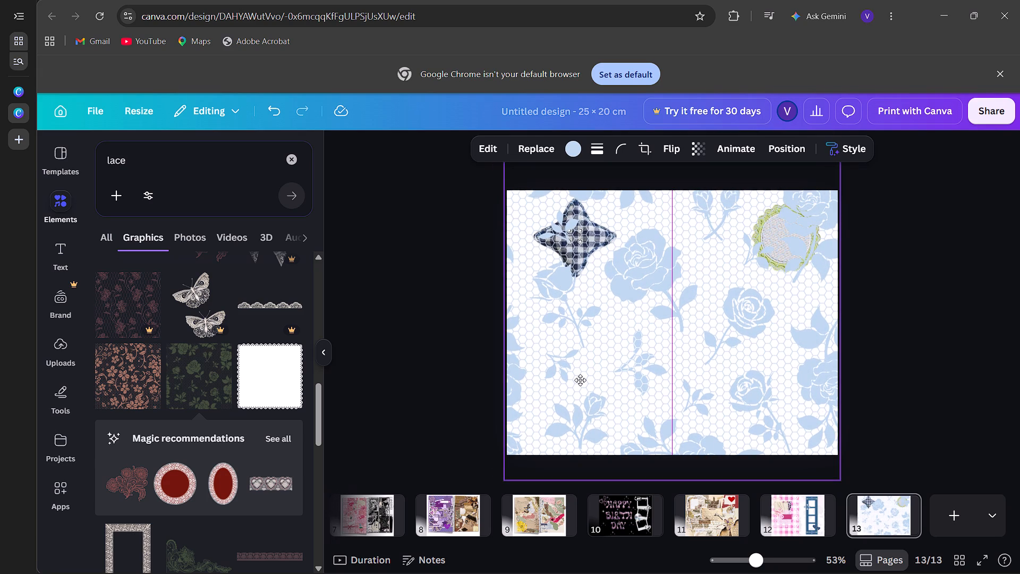
pyautogui.moveTo(580, 380); pyautogui.dragTo(580, 381)
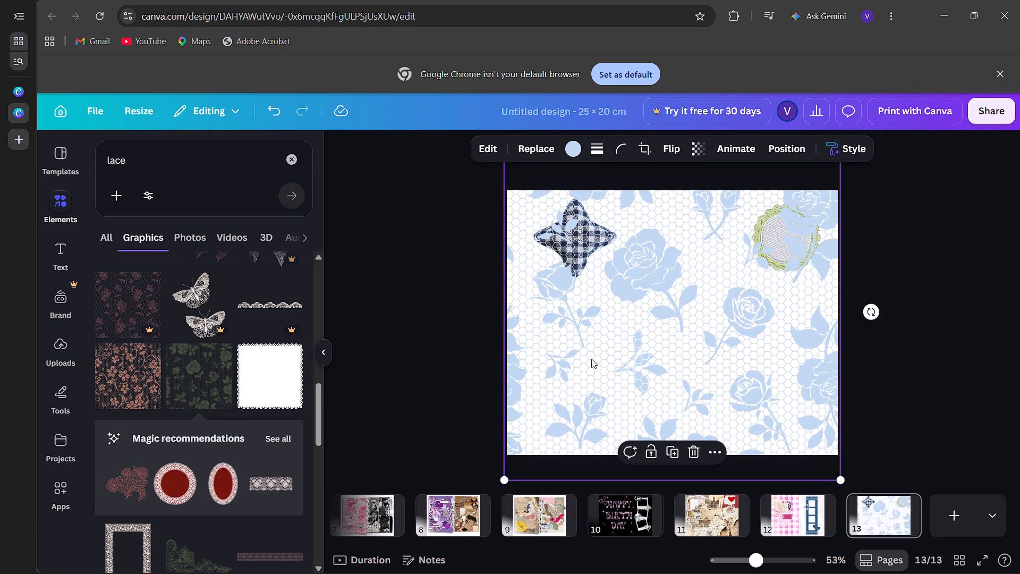
pyautogui.moveTo(591, 359); pyautogui.dragTo(593, 369)
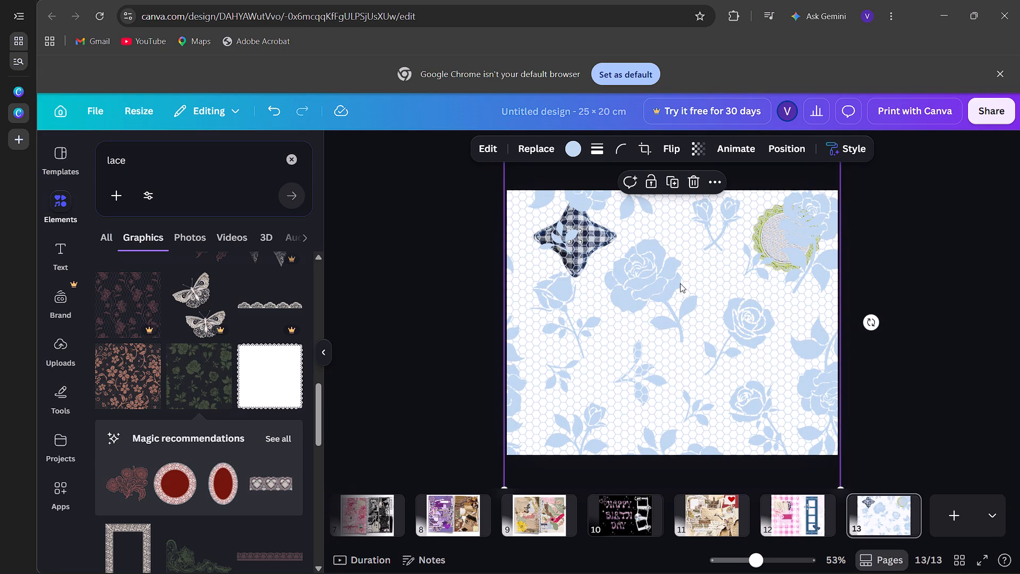
# Move the navy gingham star above the rose lace in the layer order.
pyautogui.click(771, 142)
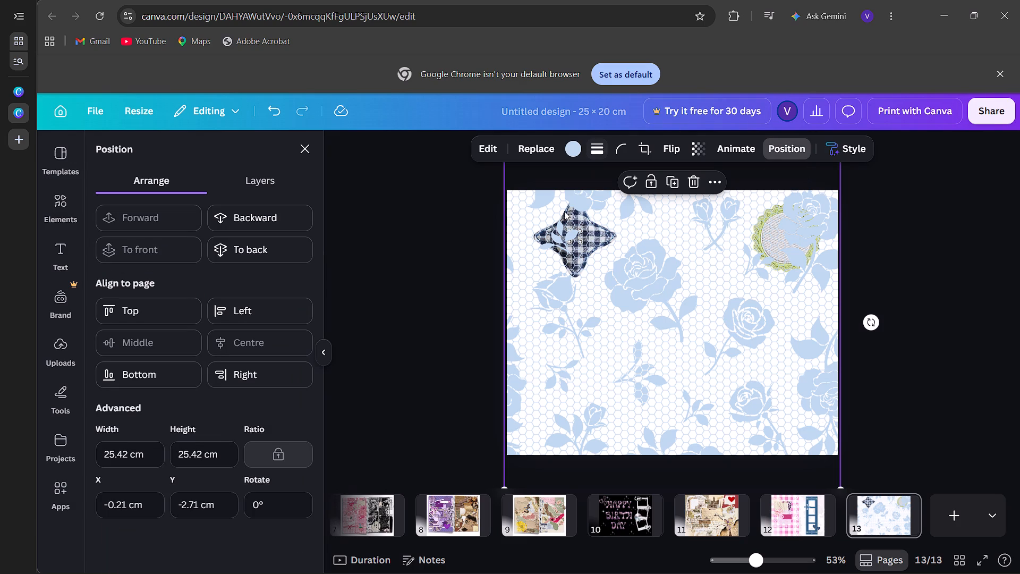
pyautogui.click(263, 186)
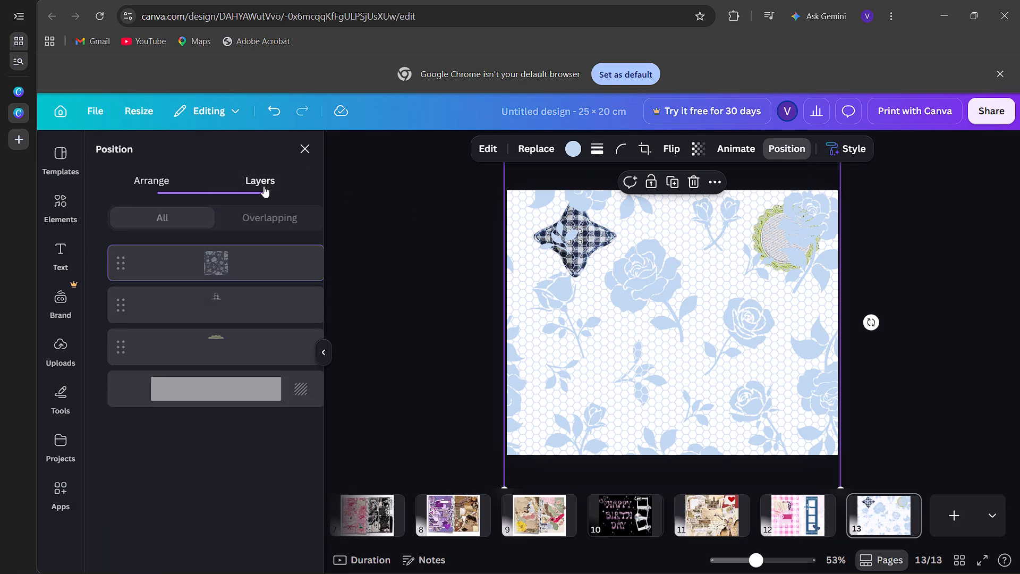
pyautogui.moveTo(242, 310); pyautogui.dragTo(246, 260)
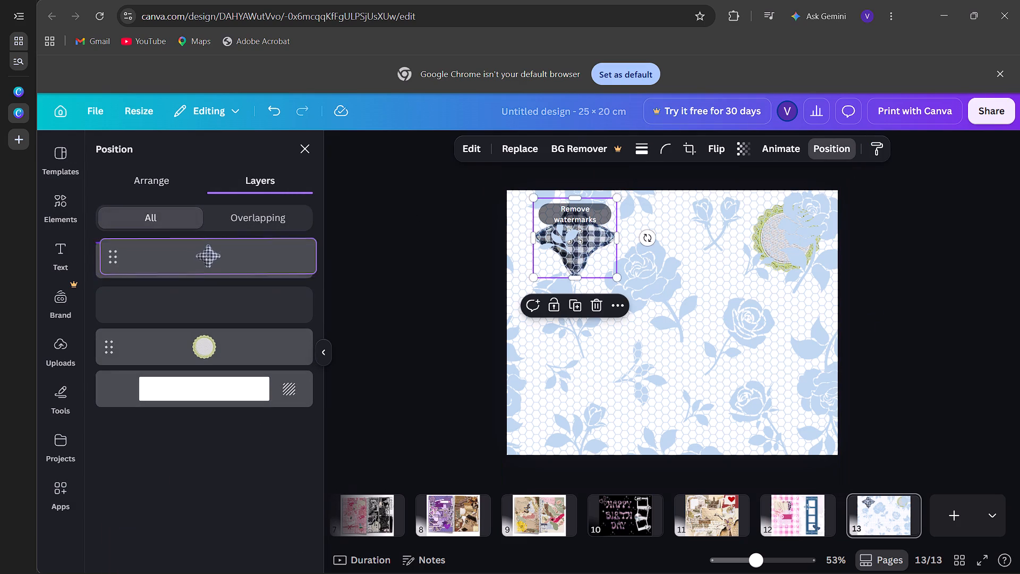
pyautogui.moveTo(246, 260); pyautogui.dragTo(246, 257)
# Delete the round green-edged patch from page 13.
pyautogui.click(300, 346)
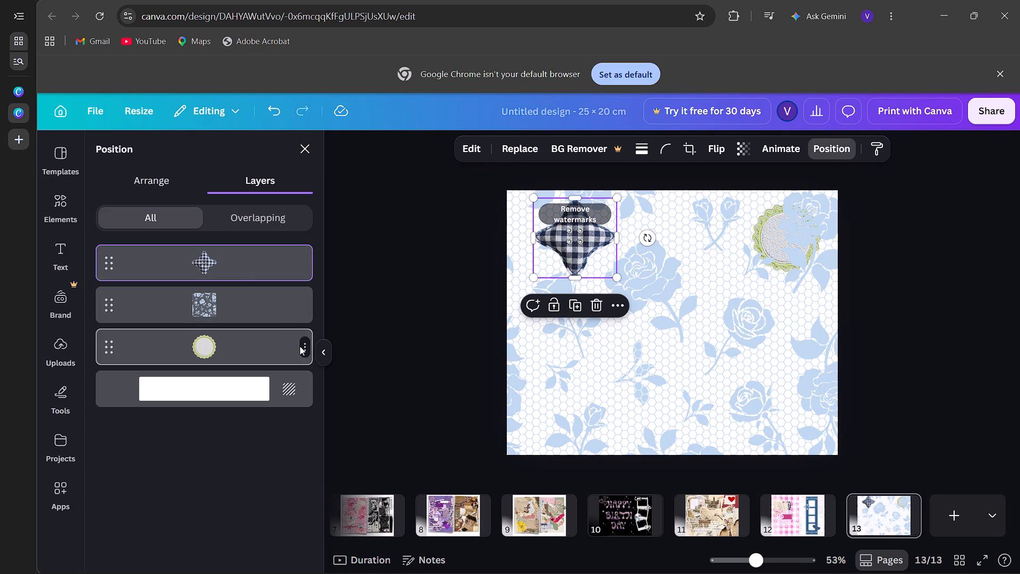
pyautogui.click(346, 204)
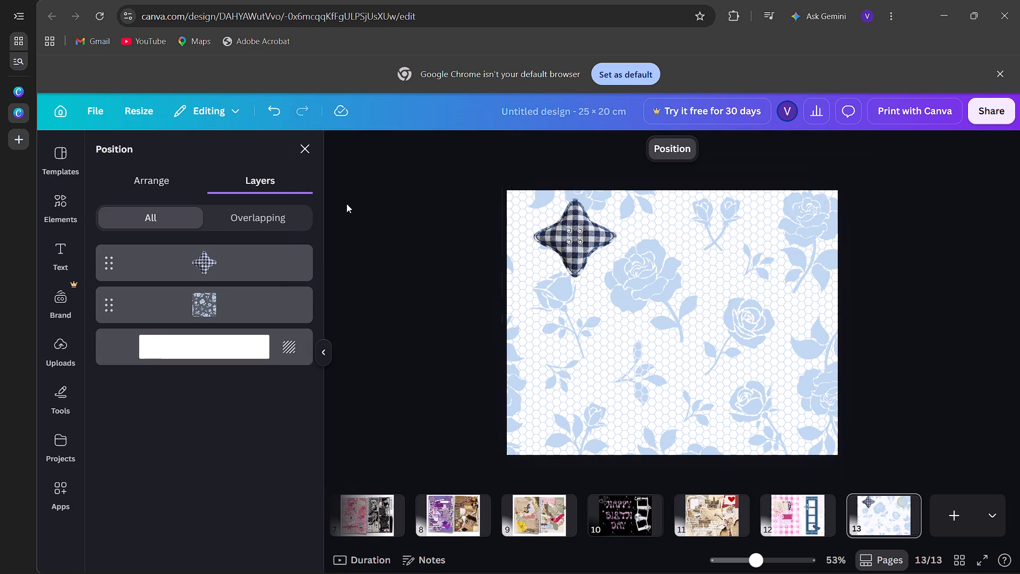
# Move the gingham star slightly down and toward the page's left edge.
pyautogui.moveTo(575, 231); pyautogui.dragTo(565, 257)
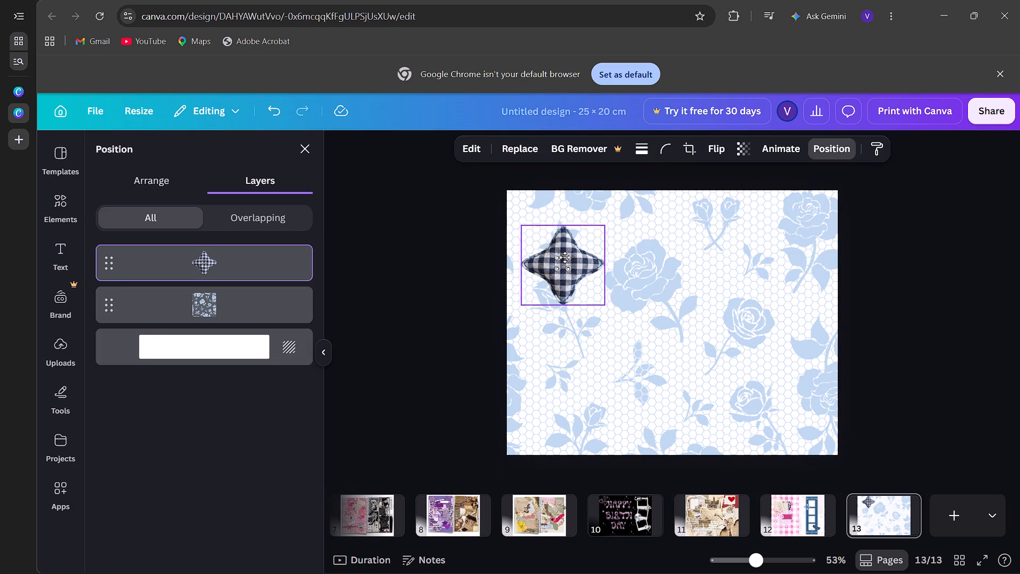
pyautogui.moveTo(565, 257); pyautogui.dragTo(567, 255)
# Add the white lace-edged square from the lace graphics, enlarge it to about two-thirds of the page width, and centre it on the page.
pyautogui.click(296, 143)
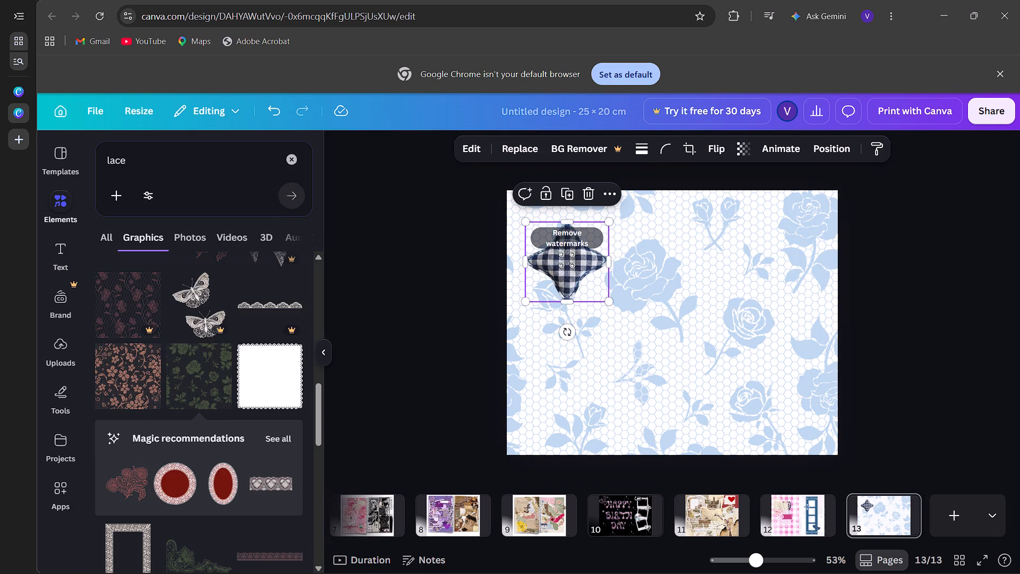
pyautogui.click(254, 374)
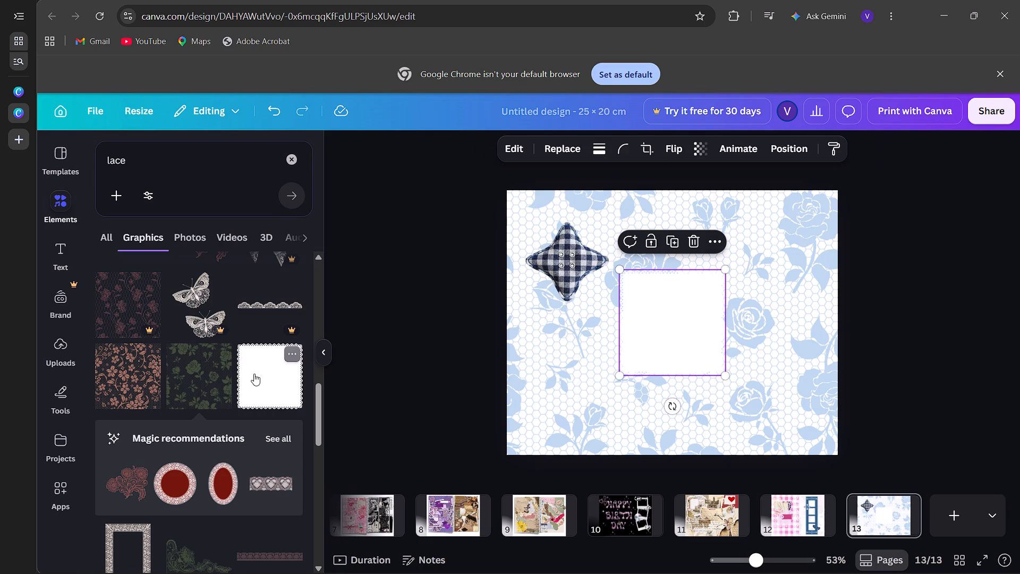
pyautogui.moveTo(616, 379); pyautogui.dragTo(520, 467)
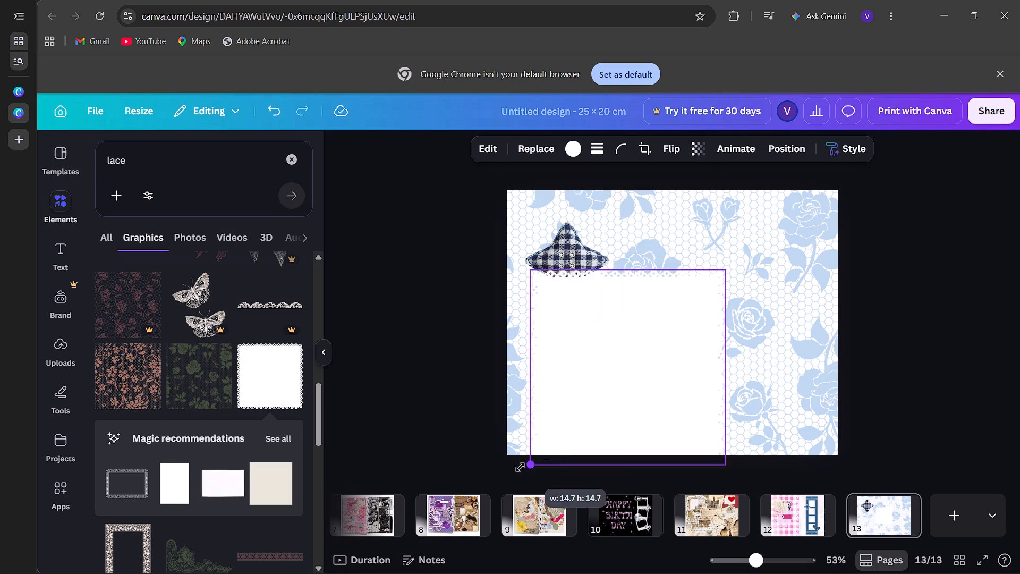
pyautogui.moveTo(520, 467); pyautogui.dragTo(494, 487)
pyautogui.moveTo(565, 391); pyautogui.dragTo(623, 335)
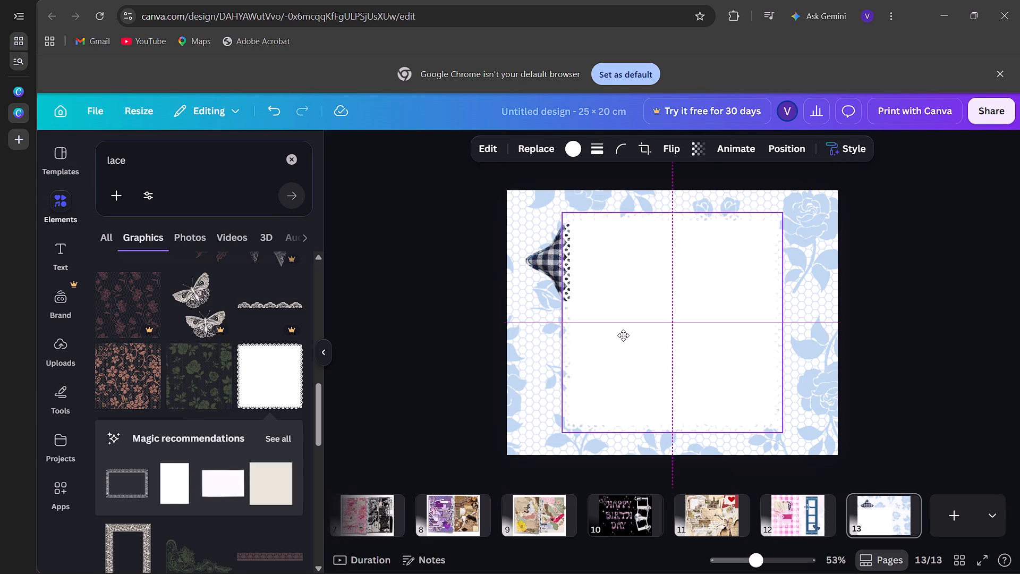
pyautogui.moveTo(623, 335); pyautogui.dragTo(623, 334)
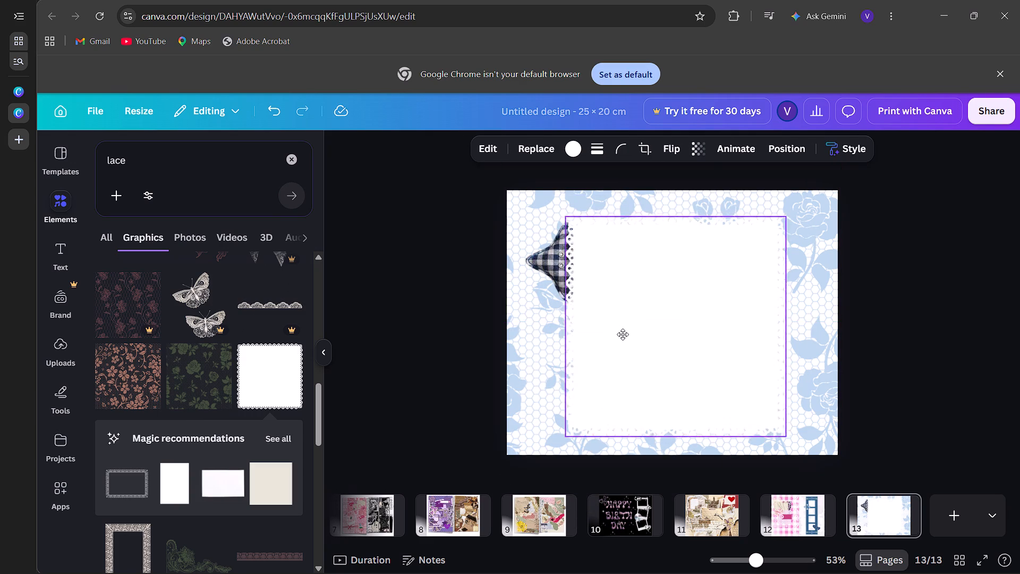
pyautogui.moveTo(623, 334); pyautogui.dragTo(622, 333)
# Bring the gingham star forward, in front of the white lace-edged square.
pyautogui.click(542, 272)
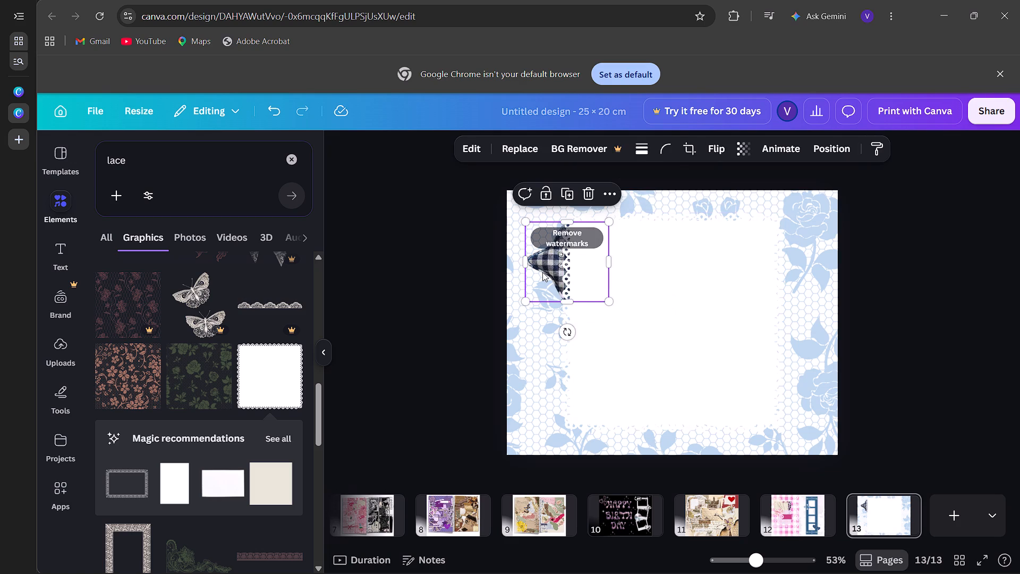
pyautogui.click(832, 146)
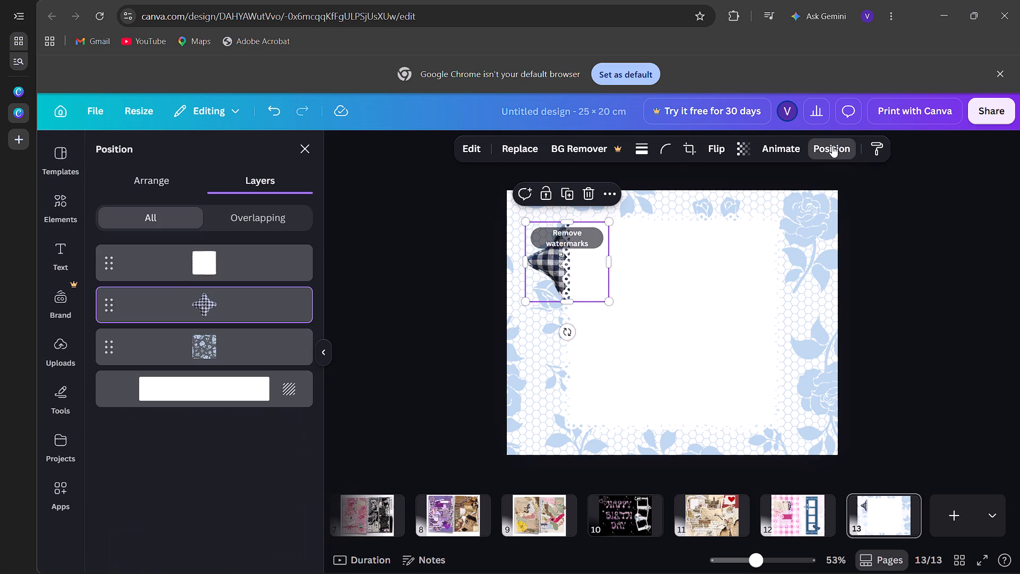
pyautogui.click(175, 170)
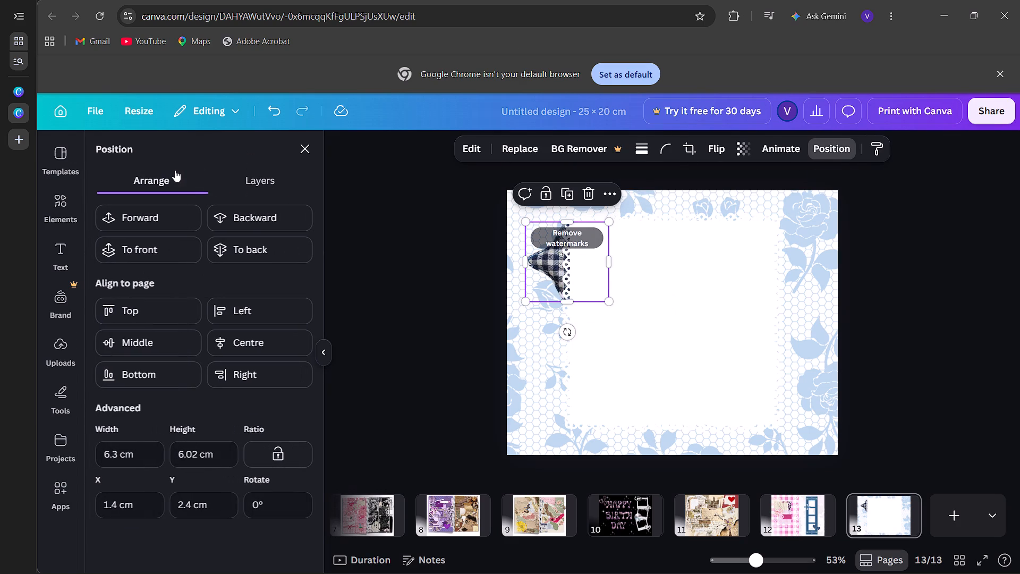
pyautogui.click(166, 212)
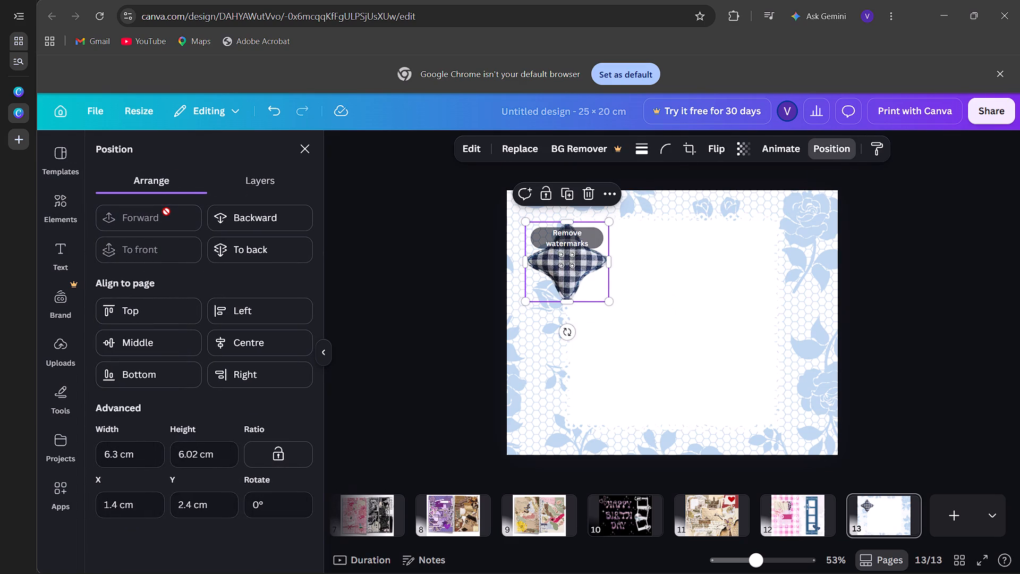
# Shrink the gingham star to about 4.5 × 4.3 cm and place it at the white square's upper-left corner, at X 2 cm, Y 0 cm.
pyautogui.moveTo(551, 268); pyautogui.dragTo(562, 246)
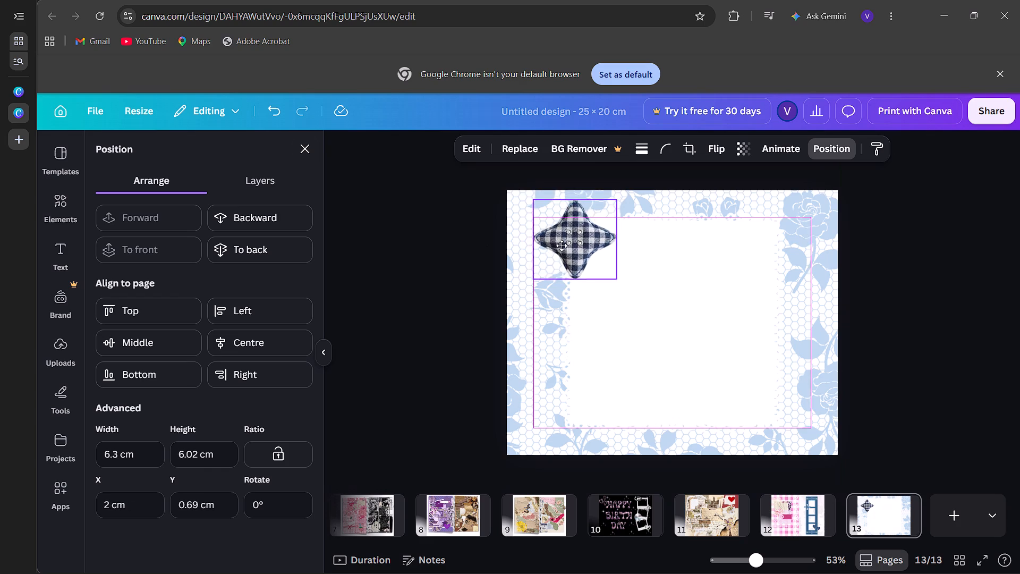
pyautogui.moveTo(562, 246); pyautogui.dragTo(558, 246)
pyautogui.moveTo(536, 281); pyautogui.dragTo(559, 257)
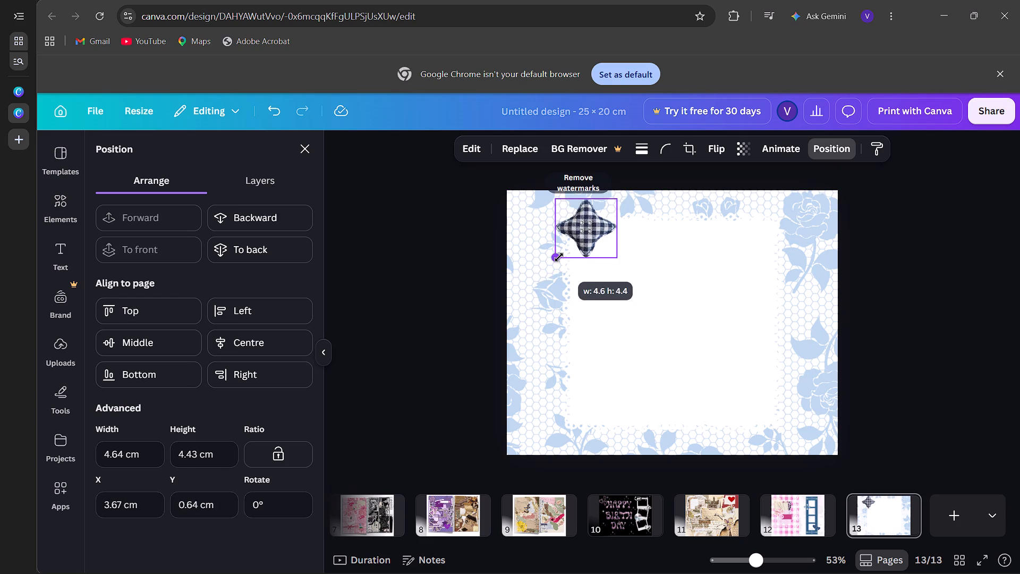
pyautogui.moveTo(580, 236); pyautogui.dragTo(559, 233)
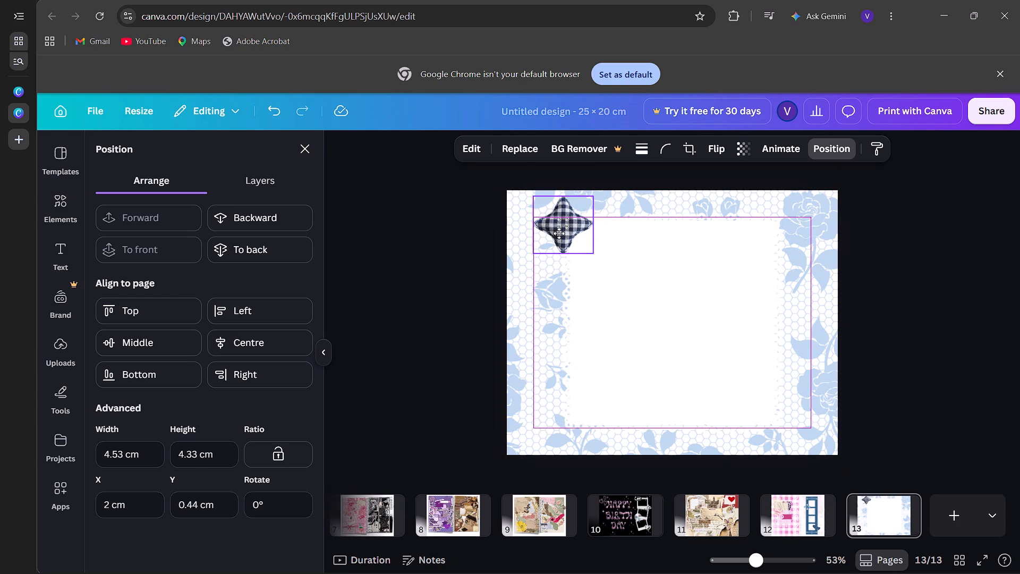
pyautogui.moveTo(559, 233); pyautogui.dragTo(559, 229)
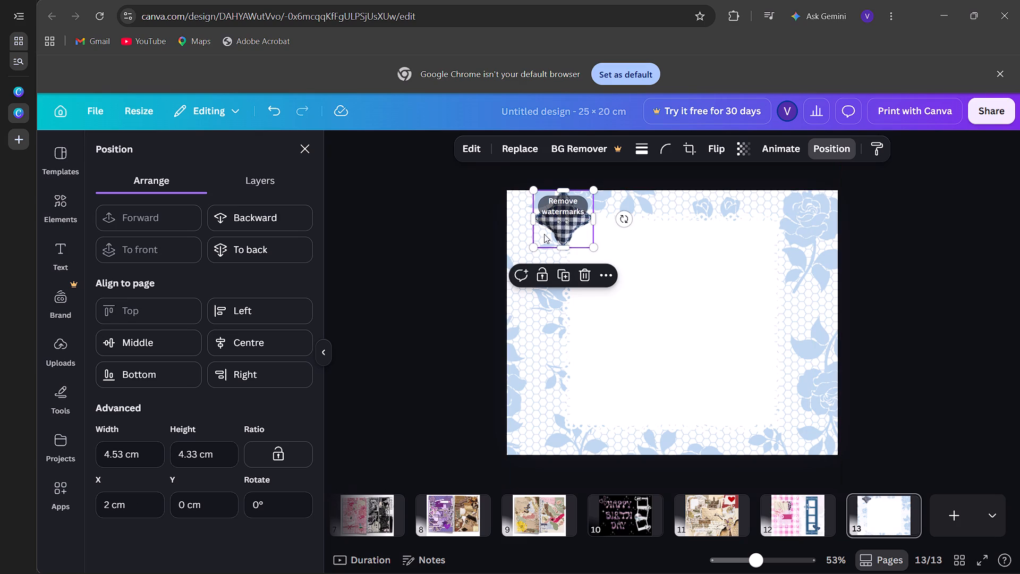
# Duplicate the gingham star and place the copy at the white square's lower-right corner, about X 18.5 cm, Y 14.8 cm.
pyautogui.click(565, 271)
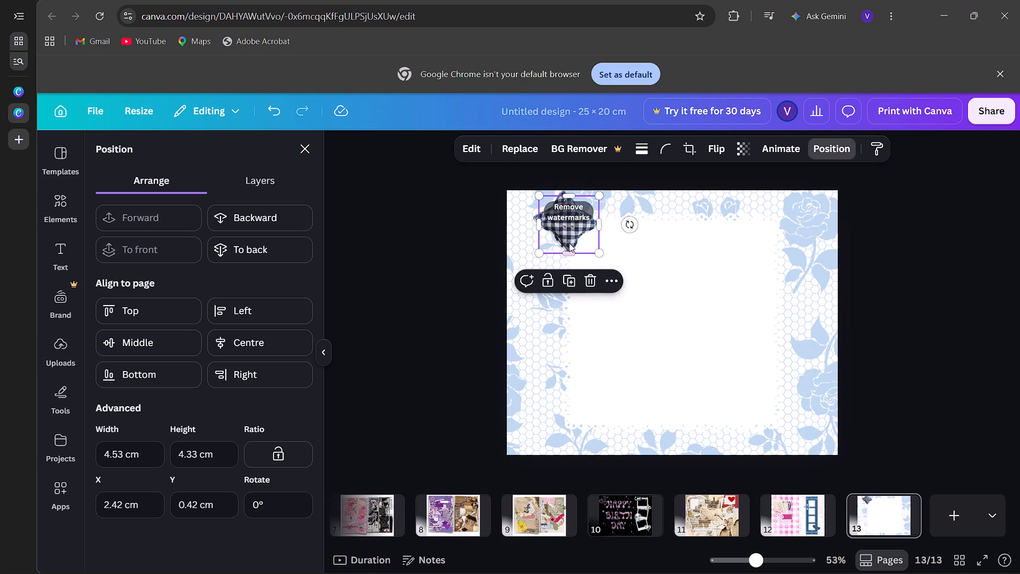
pyautogui.moveTo(564, 230); pyautogui.dragTo(786, 408)
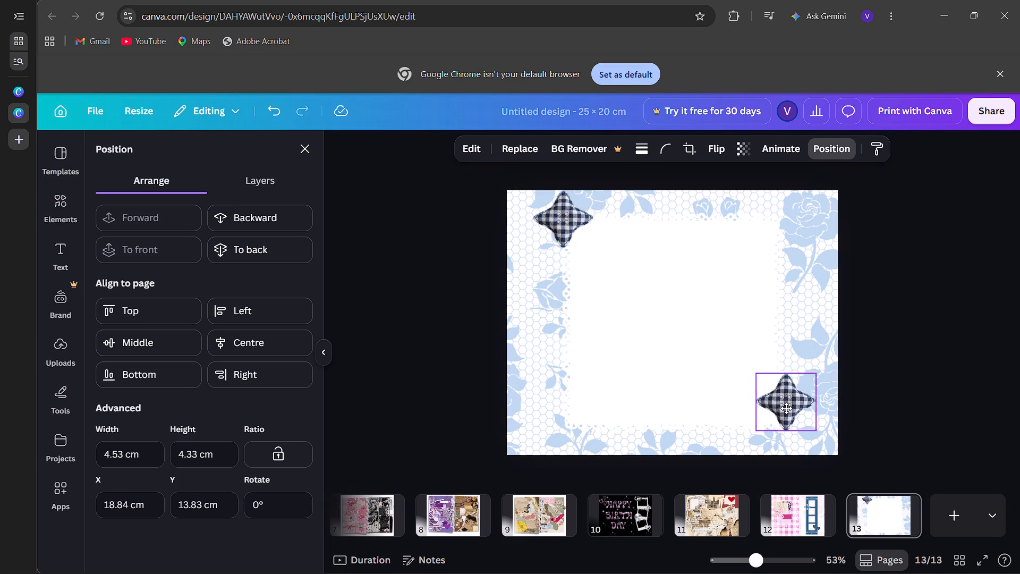
pyautogui.moveTo(786, 408); pyautogui.dragTo(775, 421)
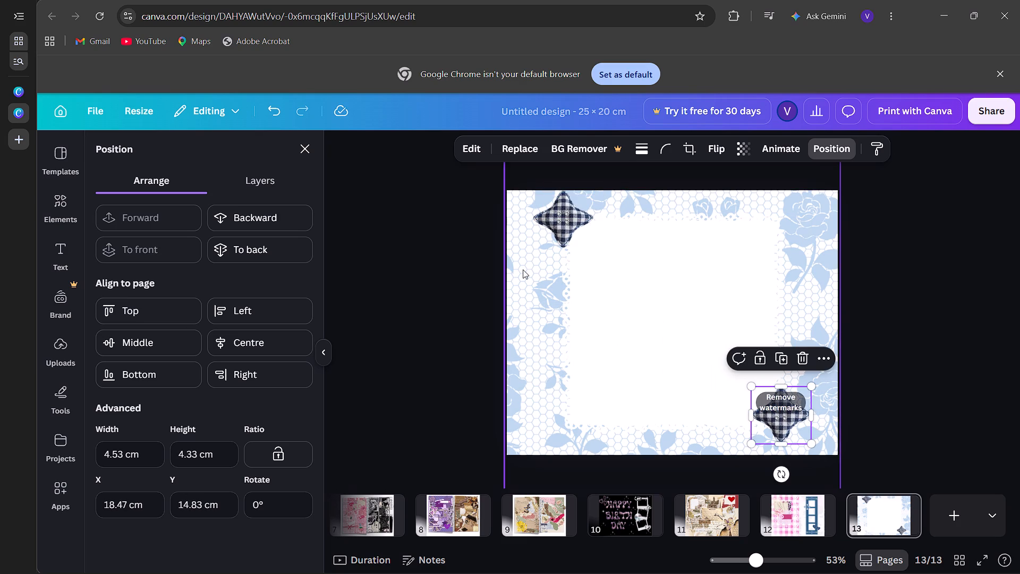
# Add the blue scalloped lace trim from the lace graphics and fit it across the white square's top edge.
pyautogui.click(296, 157)
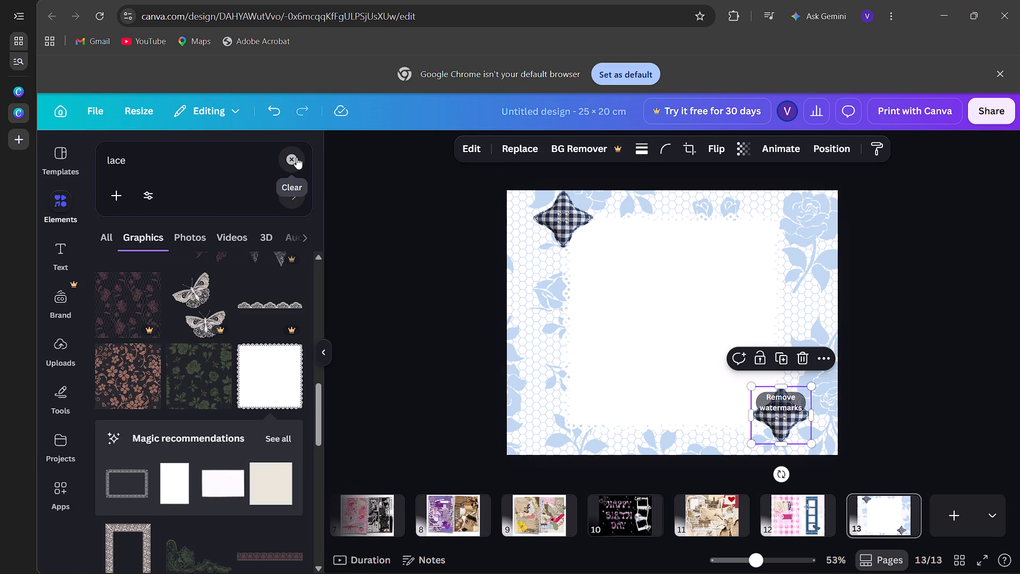
pyautogui.scroll(-2, 219, 382)
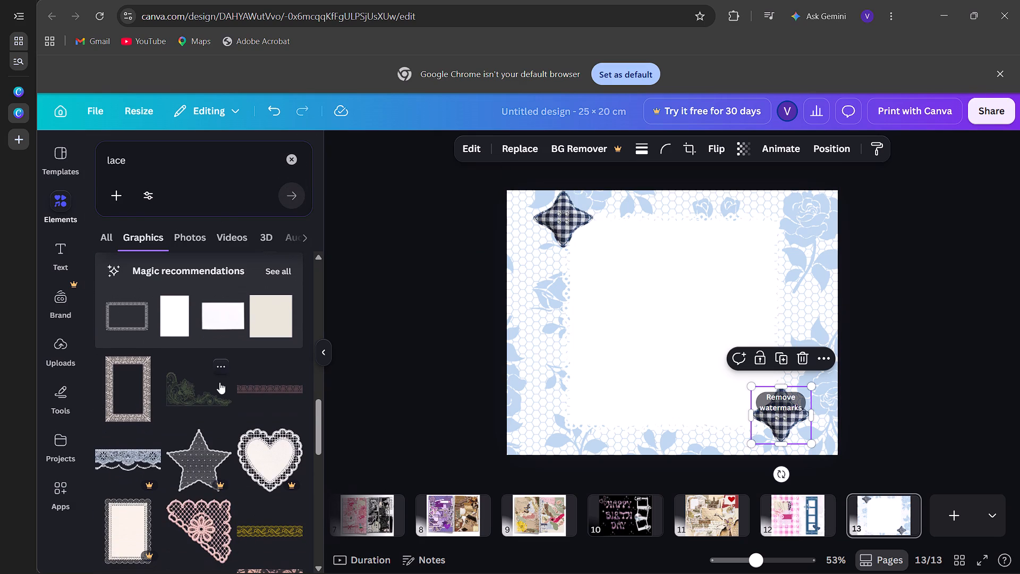
pyautogui.click(130, 459)
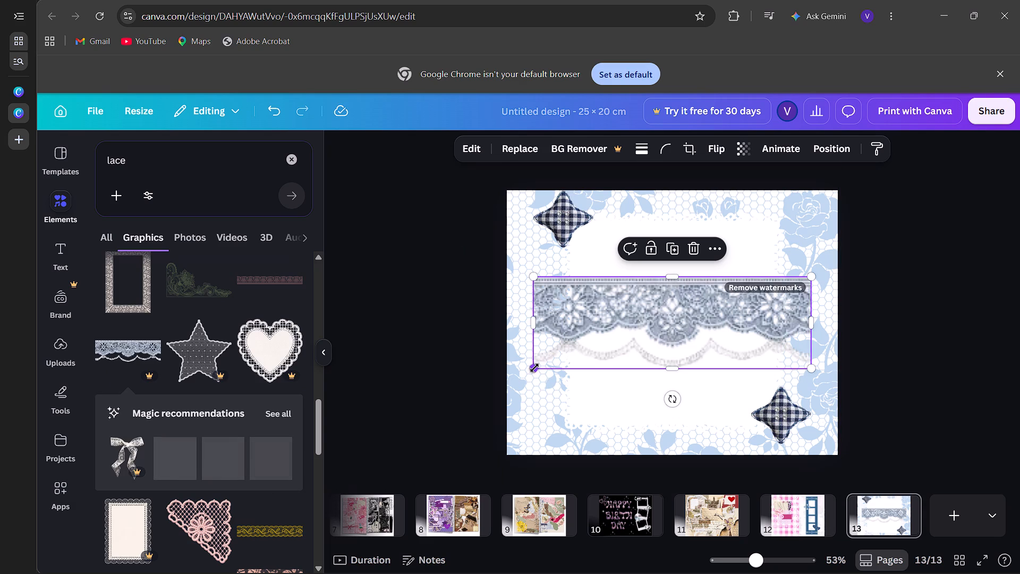
pyautogui.moveTo(534, 368); pyautogui.dragTo(619, 314)
pyautogui.moveTo(683, 294); pyautogui.dragTo(632, 239)
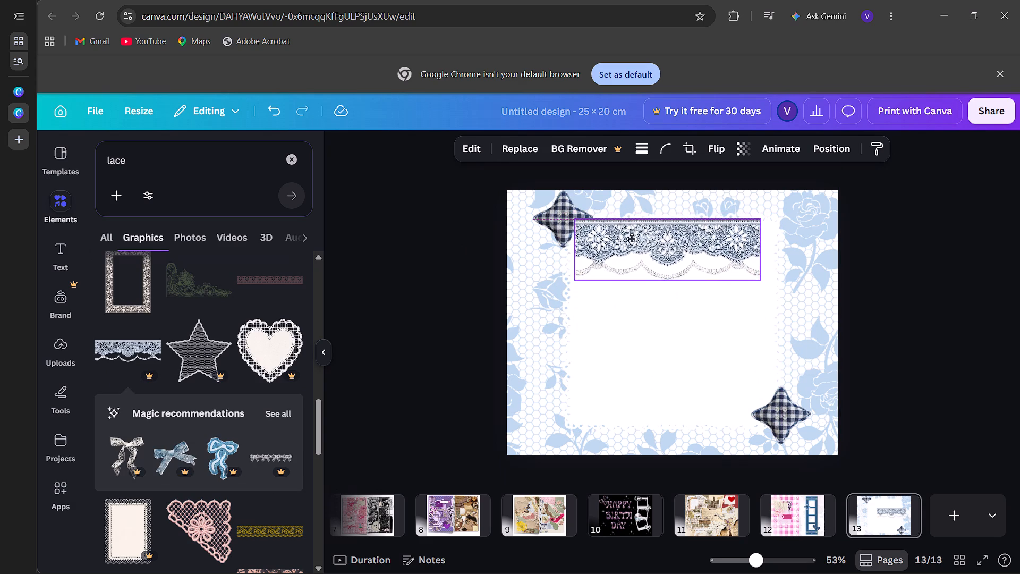
pyautogui.moveTo(632, 239); pyautogui.dragTo(626, 239)
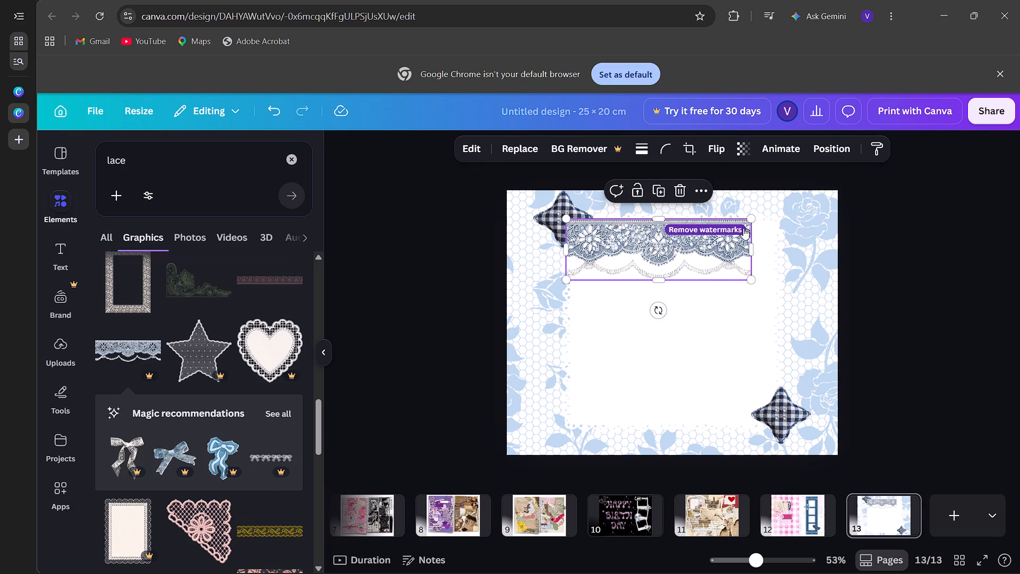
pyautogui.moveTo(749, 221); pyautogui.dragTo(784, 229)
pyautogui.moveTo(733, 266); pyautogui.dragTo(735, 286)
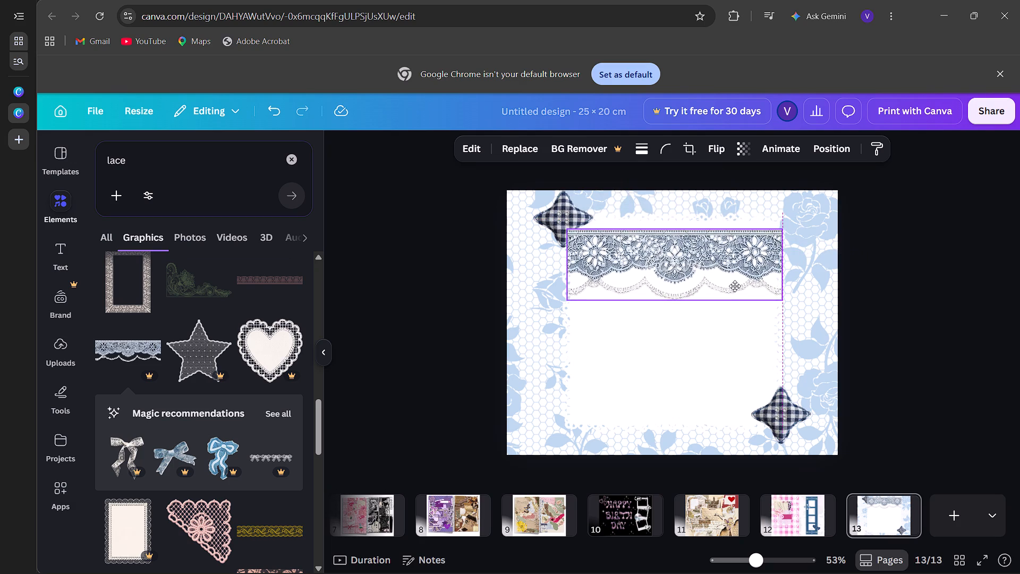
pyautogui.moveTo(735, 286); pyautogui.dragTo(737, 278)
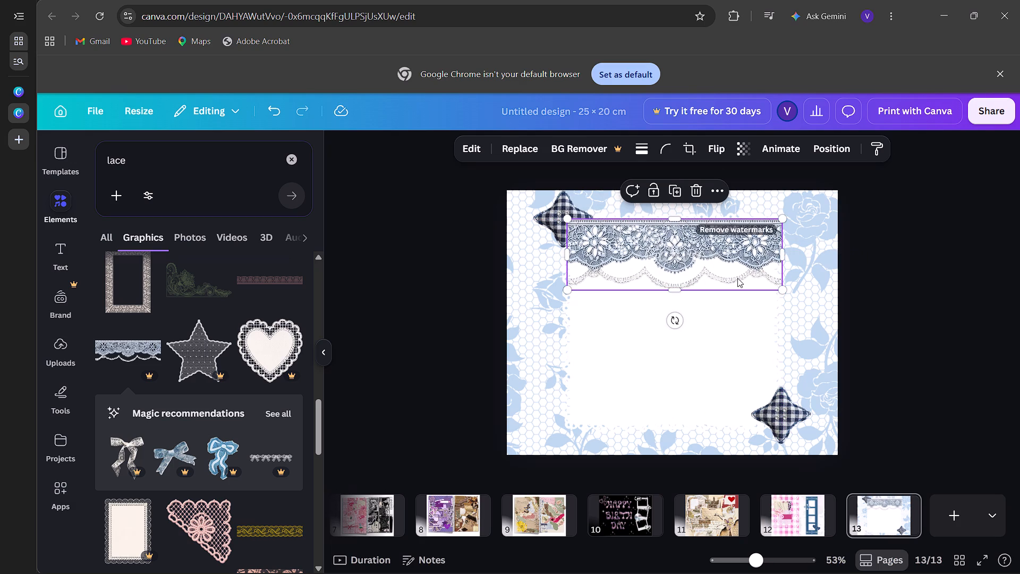
# Recolour the rose lace background to a pale greyish pink, trying dark blue #0e1f40, dark grey #0d0c0c, #d8dbcc, light orange and #fff0ff first.
pyautogui.click(824, 316)
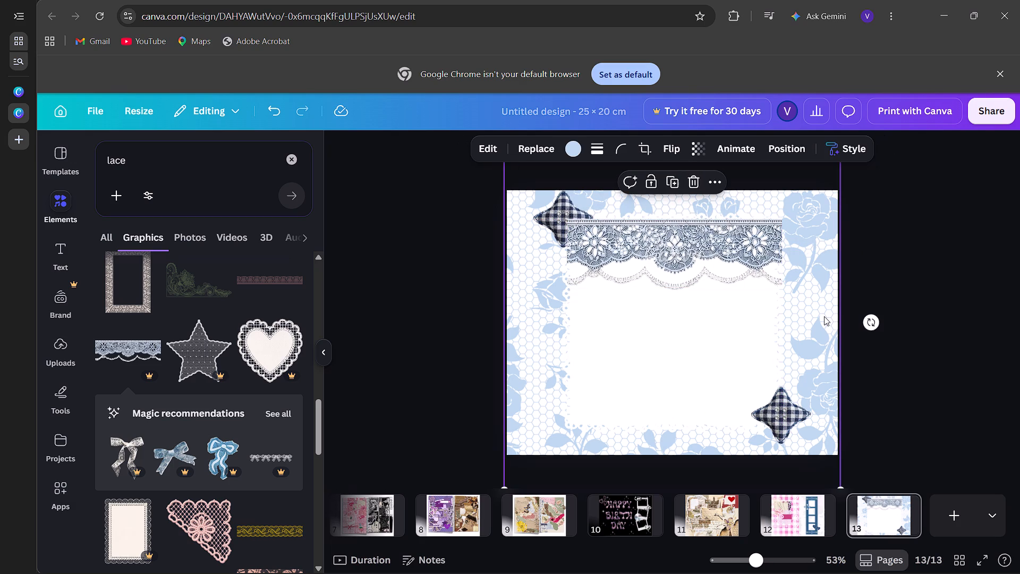
pyautogui.click(770, 149)
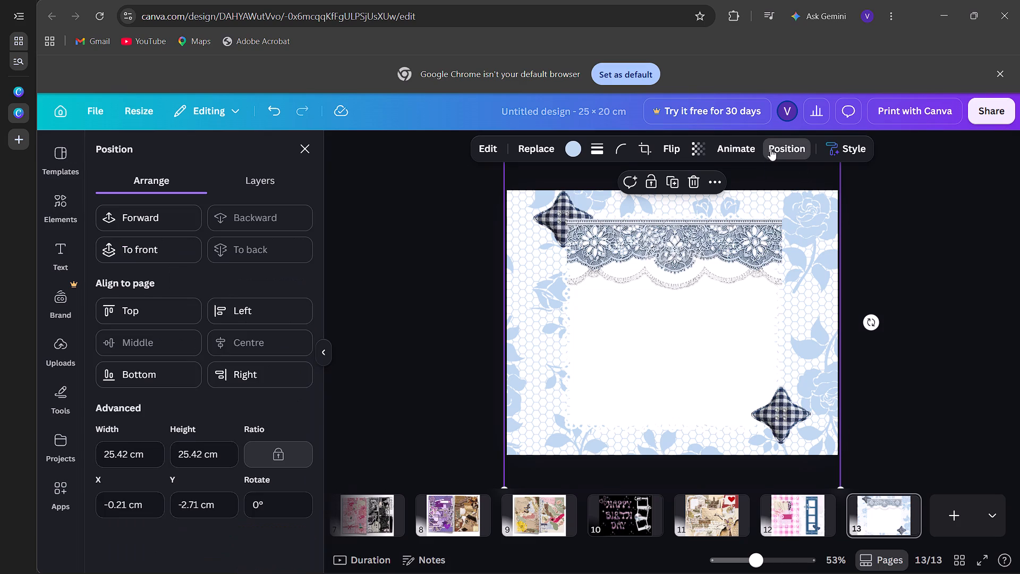
pyautogui.click(770, 149)
pyautogui.click(574, 153)
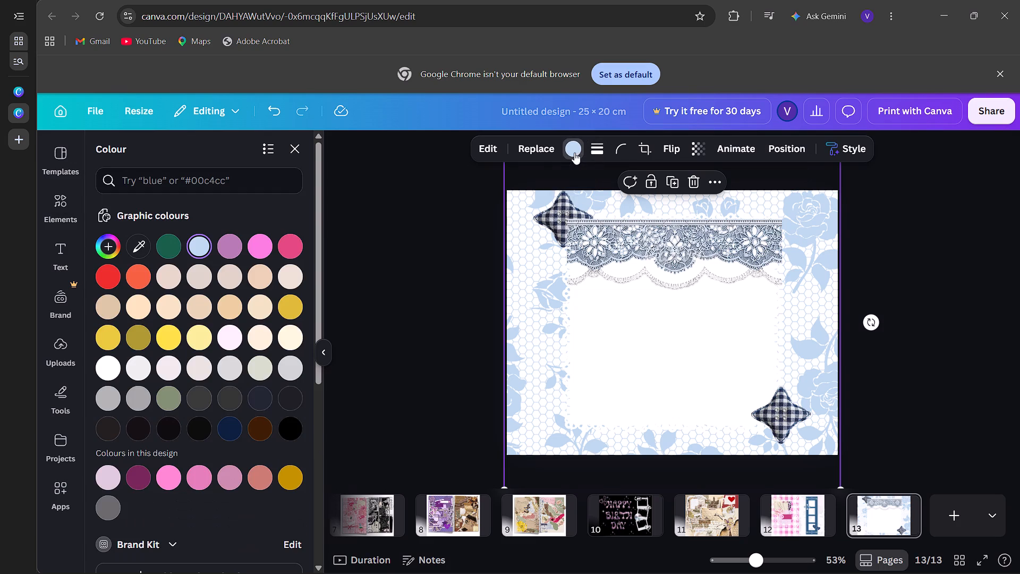
pyautogui.click(227, 432)
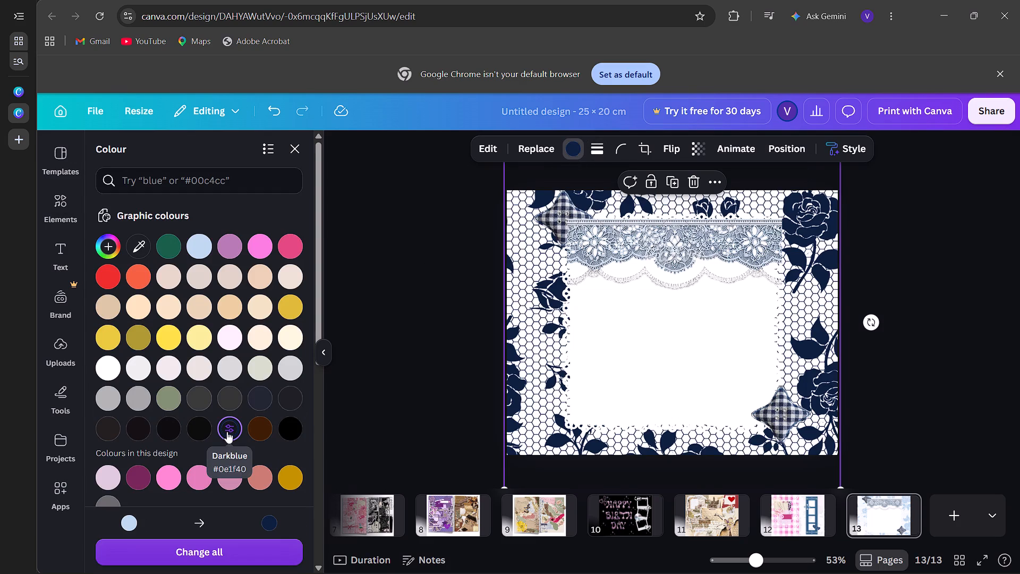
pyautogui.scroll(-2, 227, 432)
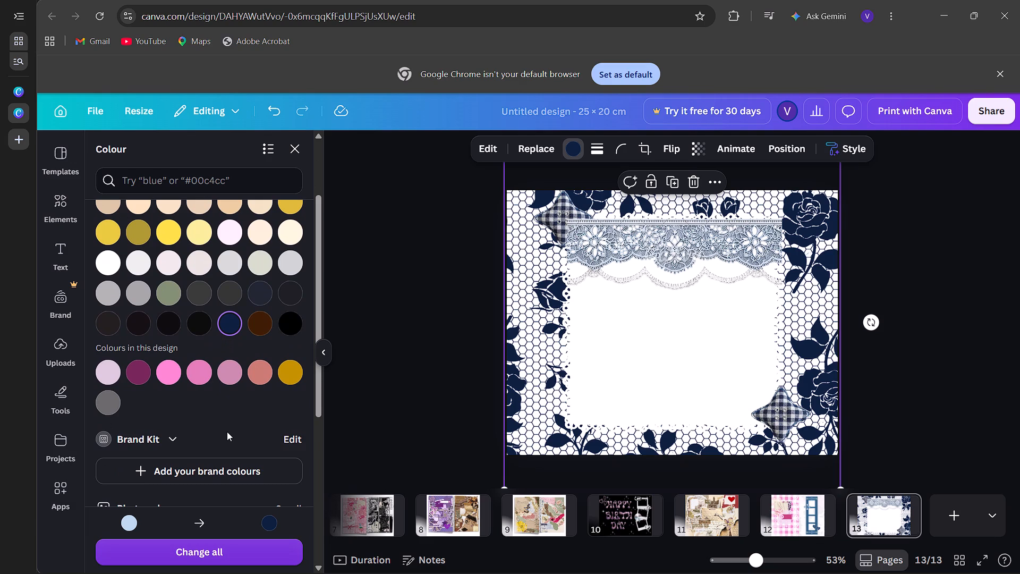
pyautogui.click(203, 328)
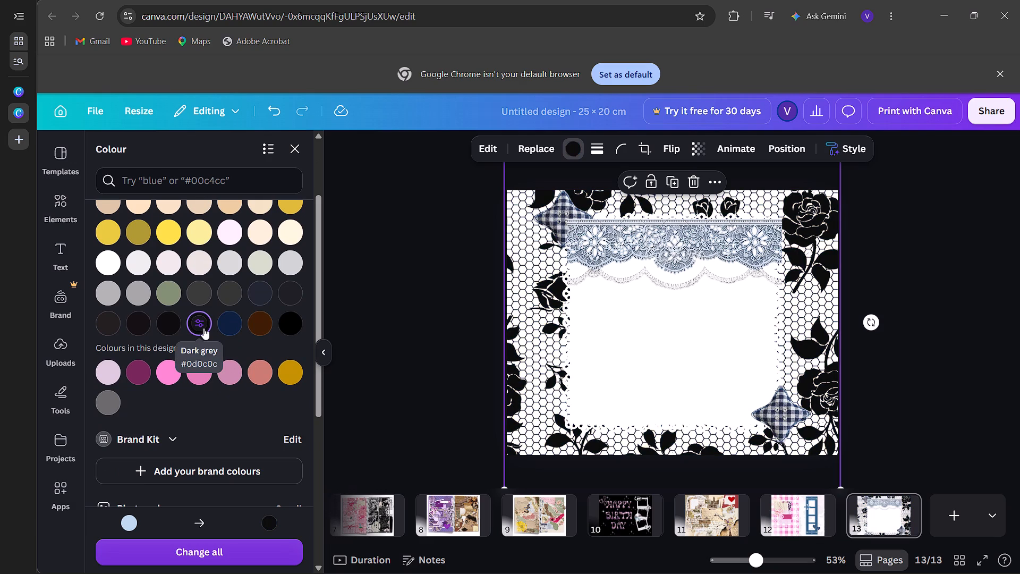
pyautogui.click(261, 267)
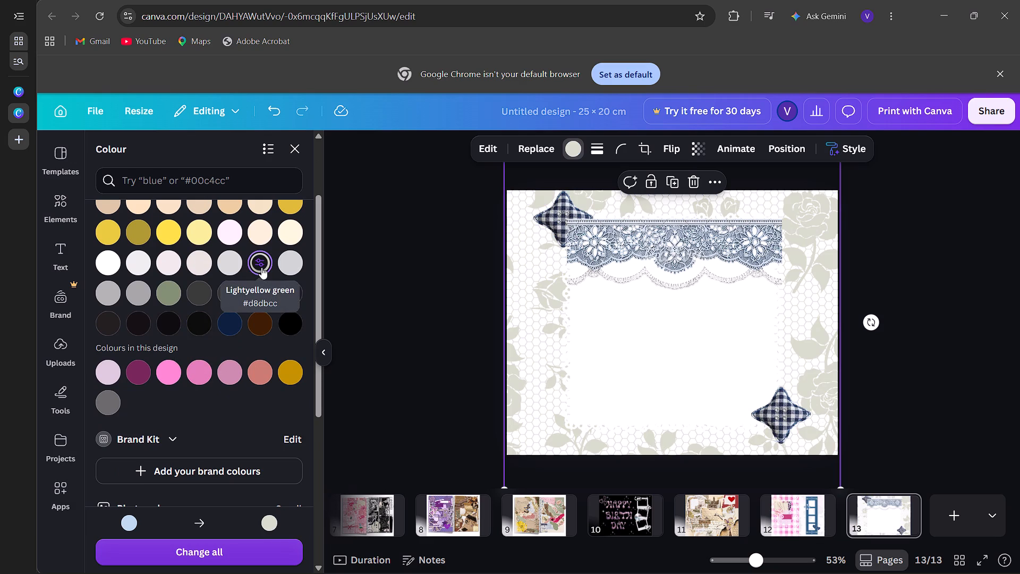
pyautogui.click(283, 221)
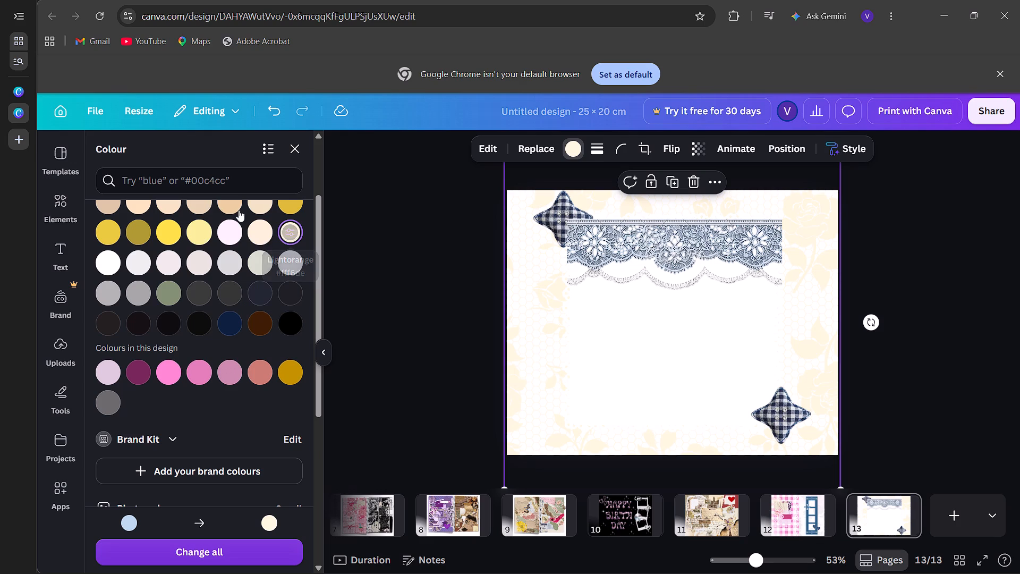
pyautogui.click(232, 232)
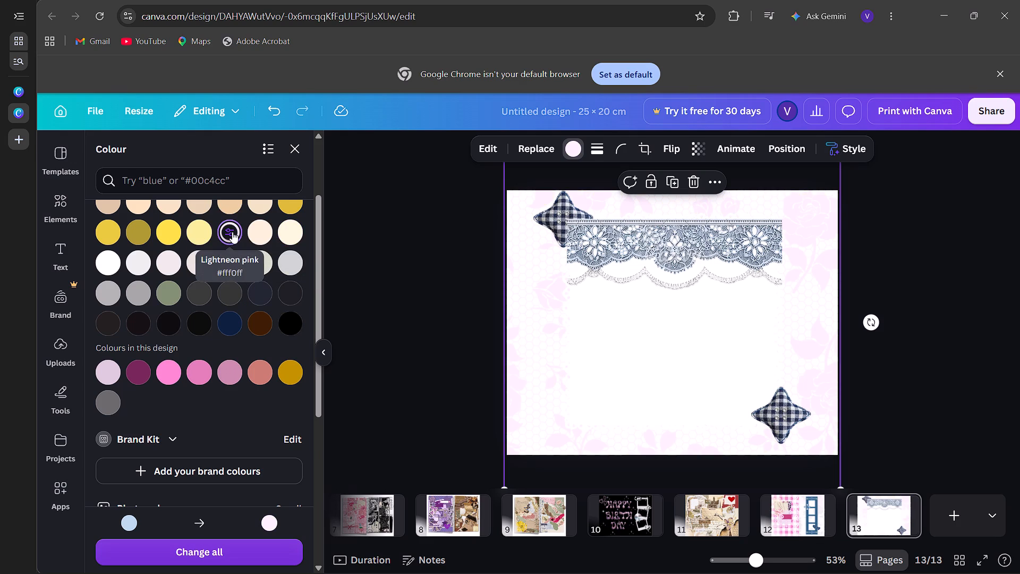
pyautogui.click(164, 256)
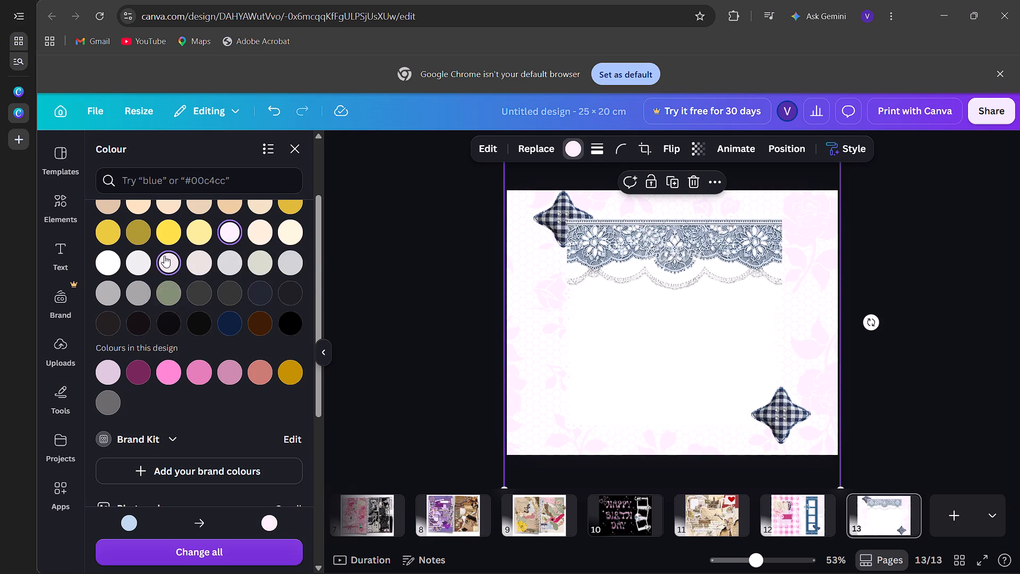
# Crop the blue lace trim's width and shrink it to about 5.7 × 2 cm at the white square's upper-right corner.
pyautogui.click(609, 221)
pyautogui.moveTo(567, 293); pyautogui.dragTo(626, 249)
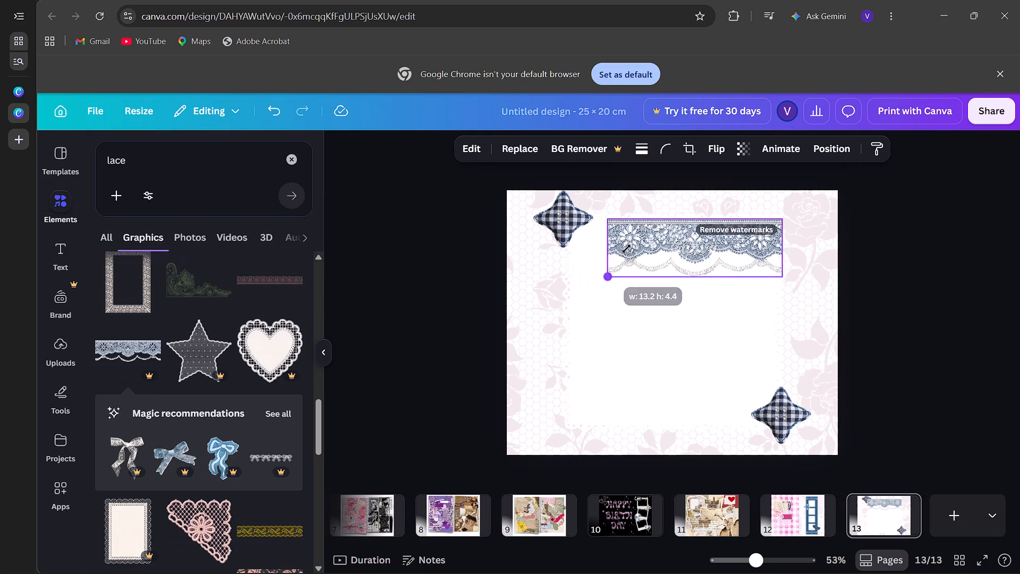
pyautogui.moveTo(626, 249); pyautogui.dragTo(660, 236)
pyautogui.moveTo(665, 240); pyautogui.dragTo(639, 243)
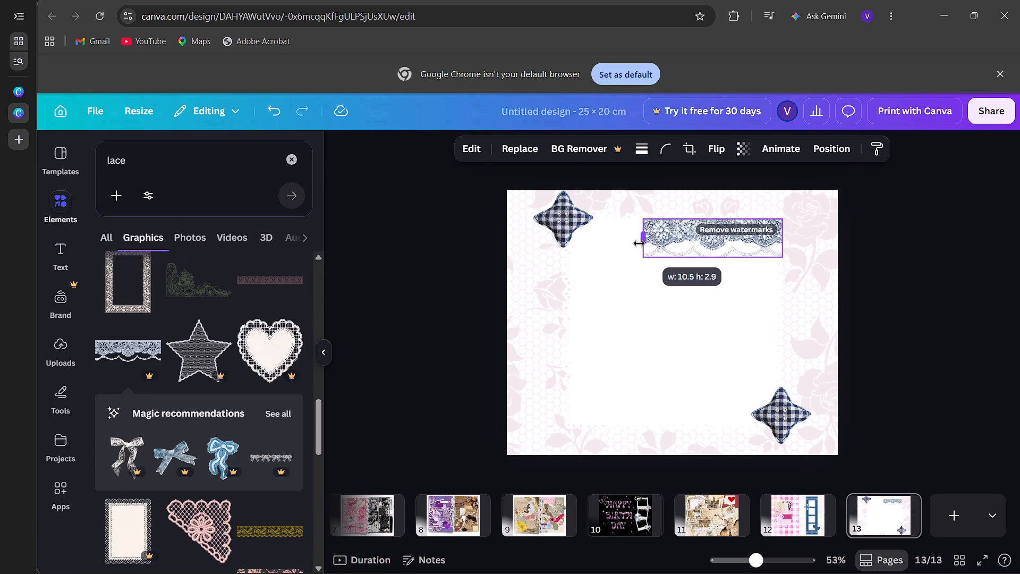
pyautogui.moveTo(639, 243); pyautogui.dragTo(661, 254)
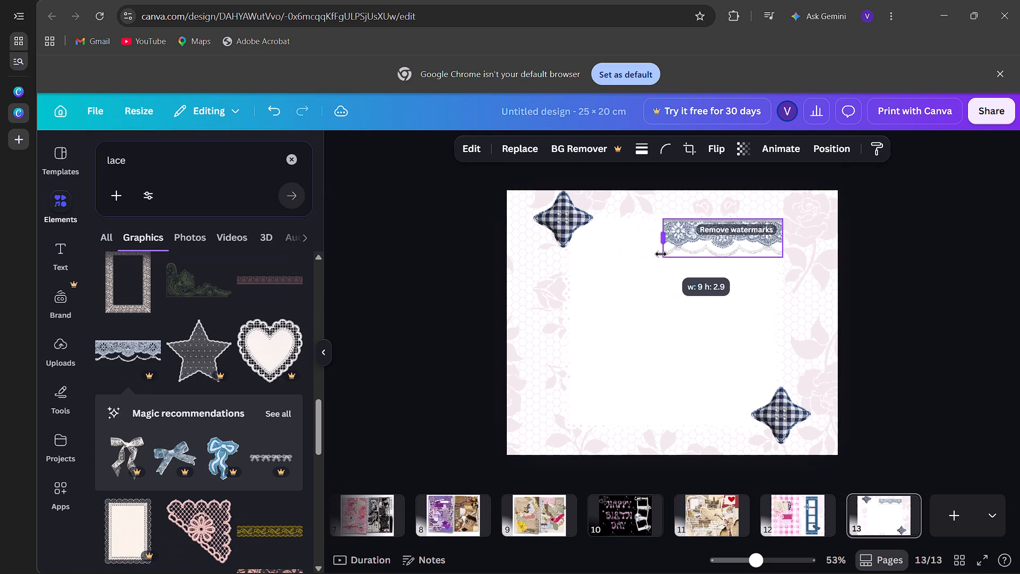
pyautogui.moveTo(661, 254); pyautogui.dragTo(667, 256)
pyautogui.click(695, 249)
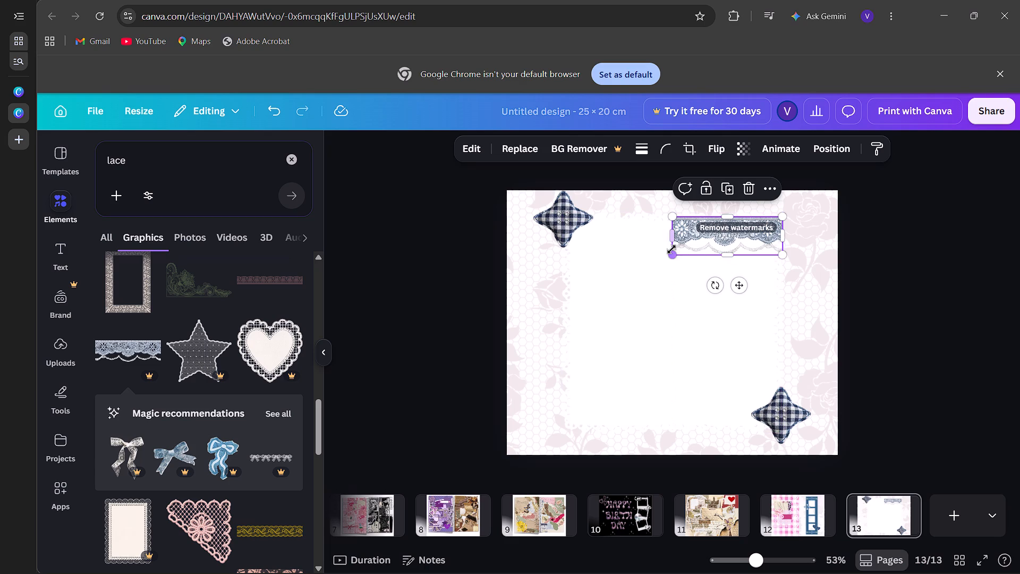
pyautogui.moveTo(671, 249); pyautogui.dragTo(702, 225)
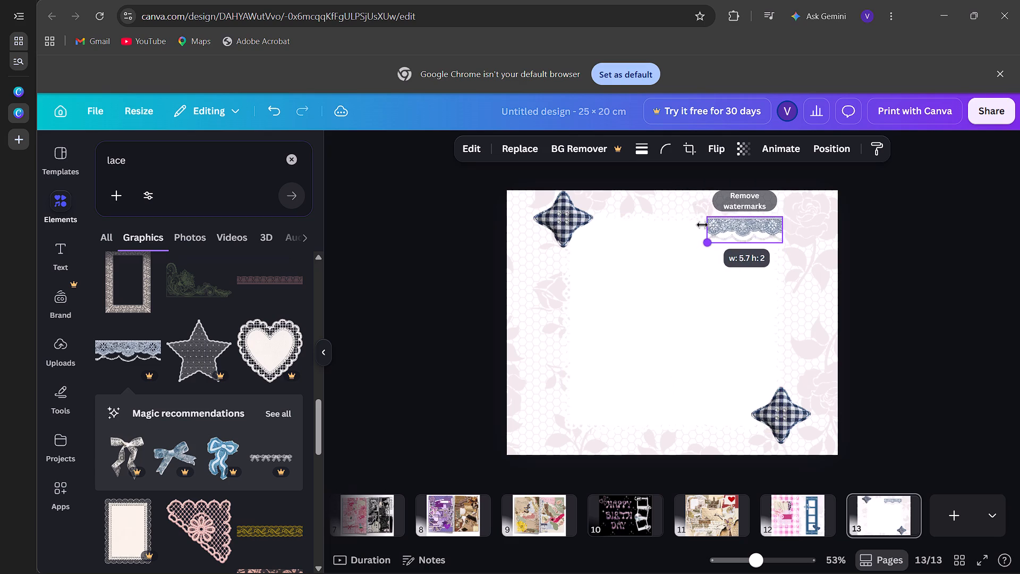
# Duplicate the short lace trim twice, lining the copies up end to end along the white square's top edge.
pyautogui.click(747, 183)
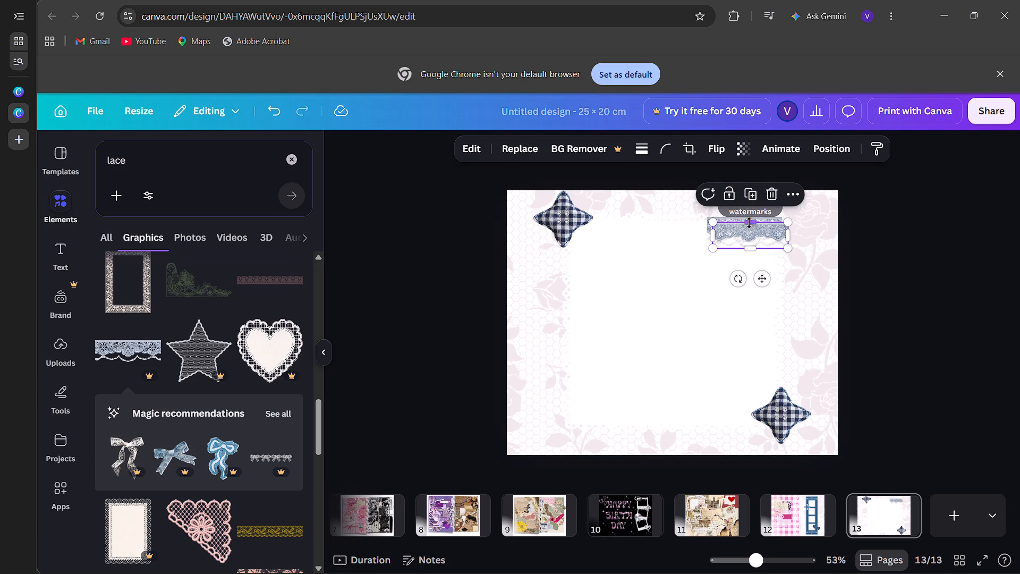
pyautogui.moveTo(745, 237); pyautogui.dragTo(660, 233)
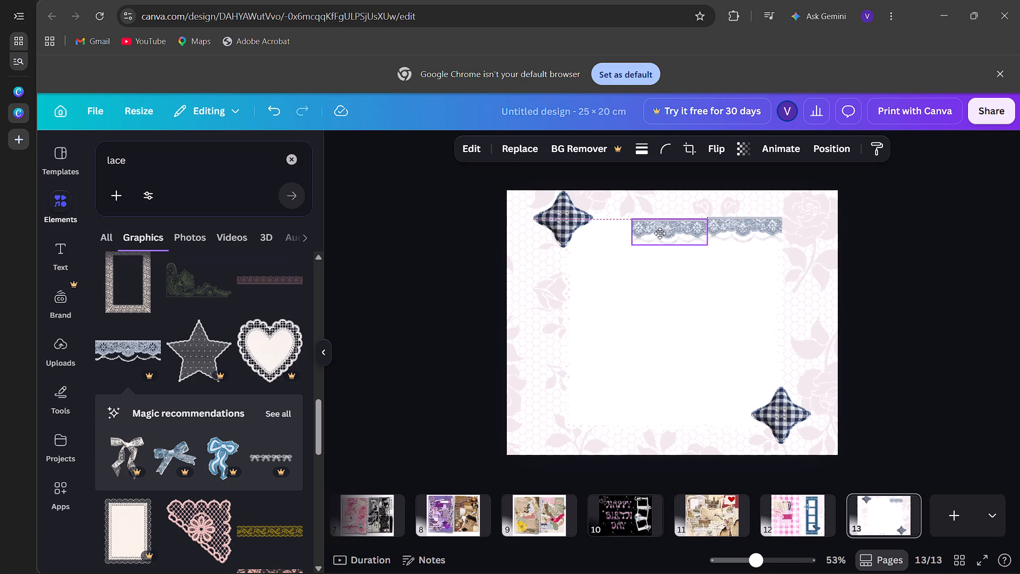
pyautogui.moveTo(660, 233); pyautogui.dragTo(664, 233)
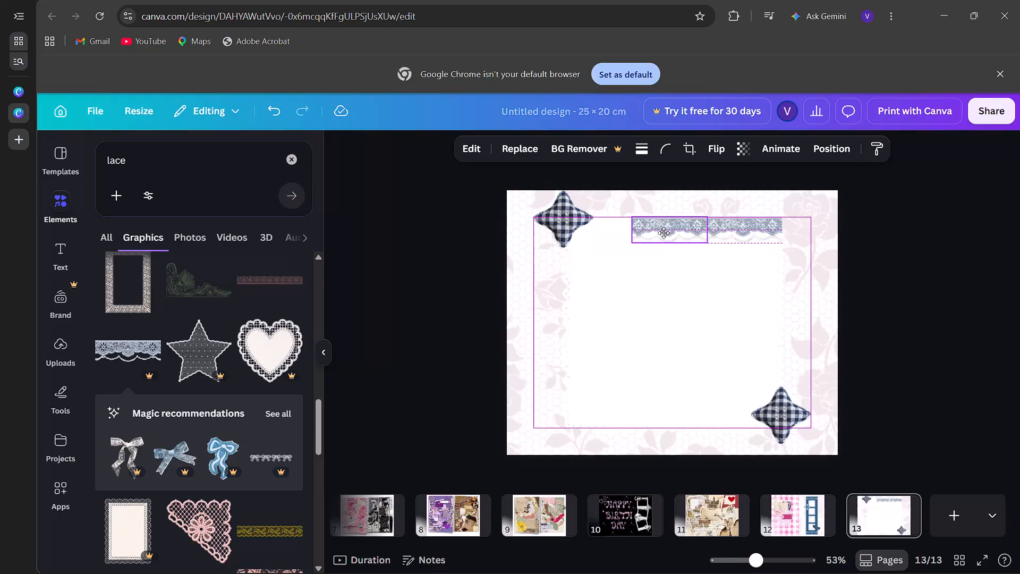
pyautogui.moveTo(664, 233); pyautogui.dragTo(664, 231)
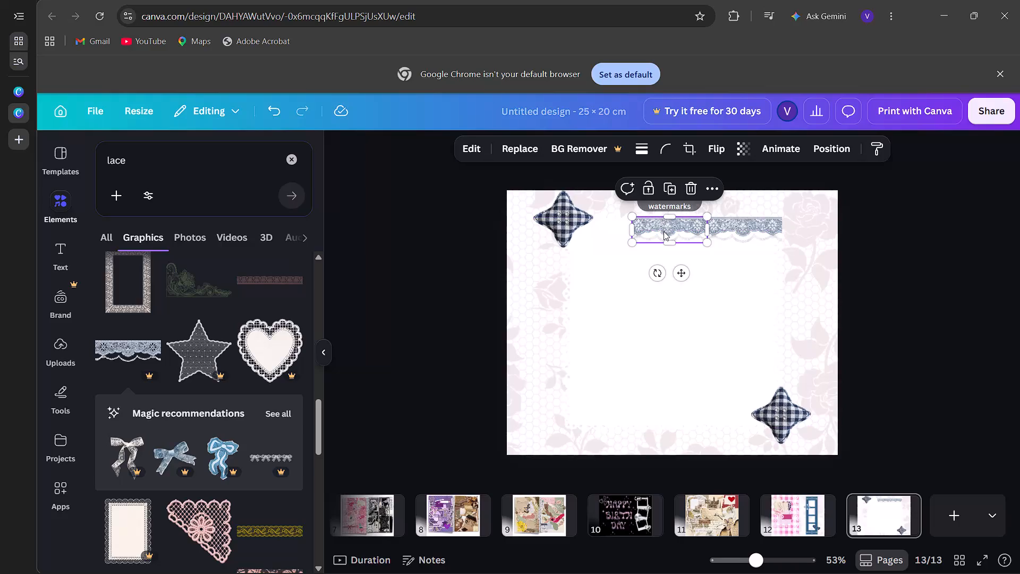
pyautogui.click(670, 183)
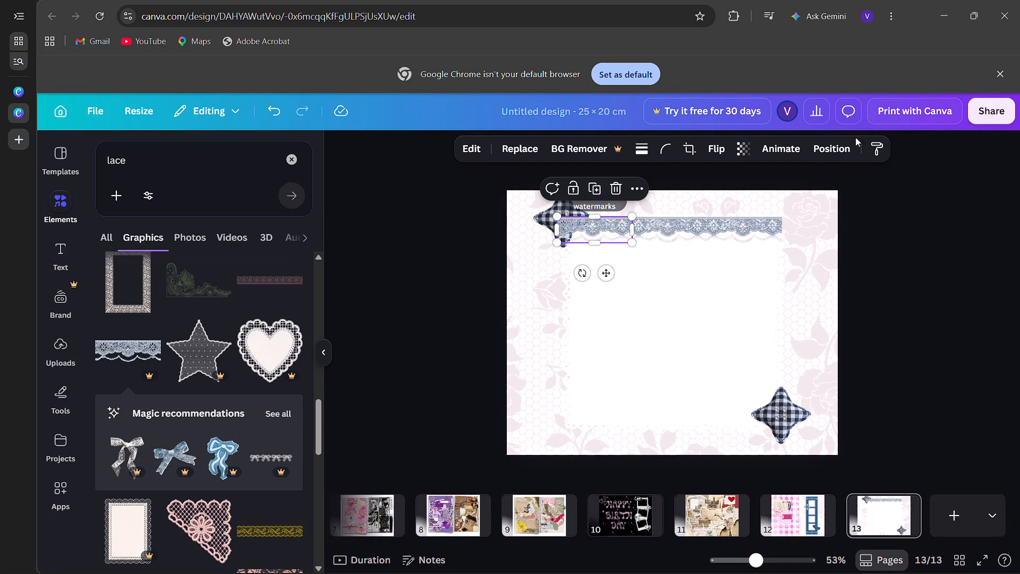
# Bring the upper-left gingham star to the front, over the lace trim.
pyautogui.click(537, 217)
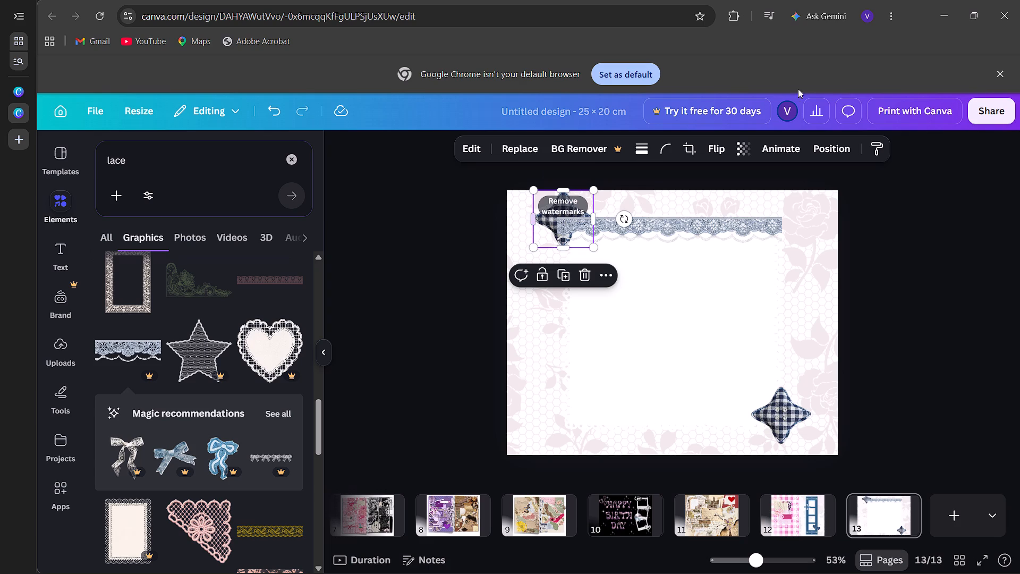
pyautogui.click(842, 143)
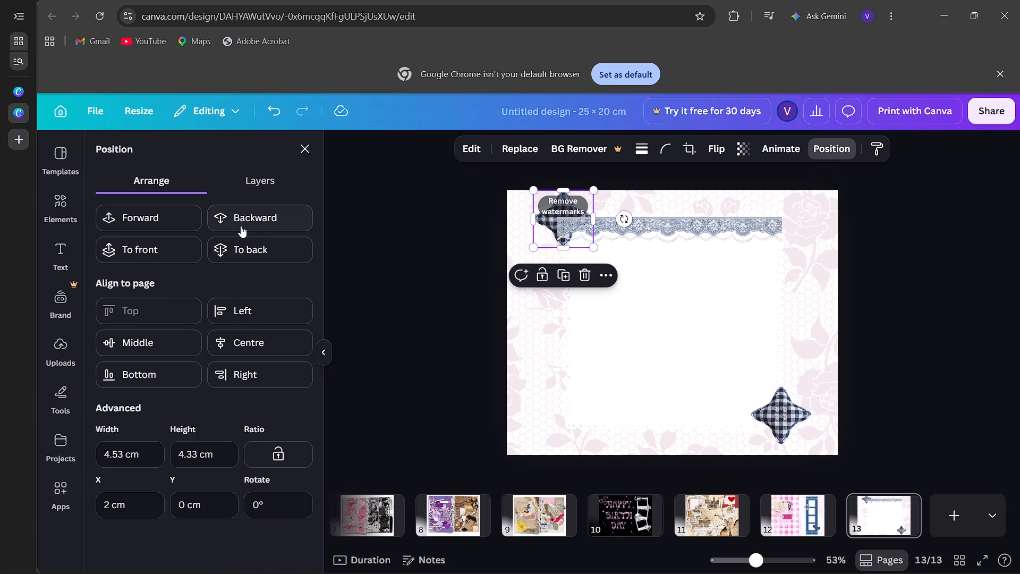
pyautogui.click(241, 208)
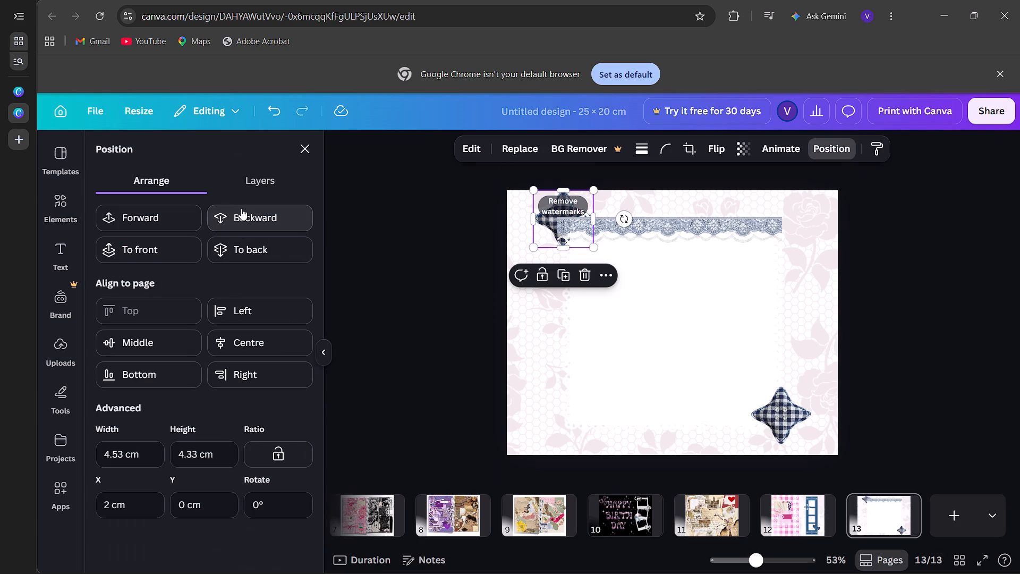
pyautogui.click(241, 208)
pyautogui.tripleClick(170, 218)
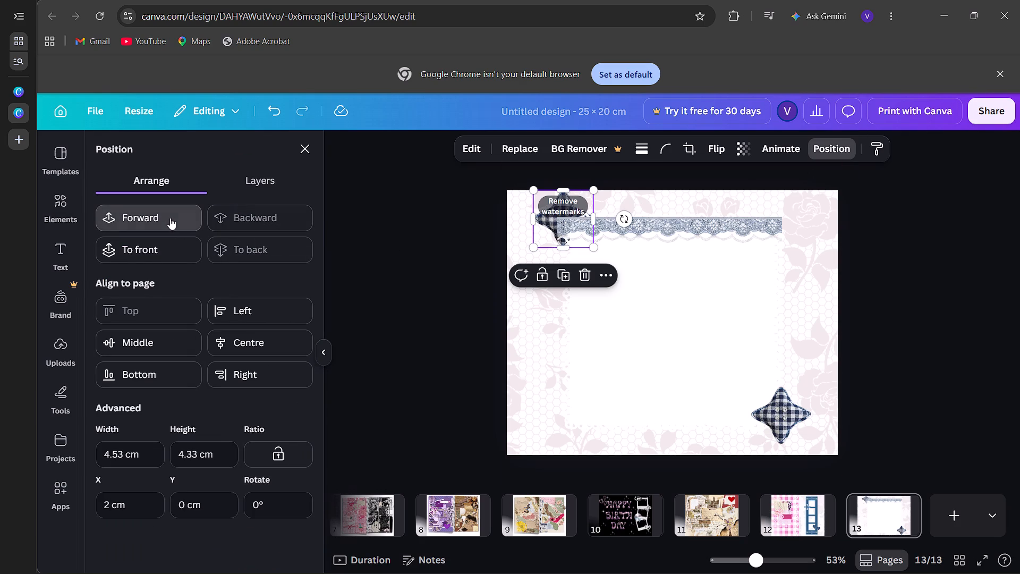
pyautogui.click(307, 153)
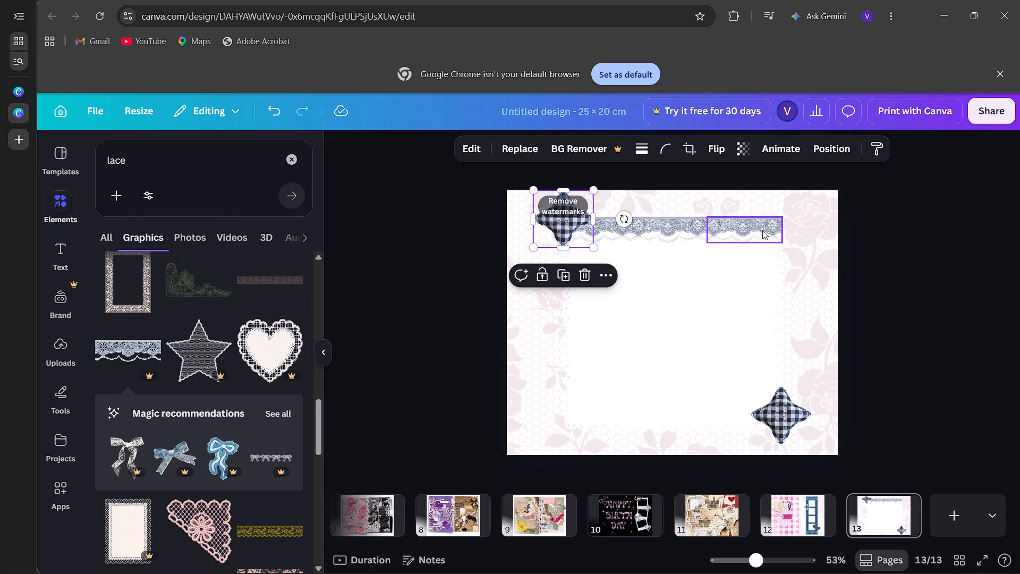
# Duplicate the rightmost lace trim, rotate the copy upright, and align it with the upper end of the white square's right edge.
pyautogui.click(762, 230)
pyautogui.click(745, 192)
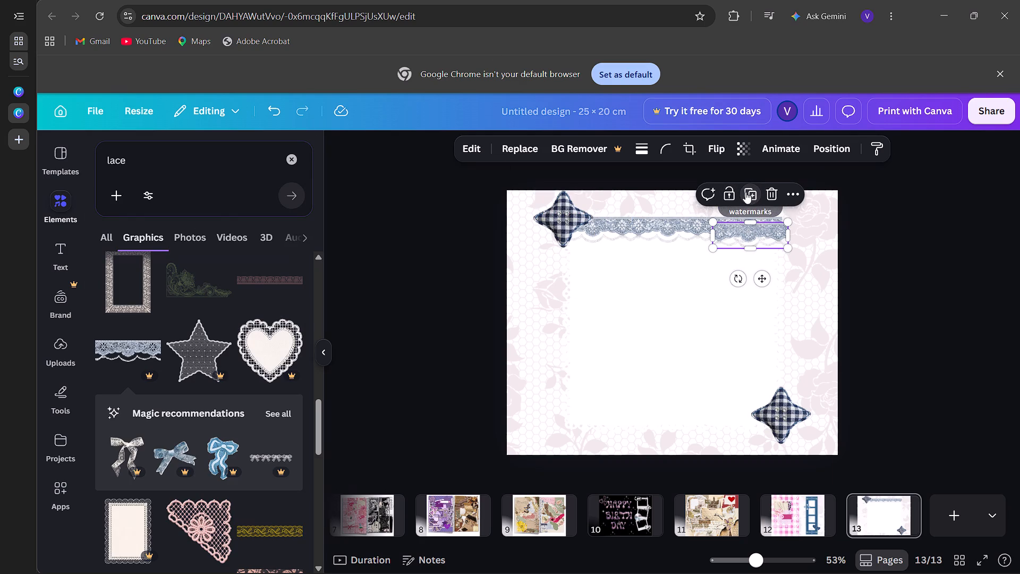
pyautogui.moveTo(737, 275); pyautogui.dragTo(666, 305)
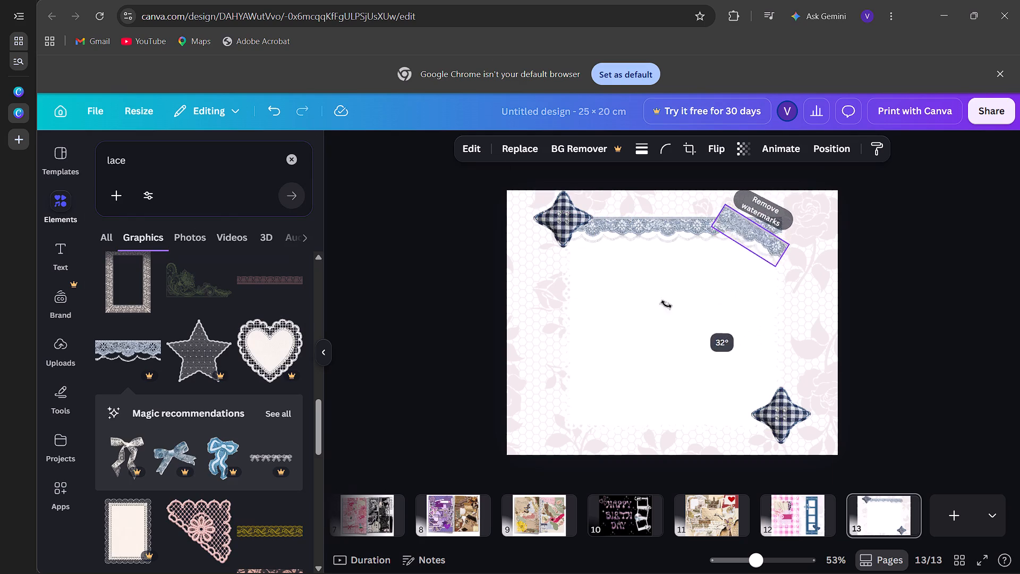
pyautogui.moveTo(666, 305); pyautogui.dragTo(609, 224)
pyautogui.moveTo(752, 230); pyautogui.dragTo(771, 249)
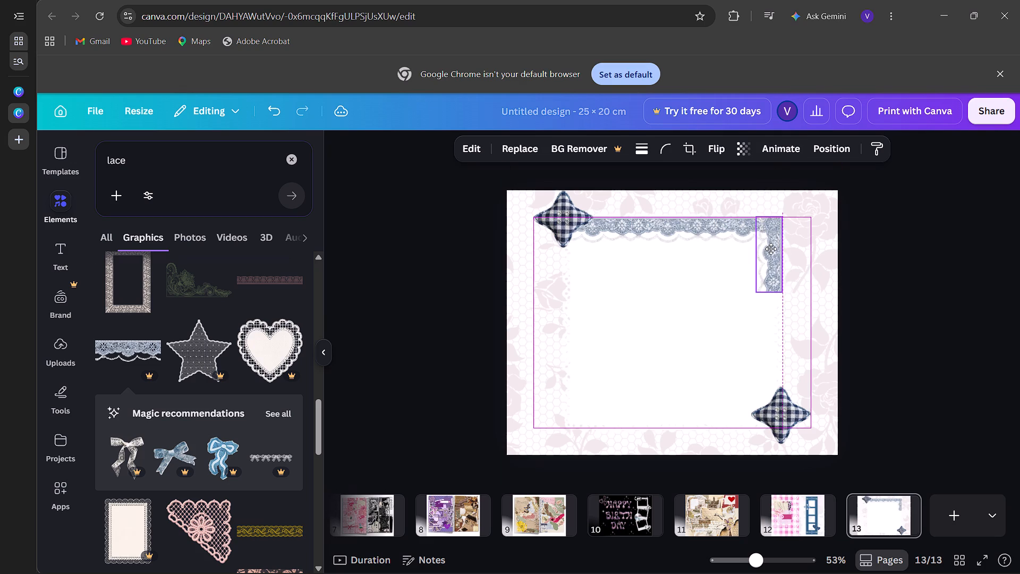
# Move the upright lace trim just below the top trim, duplicate it twice down the right edge, and crop the lowest copy to about 3.7 × 2 cm.
pyautogui.moveTo(771, 249); pyautogui.dragTo(773, 265)
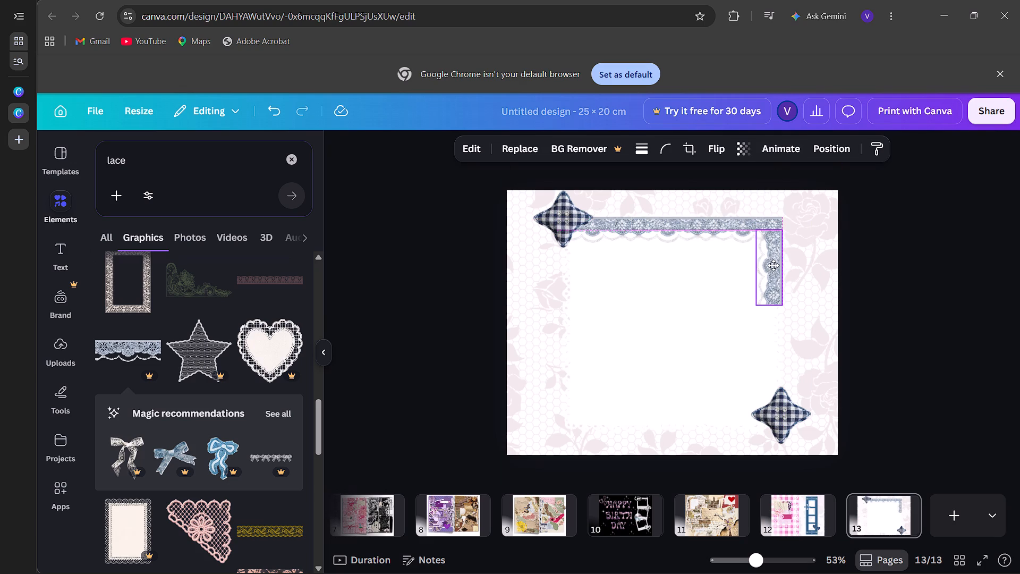
pyautogui.moveTo(773, 265); pyautogui.dragTo(774, 265)
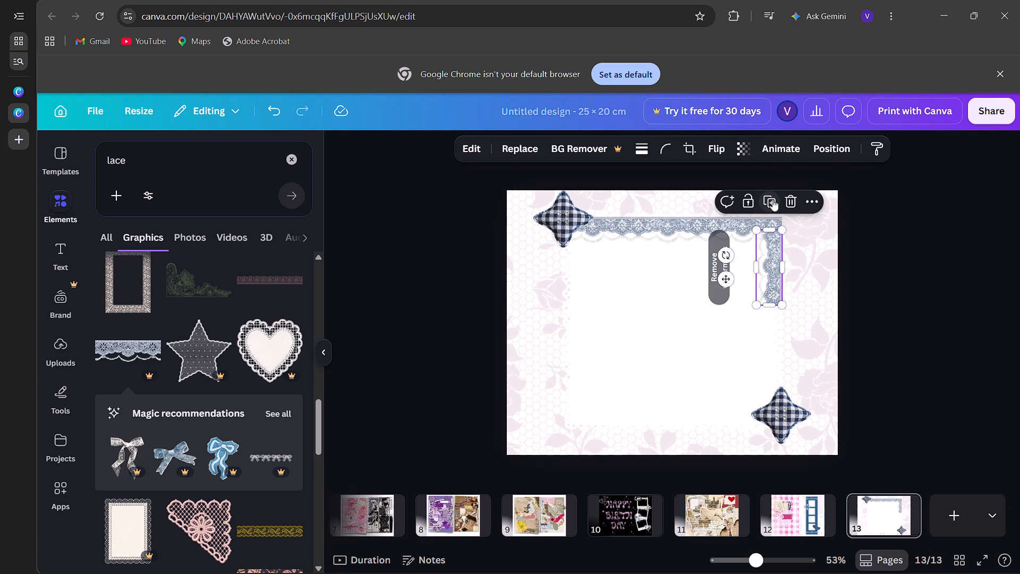
pyautogui.click(772, 199)
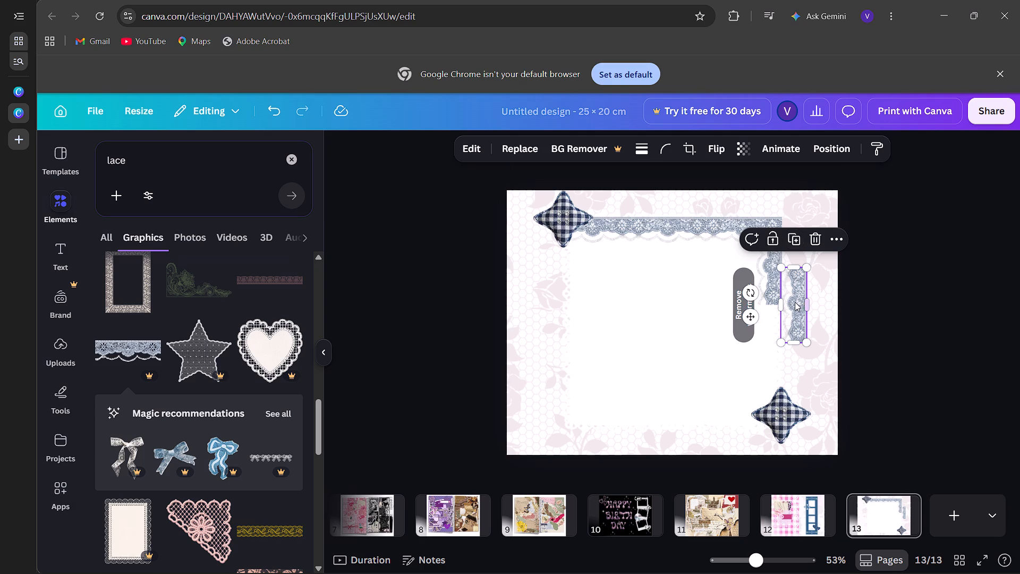
pyautogui.moveTo(795, 302); pyautogui.dragTo(772, 338)
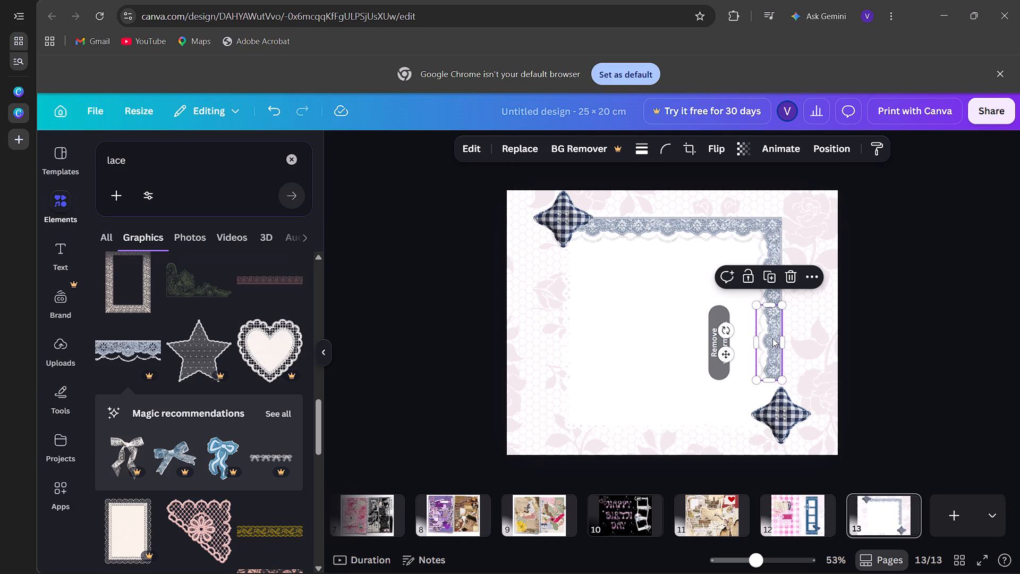
pyautogui.click(774, 281)
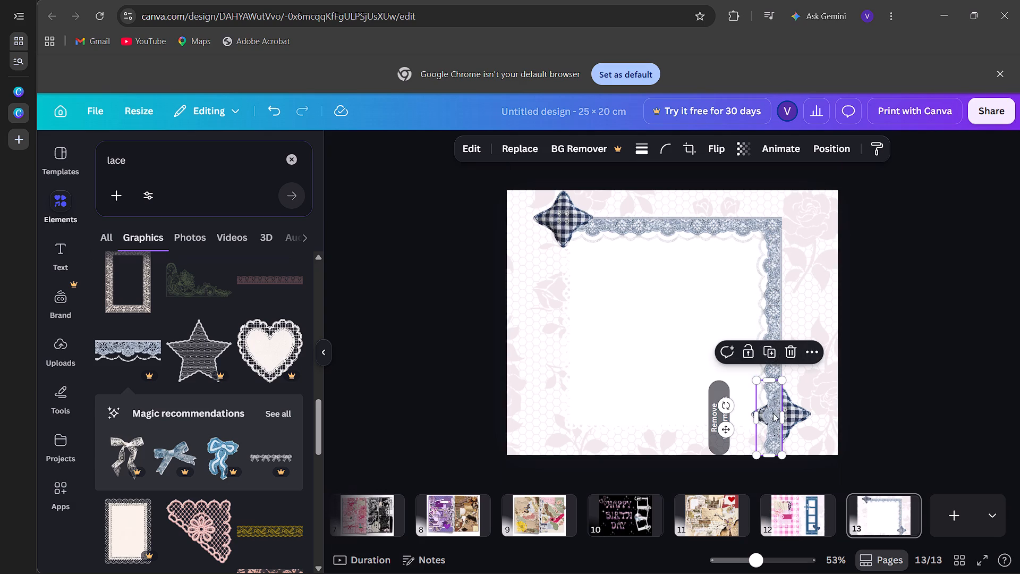
pyautogui.moveTo(769, 457); pyautogui.dragTo(766, 428)
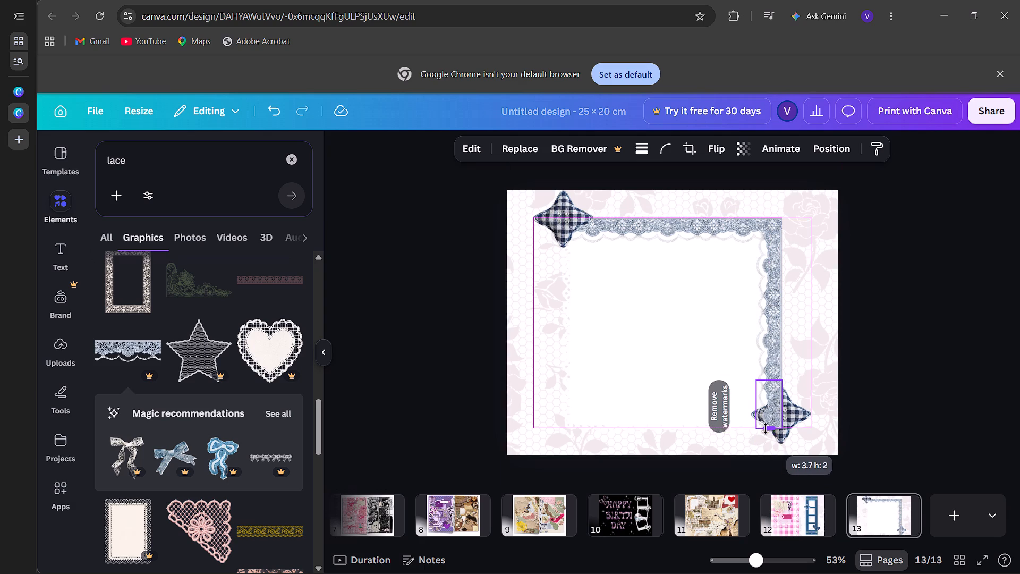
pyautogui.moveTo(766, 428); pyautogui.dragTo(766, 427)
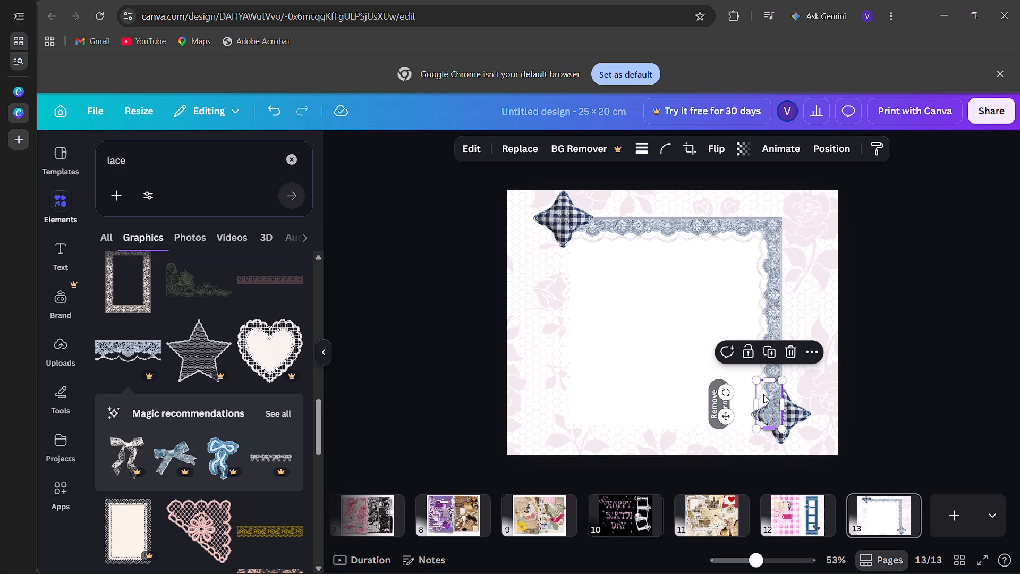
# Duplicate the top trim's leftmost piece, flip the copy horizontally and vertically, and place it at the white square's lower-left corner.
pyautogui.click(619, 233)
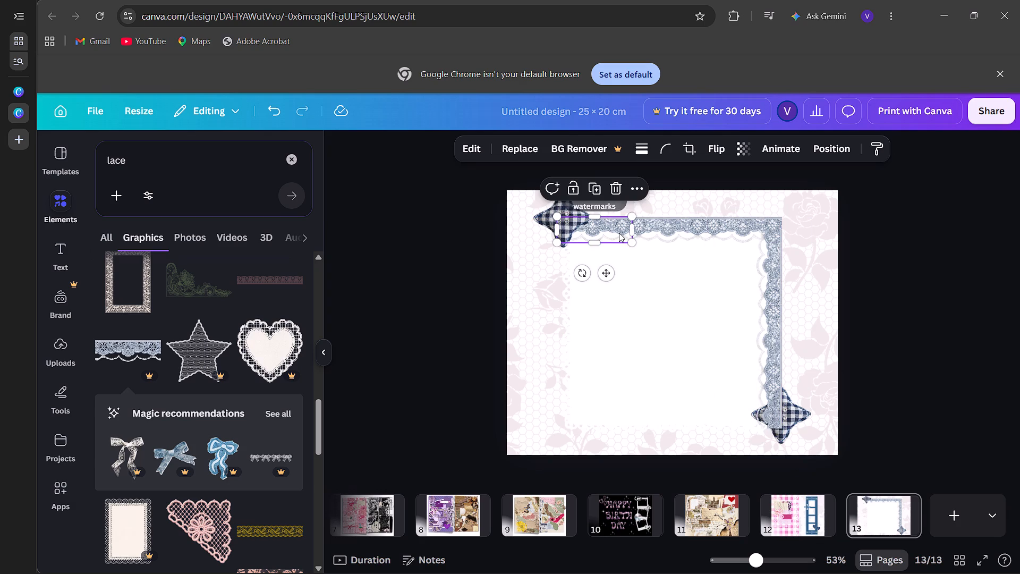
pyautogui.click(597, 184)
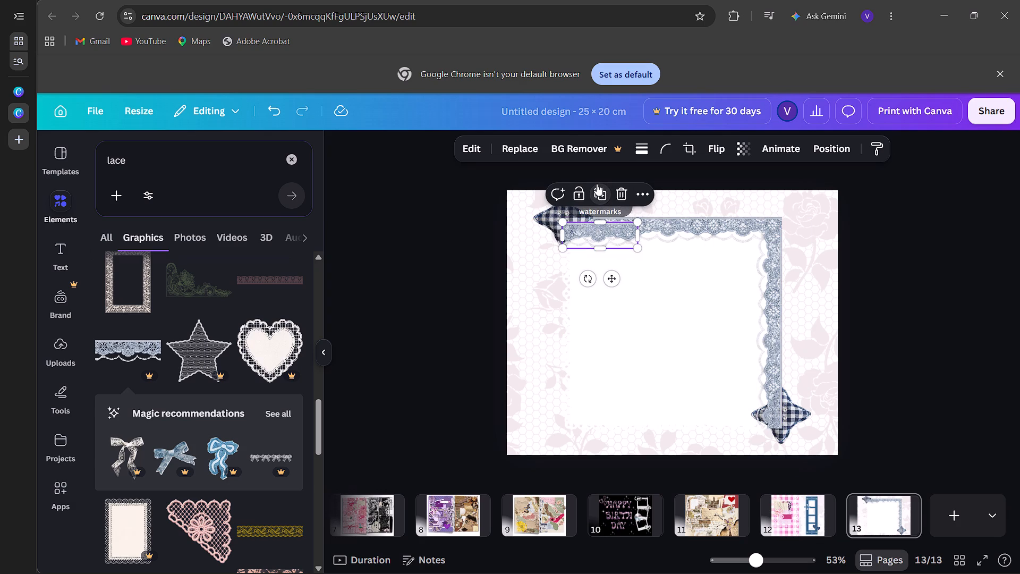
pyautogui.click(715, 145)
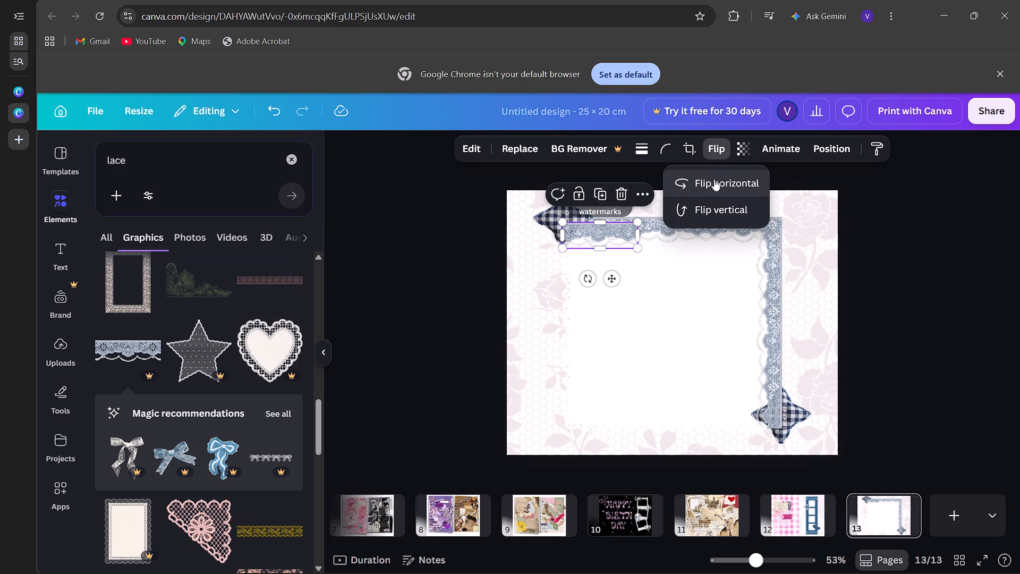
pyautogui.click(714, 179)
pyautogui.click(708, 208)
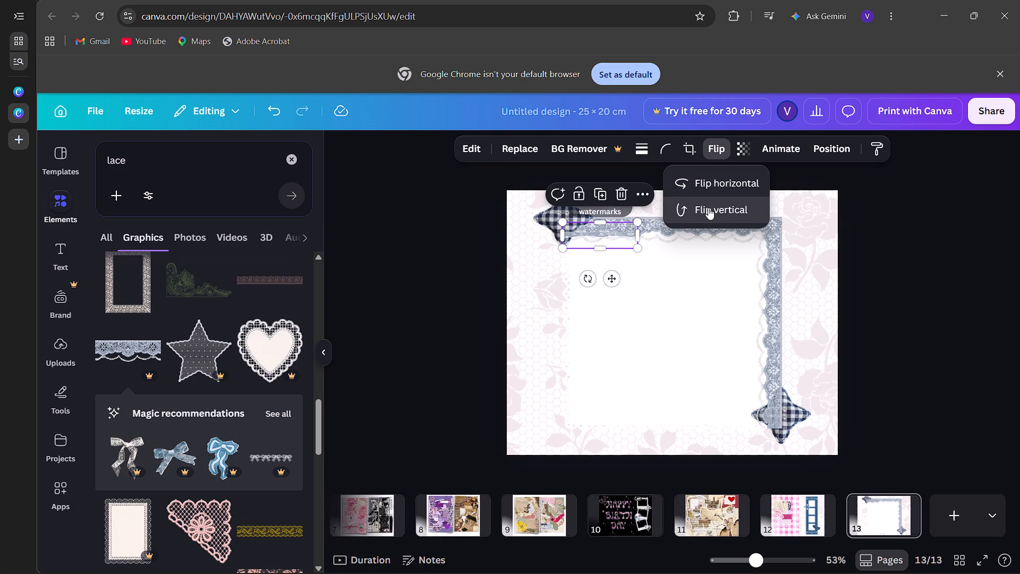
pyautogui.moveTo(603, 234); pyautogui.dragTo(616, 387)
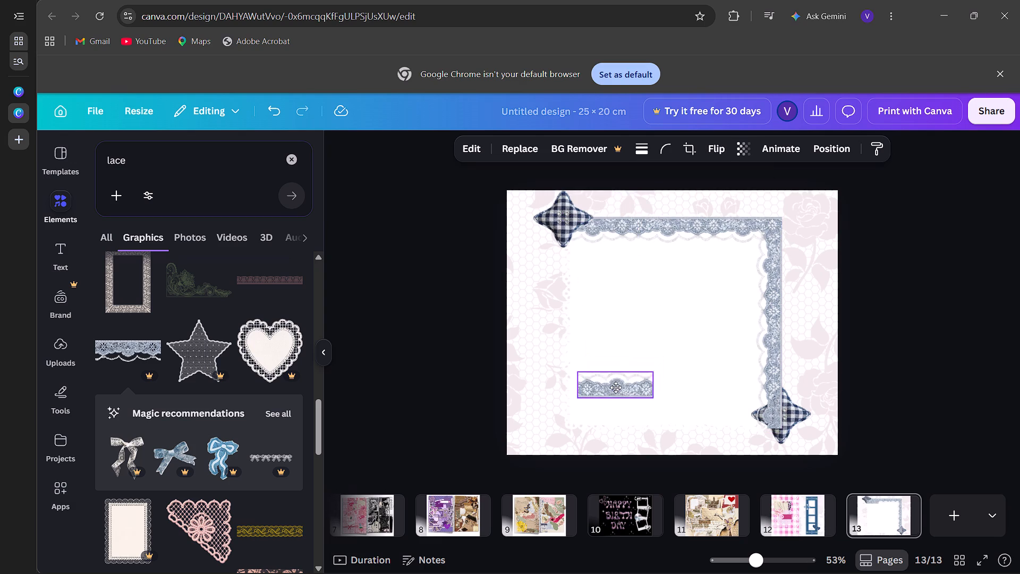
pyautogui.moveTo(616, 387); pyautogui.dragTo(613, 409)
# Duplicate the flipped lace trim twice along the white square's bottom edge, and crop the last copy's width to meet the right-edge trim.
pyautogui.click(610, 369)
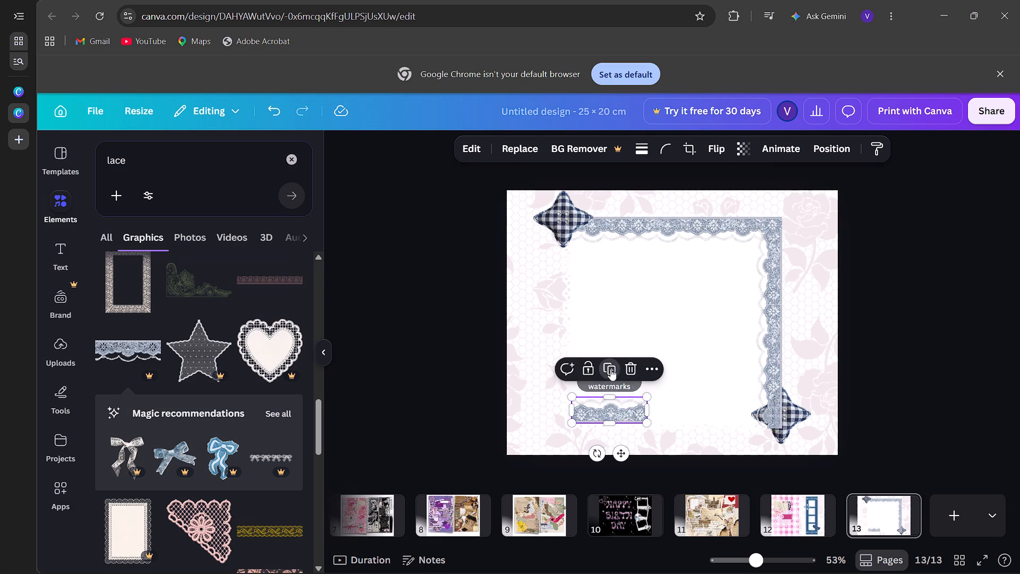
pyautogui.moveTo(619, 420); pyautogui.dragTo(692, 413)
pyautogui.click(685, 366)
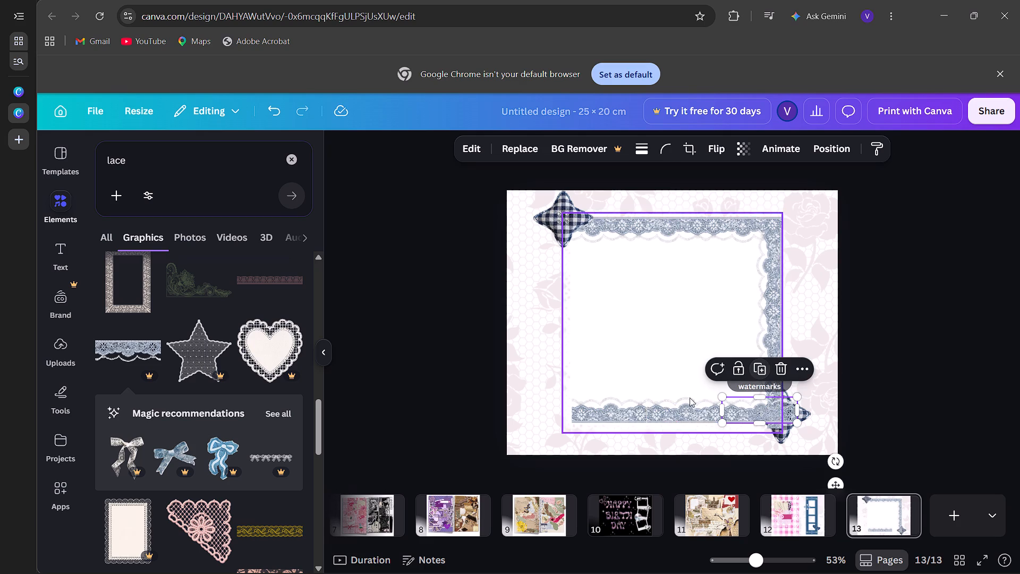
pyautogui.moveTo(794, 415); pyautogui.dragTo(777, 419)
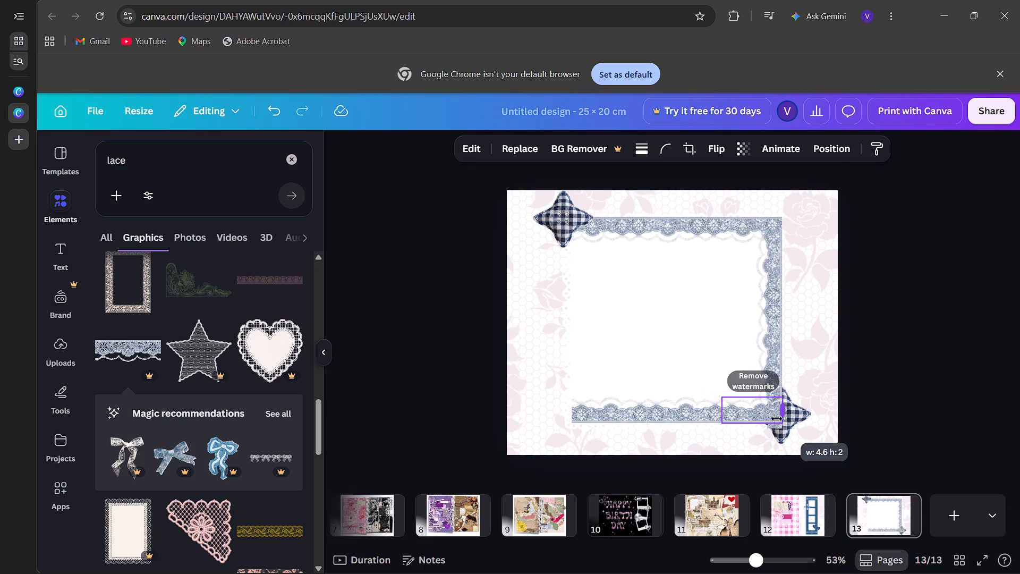
pyautogui.moveTo(777, 419); pyautogui.dragTo(768, 420)
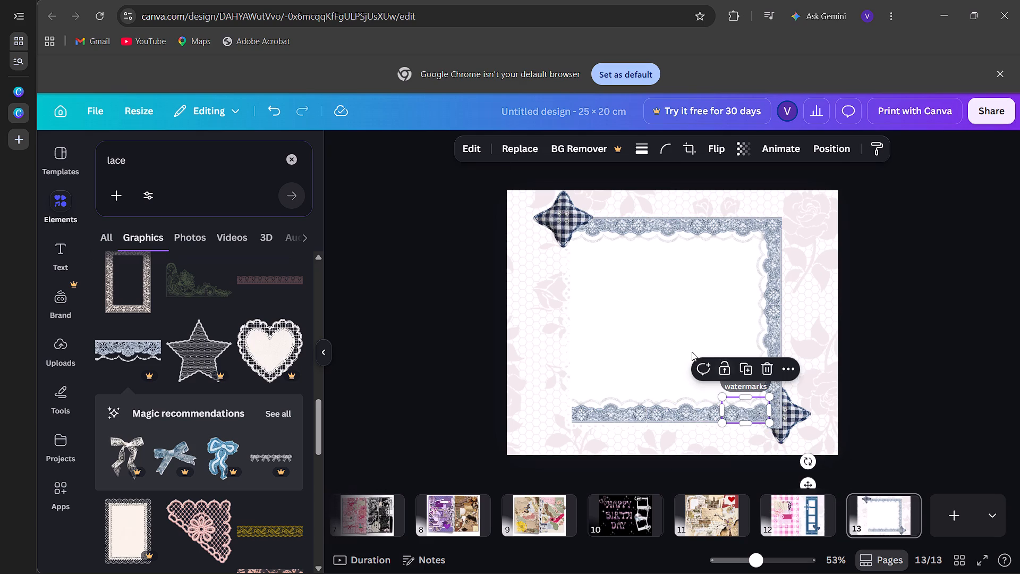
# Duplicate the top trim's leftmost piece, rotate the copy upright with scallops facing inward, and align it with the left edge's upper end.
pyautogui.click(619, 218)
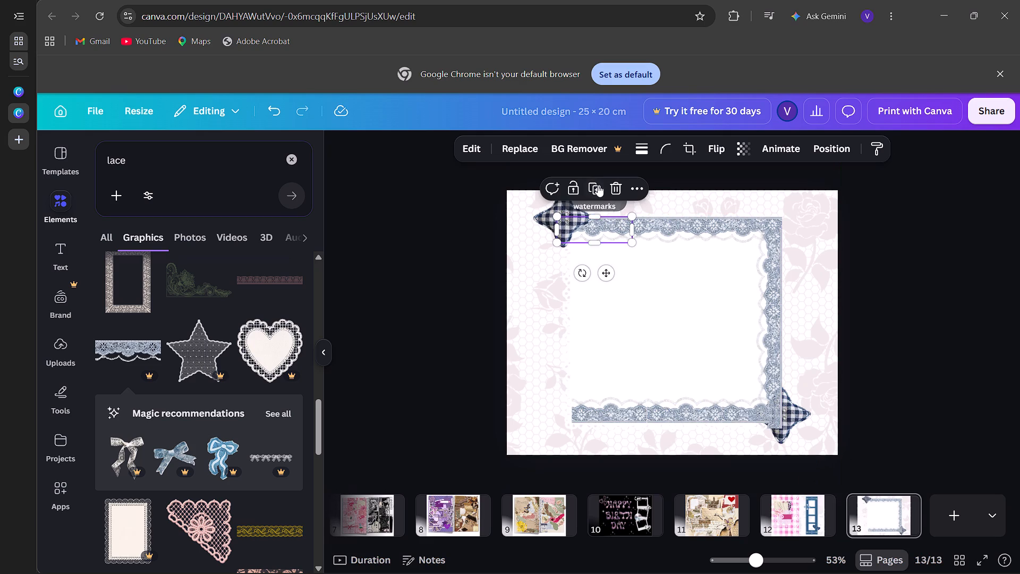
pyautogui.click(598, 184)
pyautogui.moveTo(592, 282); pyautogui.dragTo(671, 248)
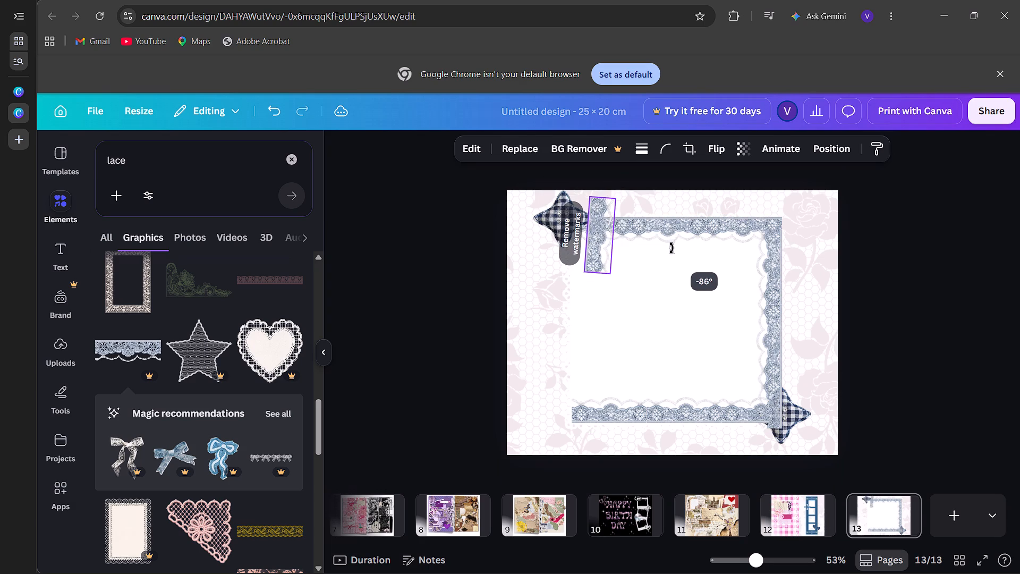
pyautogui.moveTo(671, 248); pyautogui.dragTo(682, 243)
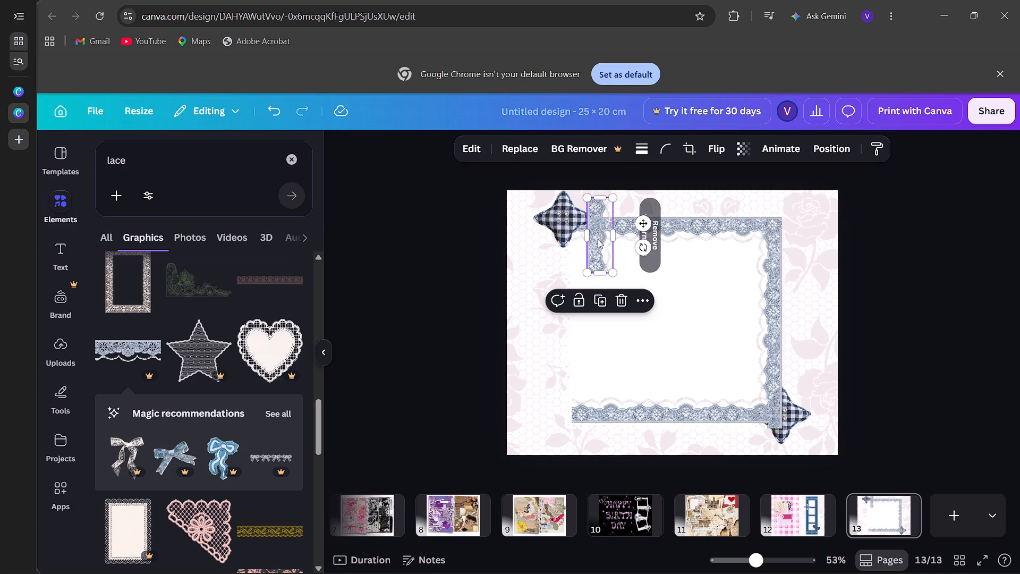
pyautogui.moveTo(597, 239); pyautogui.dragTo(571, 270)
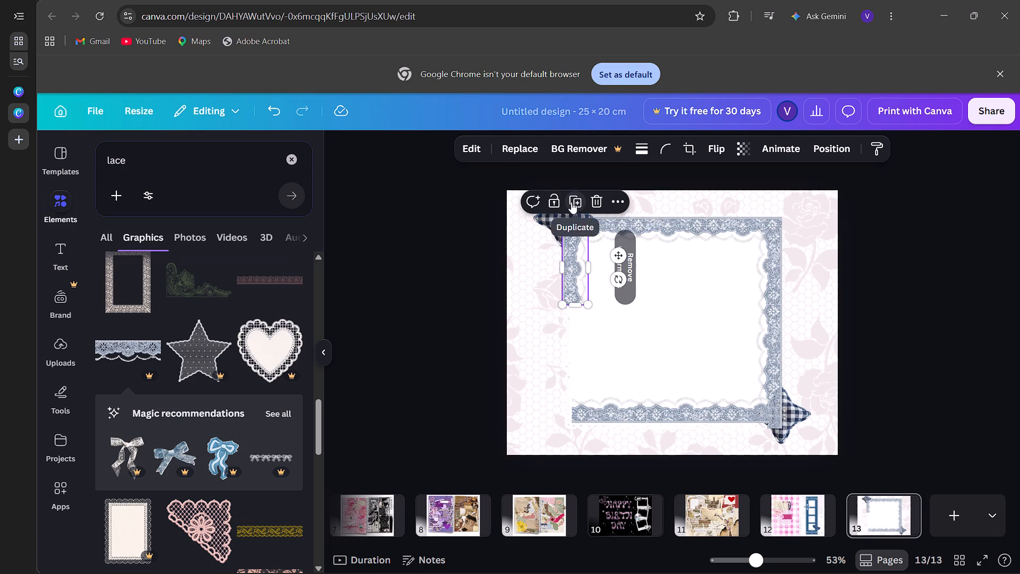
pyautogui.moveTo(574, 266); pyautogui.dragTo(585, 267)
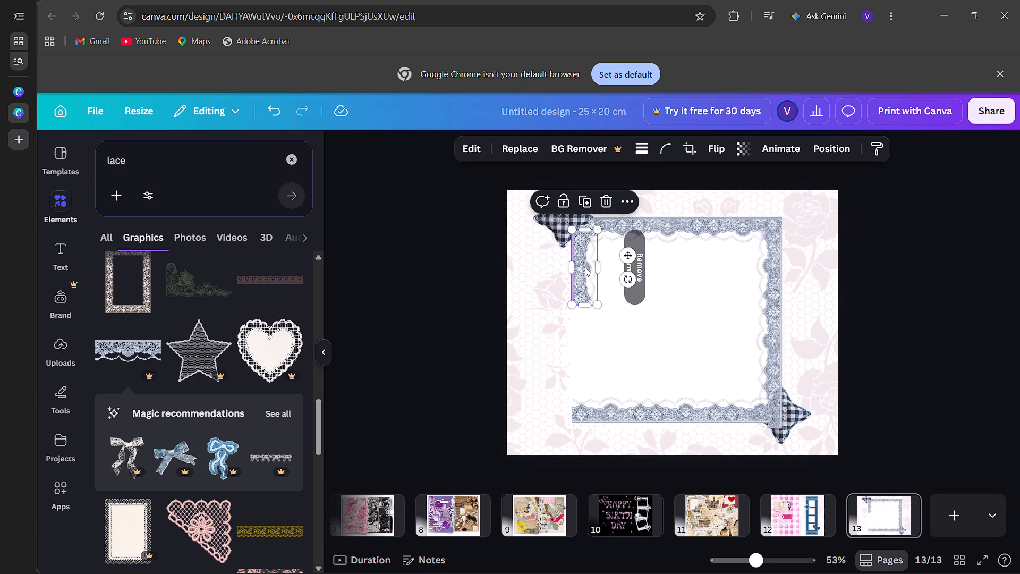
# Duplicate the upright left-edge lace trim and align the copy directly beneath it.
pyautogui.click(590, 204)
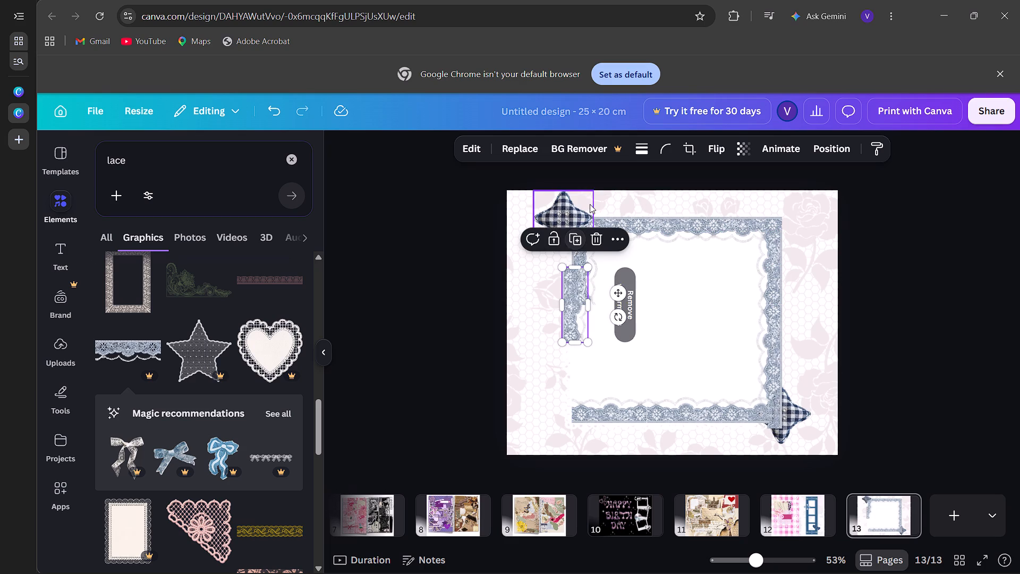
pyautogui.moveTo(580, 313); pyautogui.dragTo(597, 344)
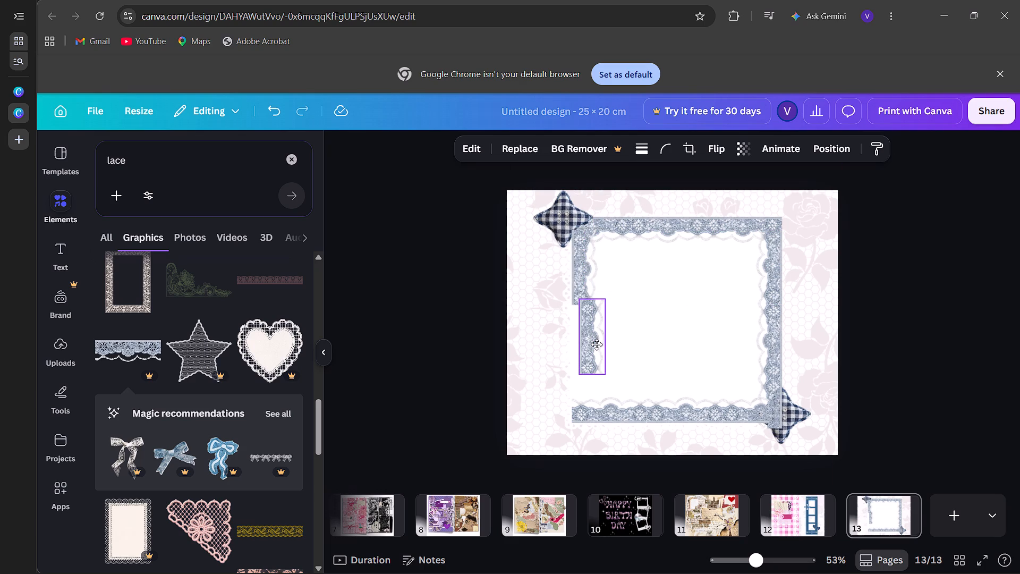
pyautogui.moveTo(597, 344); pyautogui.dragTo(591, 349)
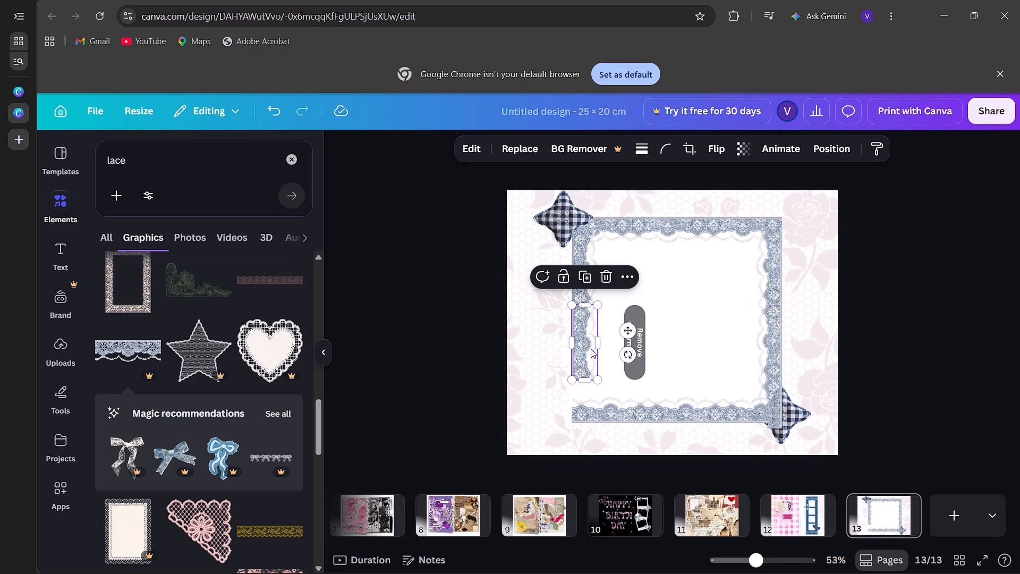
# Recolour the white square behind the lace border to dark navy blue.
pyautogui.click(729, 278)
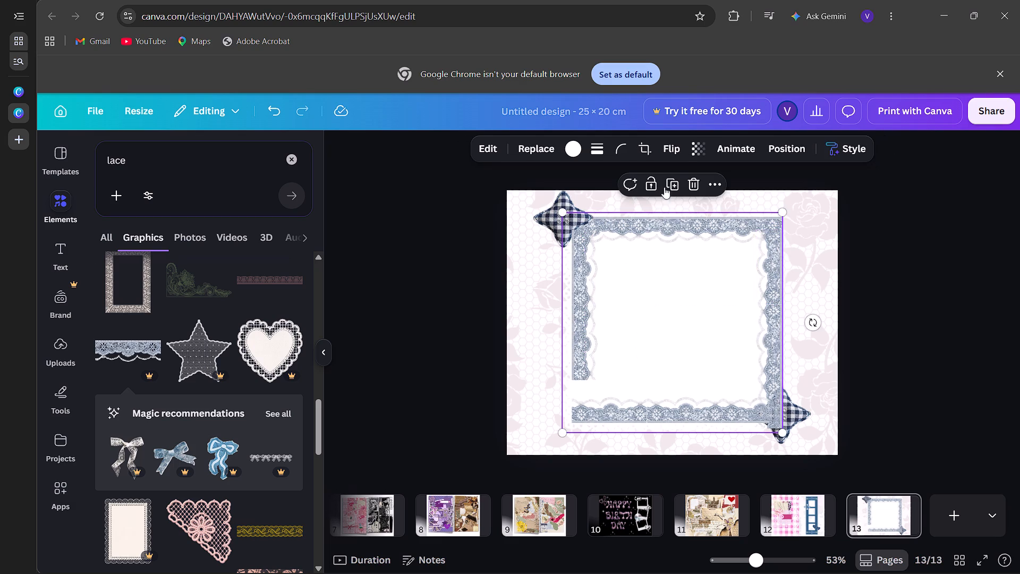
pyautogui.click(572, 154)
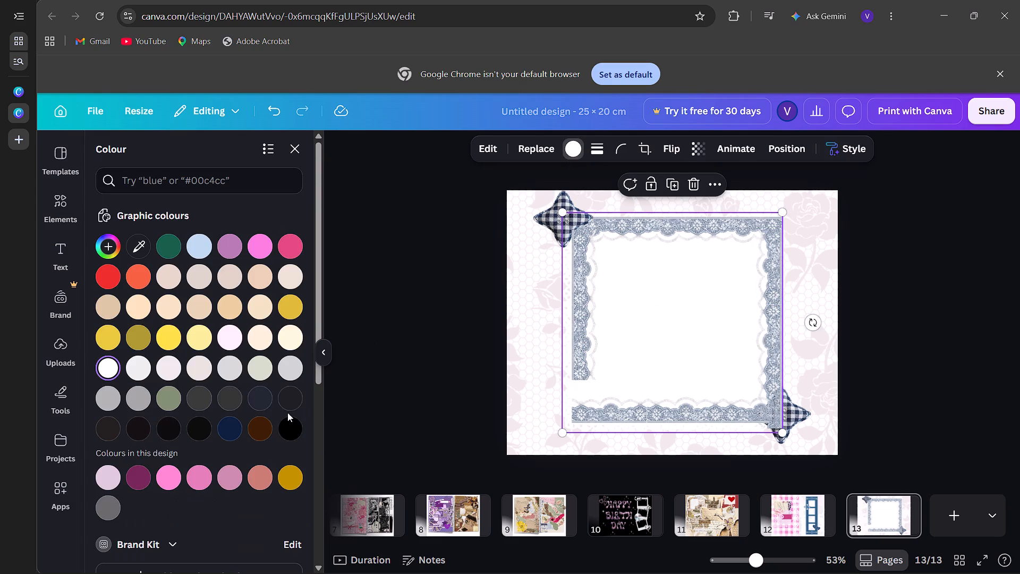
pyautogui.click(225, 427)
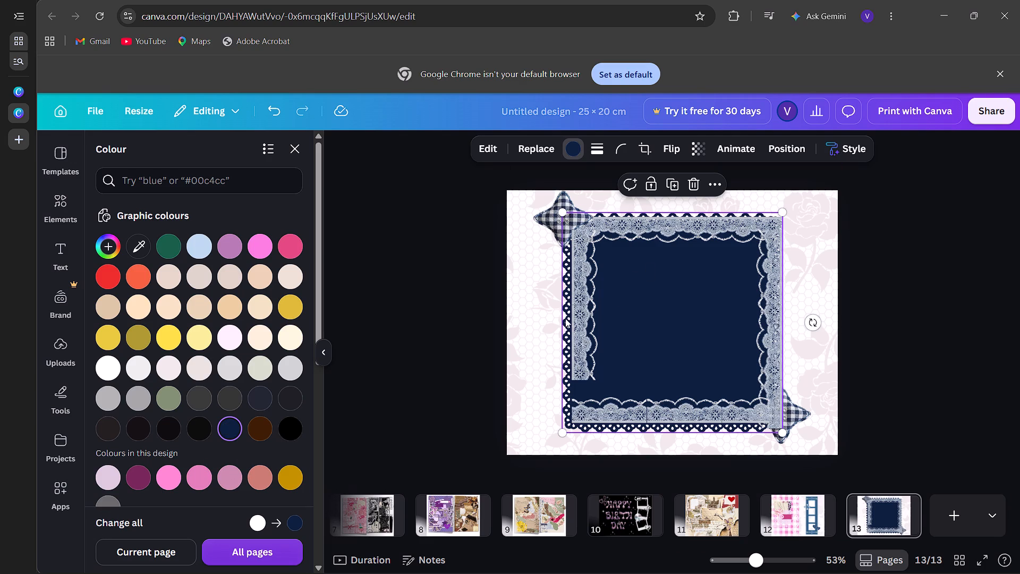
# Move the lower left-edge lace trim slightly down so its pattern joins the piece above.
pyautogui.click(585, 319)
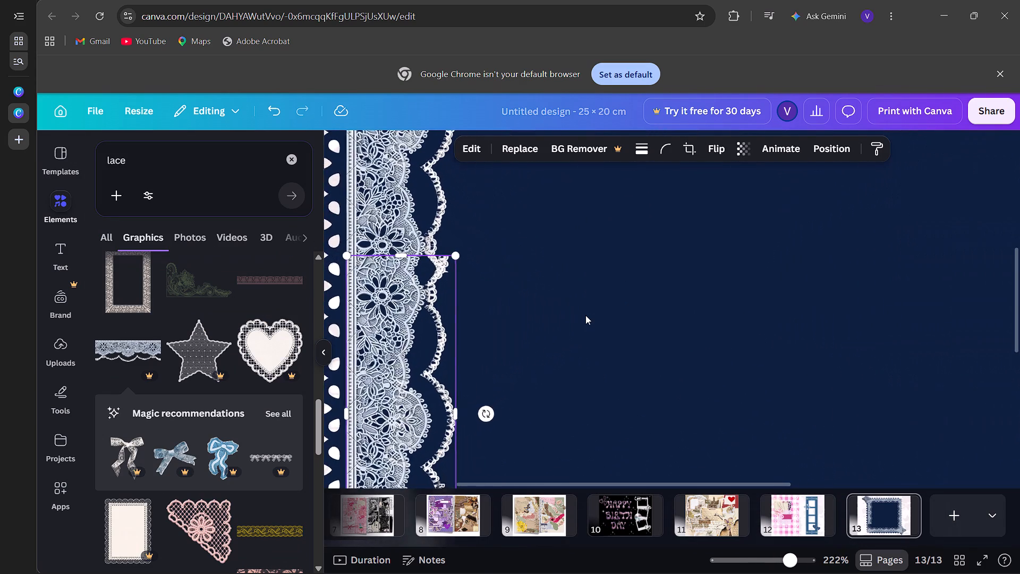
pyautogui.moveTo(398, 348); pyautogui.dragTo(396, 361)
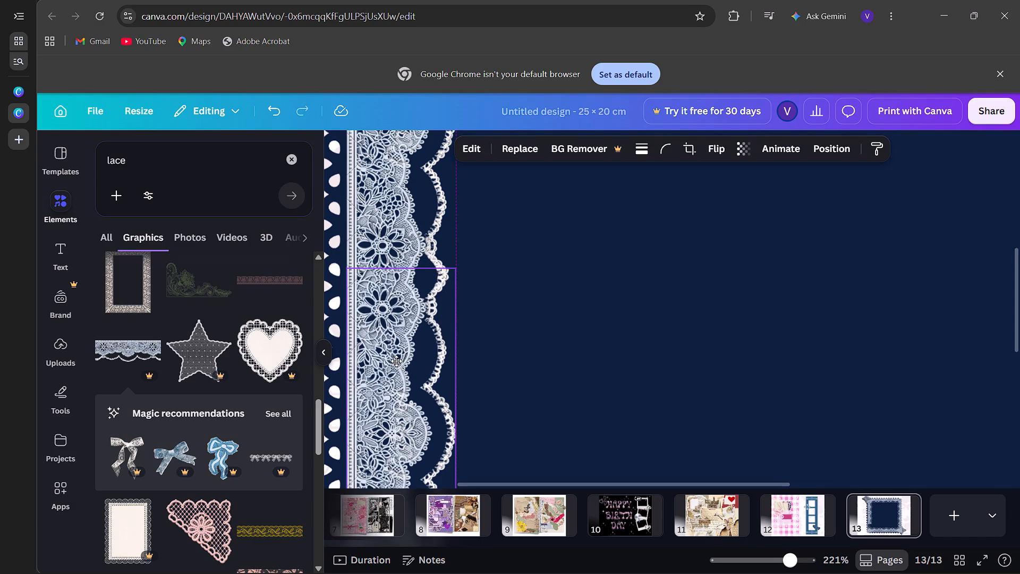
pyautogui.moveTo(396, 361); pyautogui.dragTo(397, 364)
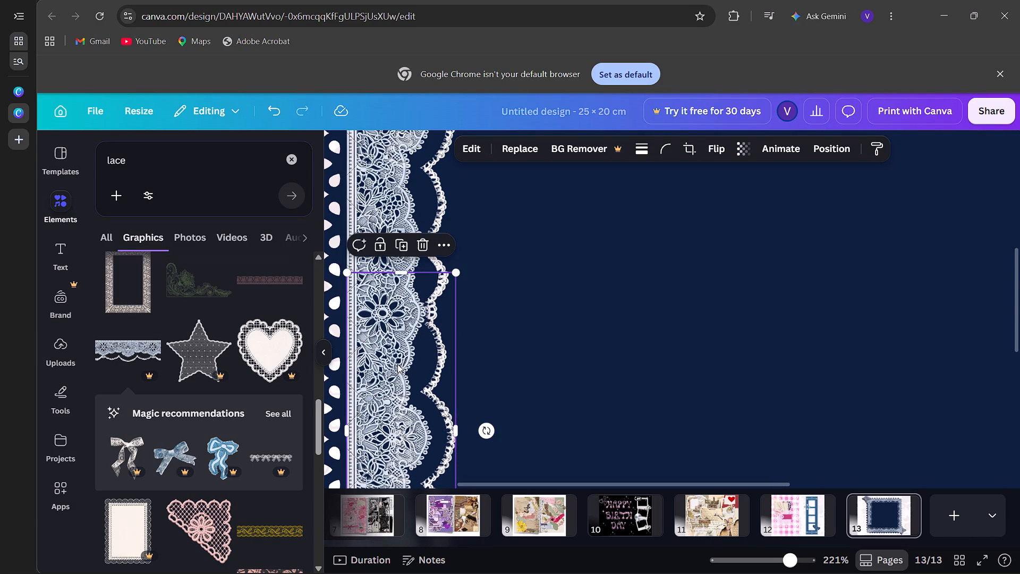
# Duplicate the lower left-edge lace trim and place the copy directly beneath it so the pattern continues past the bottom trim.
pyautogui.scroll(-3, 397, 364)
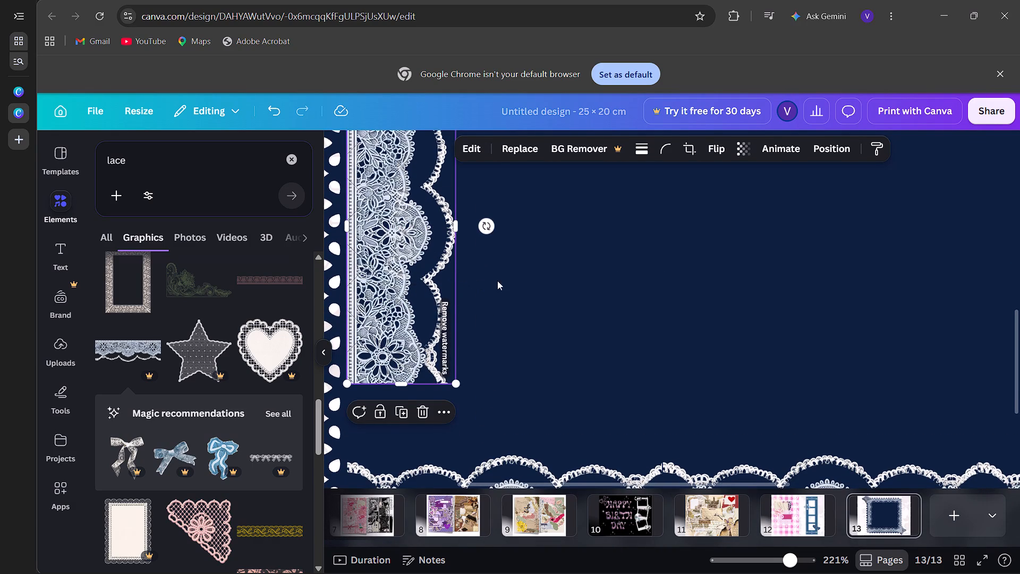
pyautogui.click(401, 412)
pyautogui.scroll(-3, 401, 412)
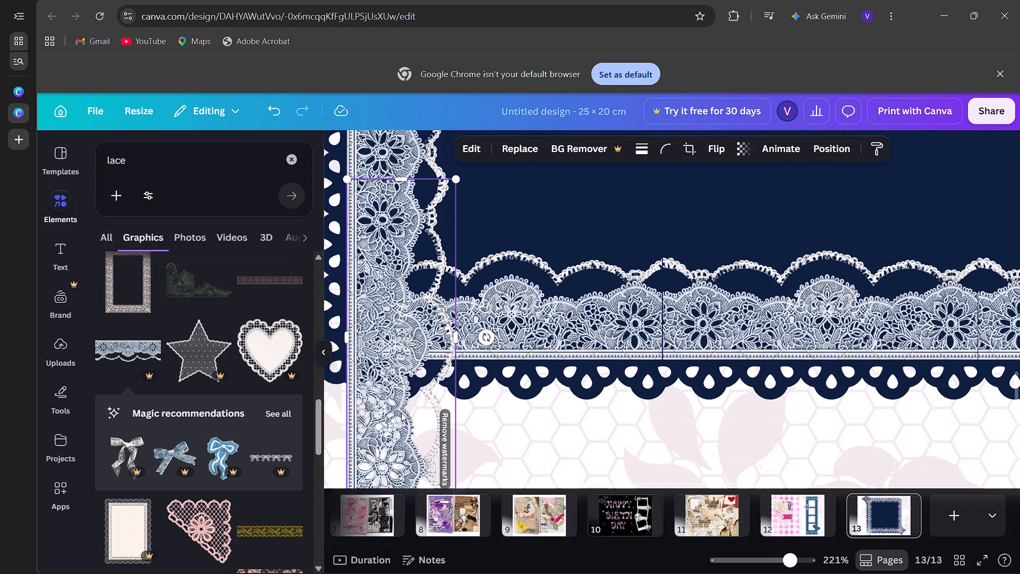
pyautogui.scroll(-2, 401, 412)
pyautogui.moveTo(399, 481); pyautogui.dragTo(394, 429)
pyautogui.hscroll(-3, 562, 315)
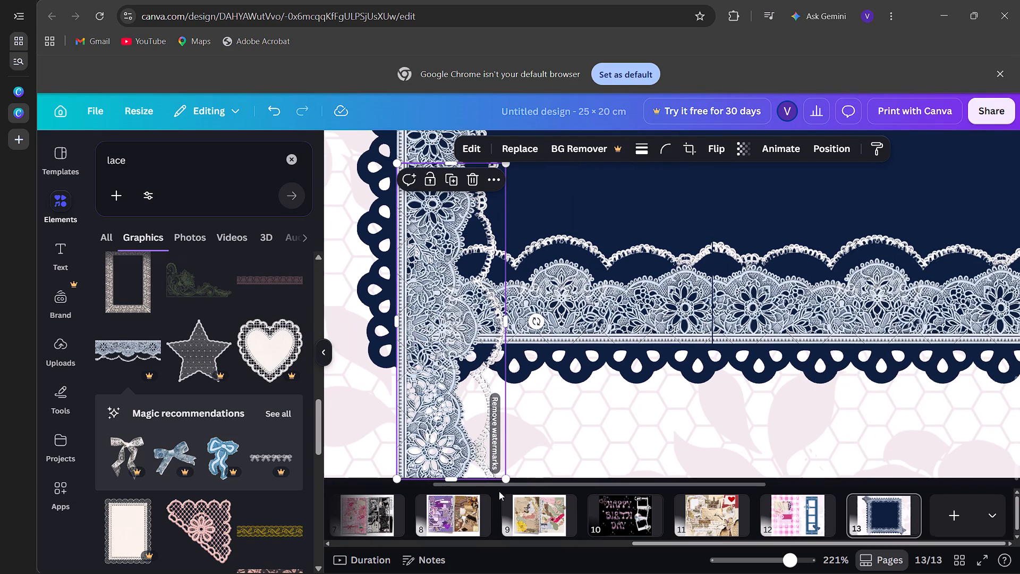
# Crop the new left-edge lace piece from below so it ends flush with the bottom trim's lower edge.
pyautogui.click(450, 482)
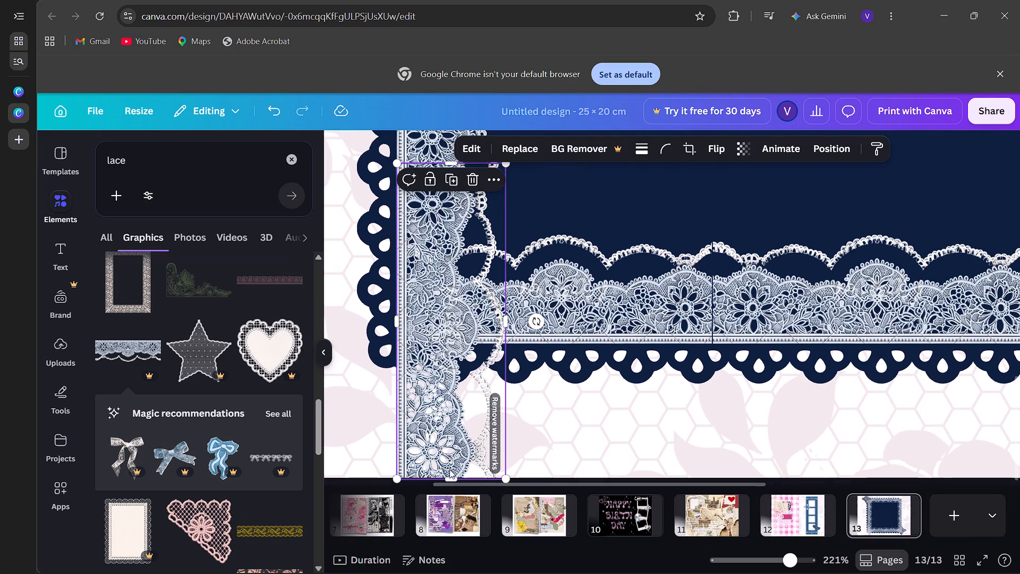
pyautogui.moveTo(451, 479); pyautogui.dragTo(457, 347)
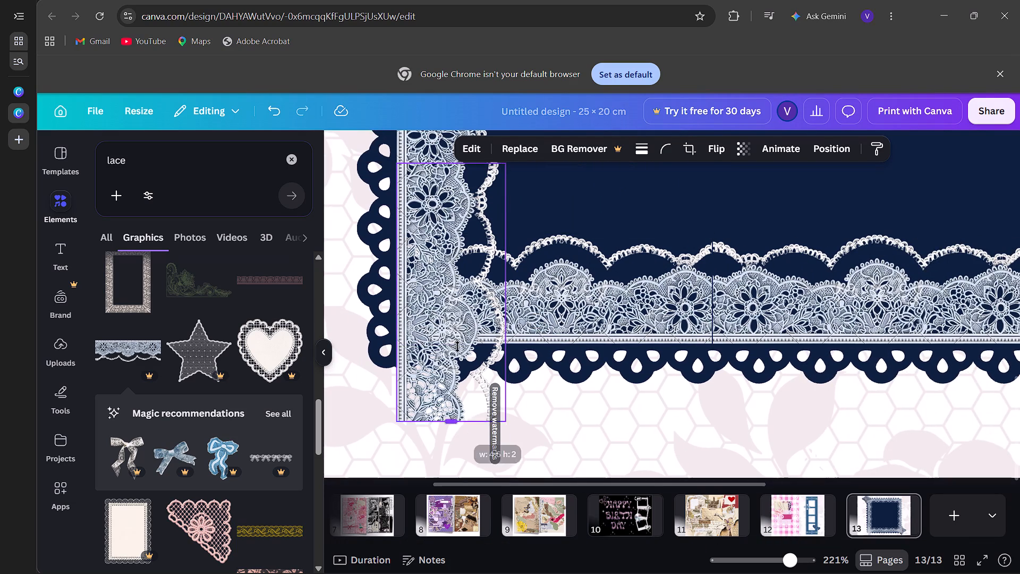
pyautogui.moveTo(457, 347); pyautogui.dragTo(471, 234)
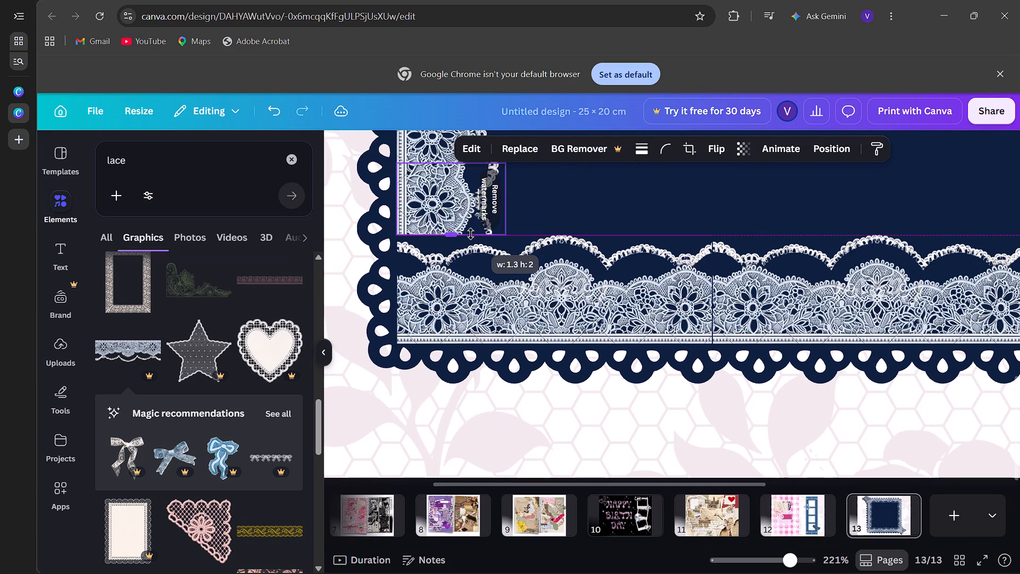
pyautogui.moveTo(471, 234); pyautogui.dragTo(472, 244)
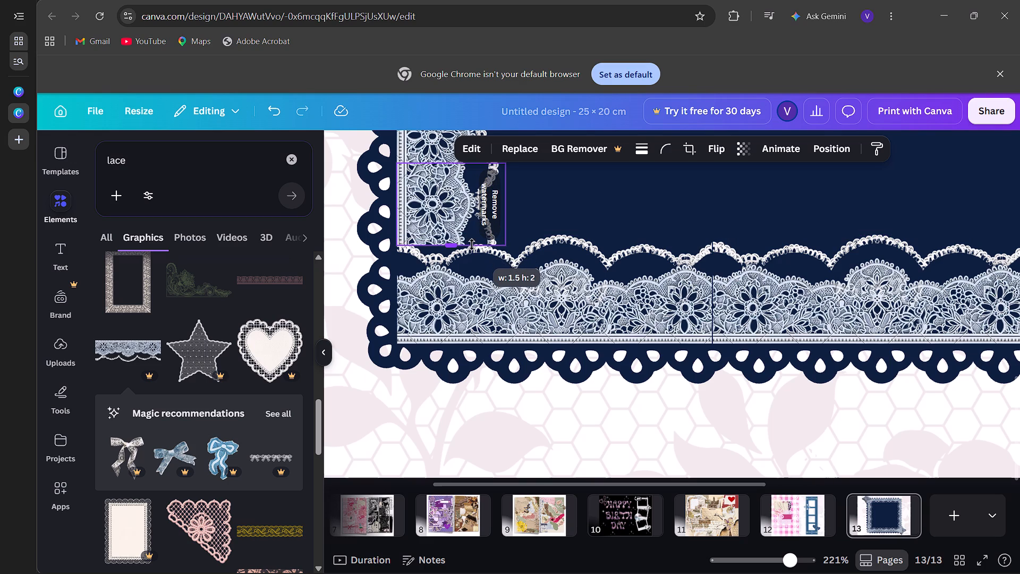
pyautogui.moveTo(472, 244); pyautogui.dragTo(474, 247)
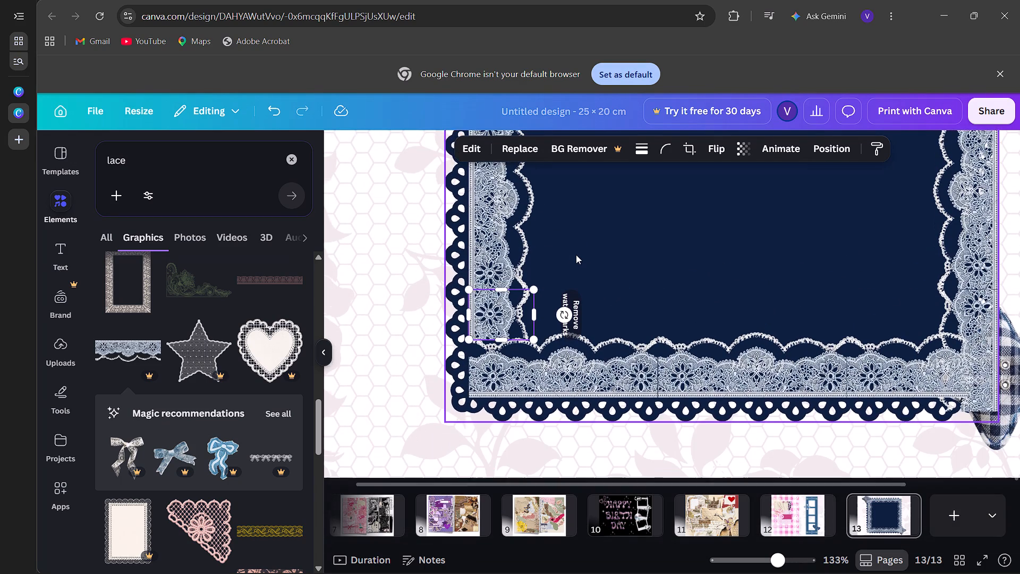
pyautogui.moveTo(498, 341); pyautogui.dragTo(501, 367)
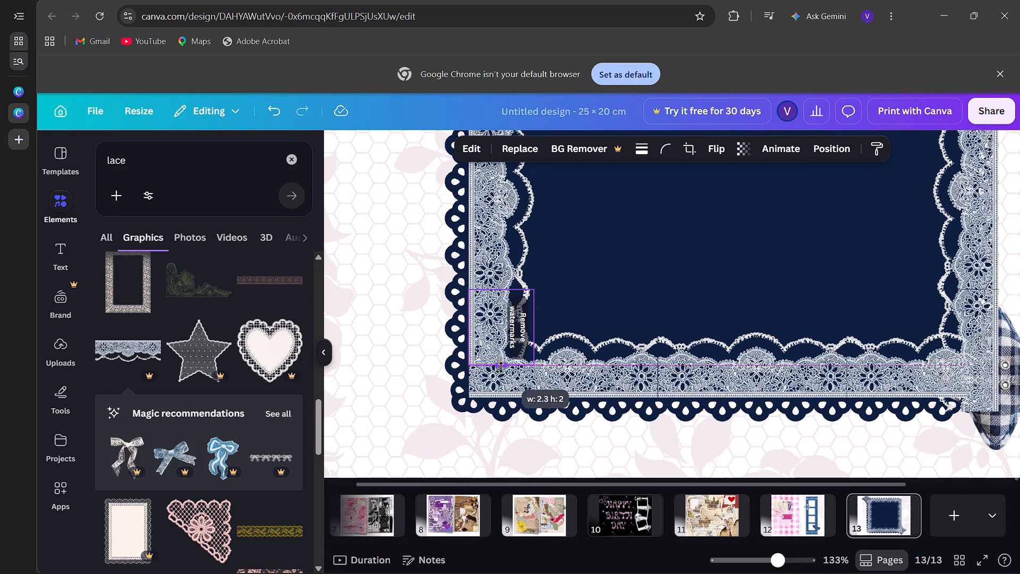
pyautogui.moveTo(501, 367); pyautogui.dragTo(506, 395)
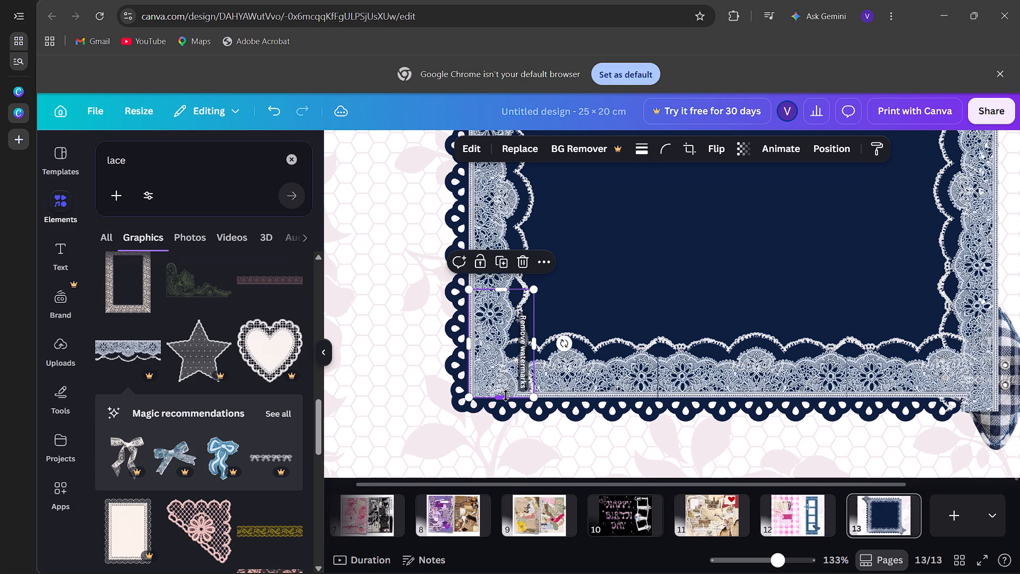
# Move the lowest and uppermost lace pieces of the right edge inward, off the scalloped border.
pyautogui.hscroll(-4, 506, 395)
pyautogui.hscroll(-3, 801, 290)
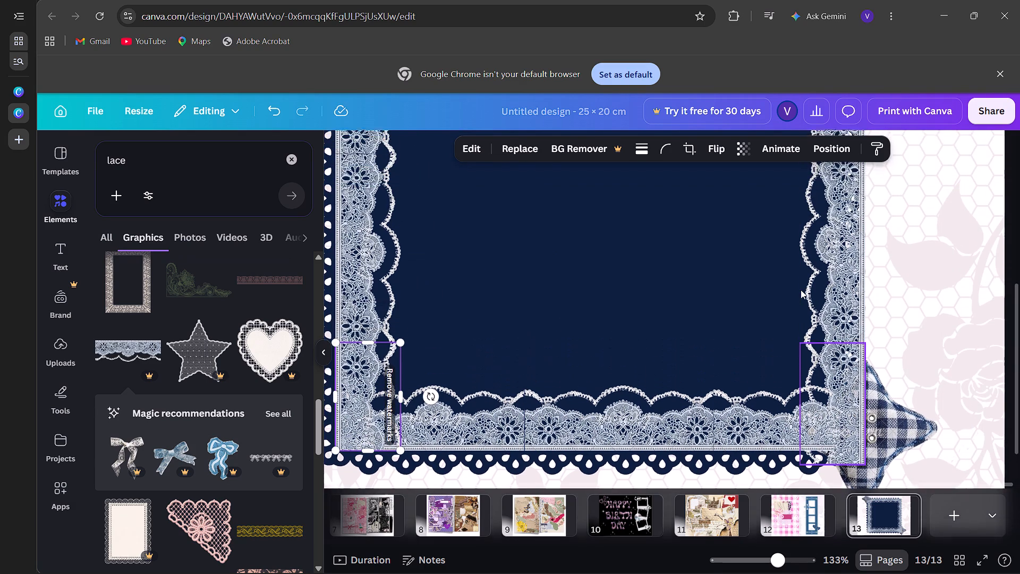
pyautogui.hscroll(-3, 801, 290)
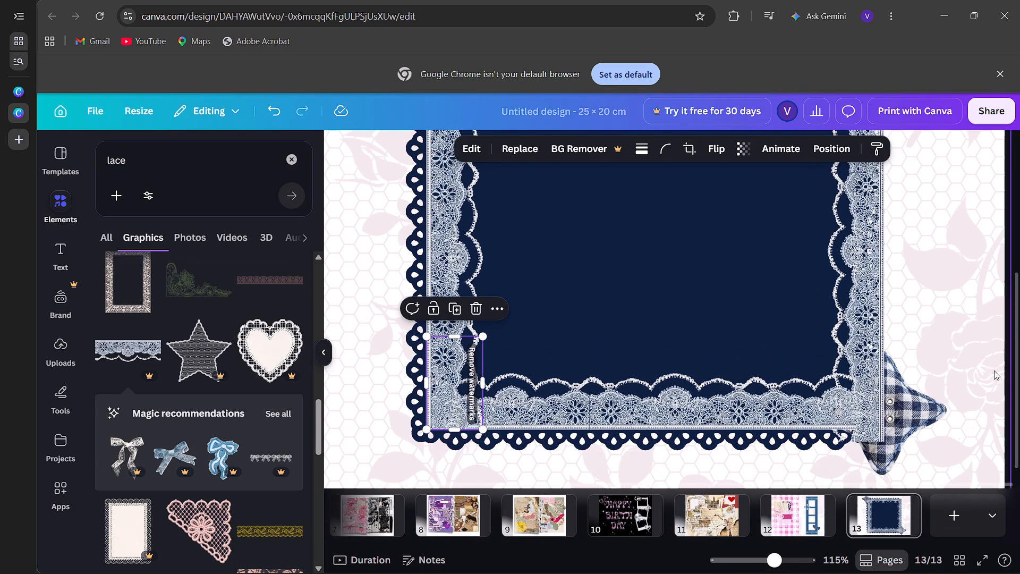
pyautogui.moveTo(865, 415); pyautogui.dragTo(762, 325)
pyautogui.scroll(4, 829, 290)
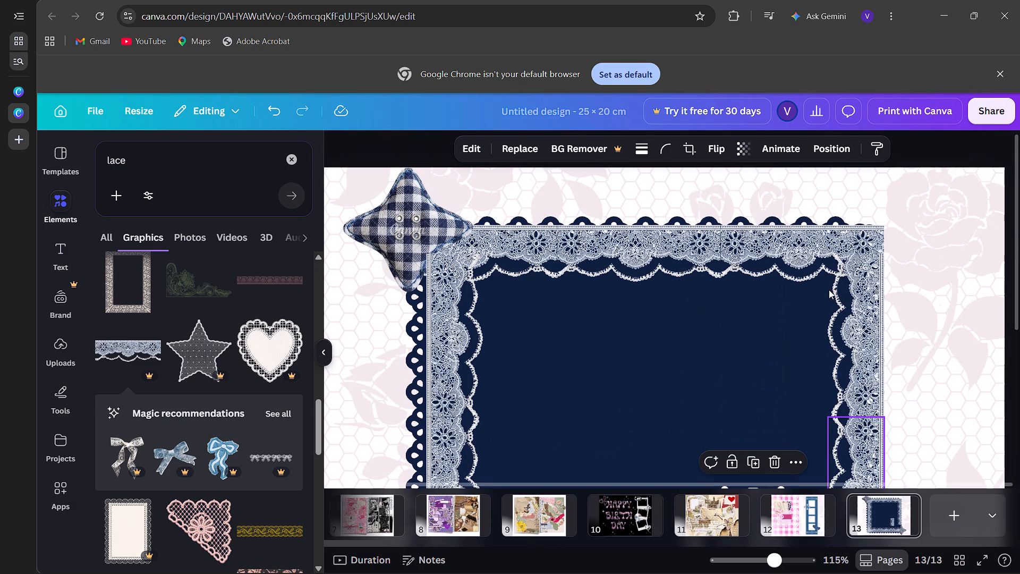
pyautogui.moveTo(862, 283); pyautogui.dragTo(804, 305)
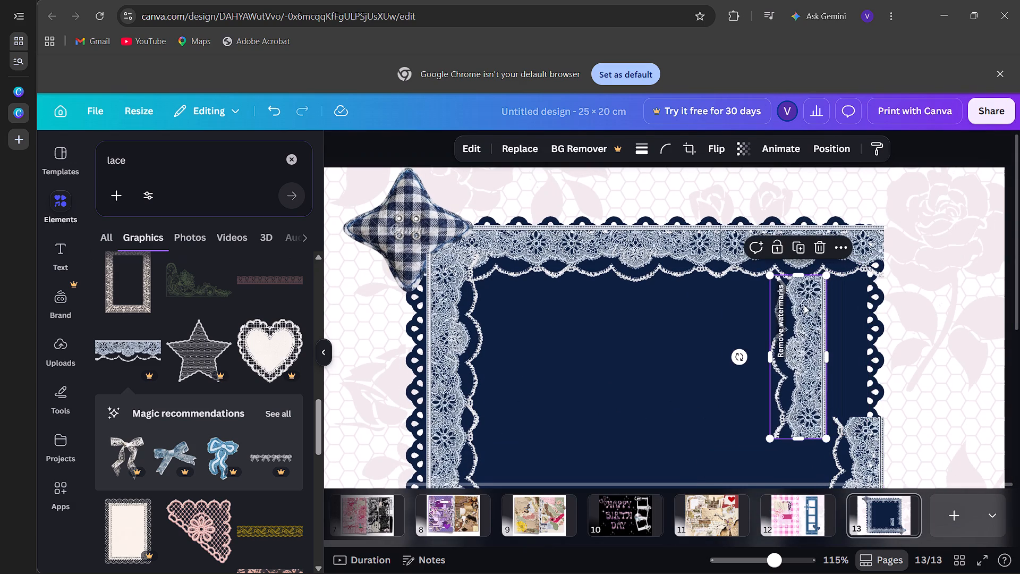
# Crop both ends of the top lace trim to fit inside the scalloped border, moving the upper gingham star out to the left margin.
pyautogui.click(870, 235)
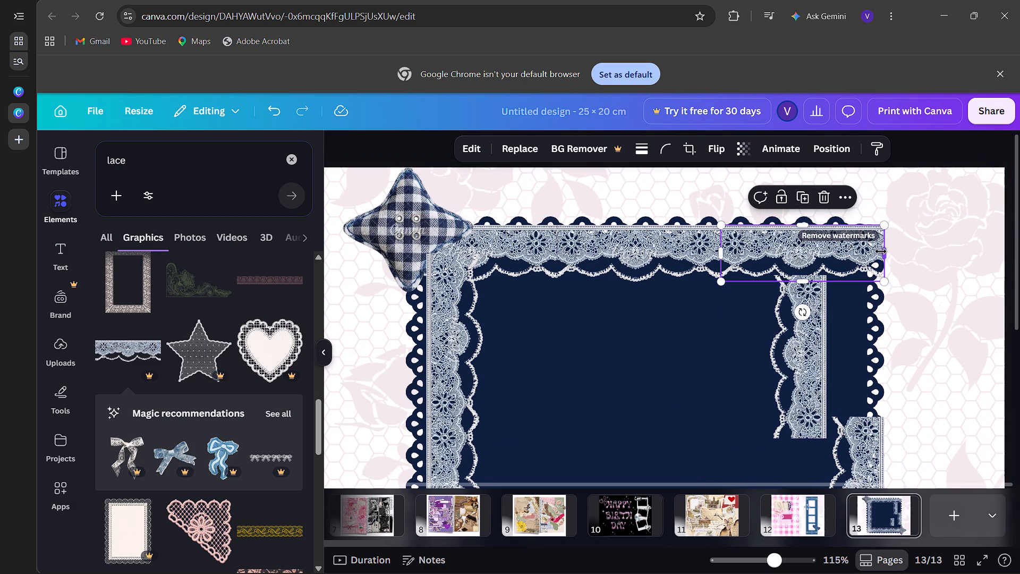
pyautogui.moveTo(881, 251); pyautogui.dragTo(864, 263)
pyautogui.scroll(1, 439, 299)
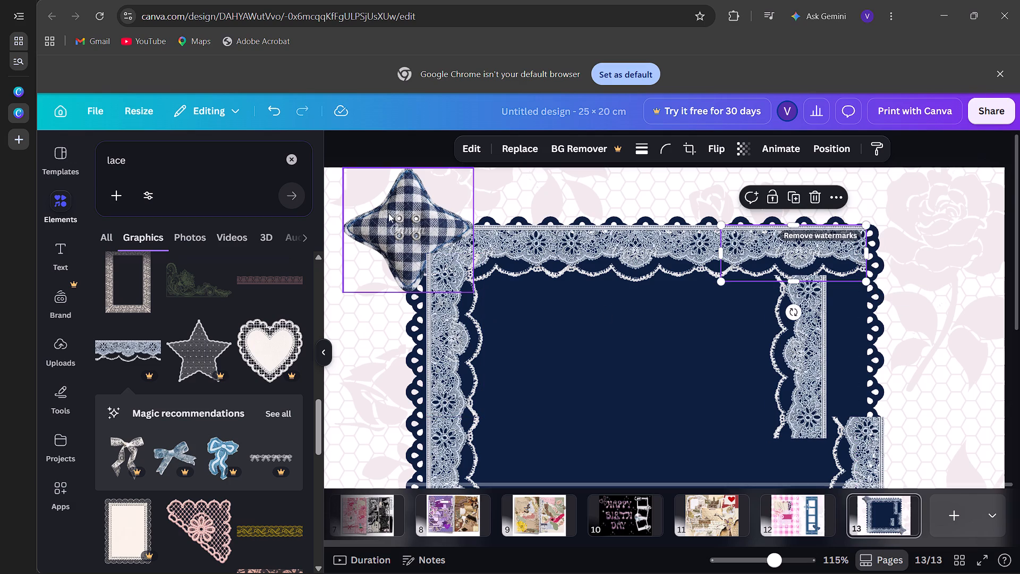
pyautogui.moveTo(388, 213); pyautogui.dragTo(319, 345)
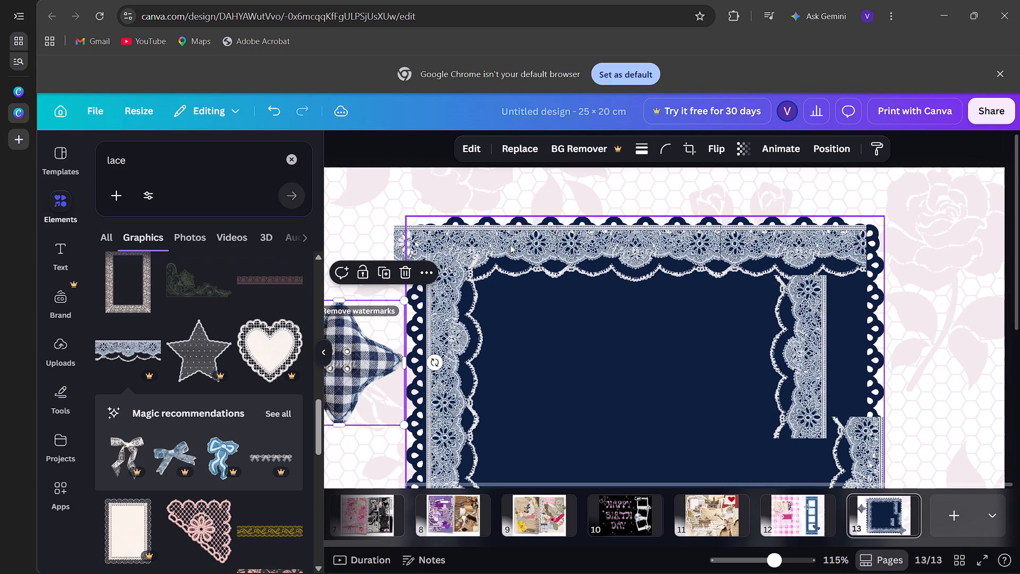
pyautogui.click(431, 237)
pyautogui.moveTo(393, 249); pyautogui.dragTo(428, 251)
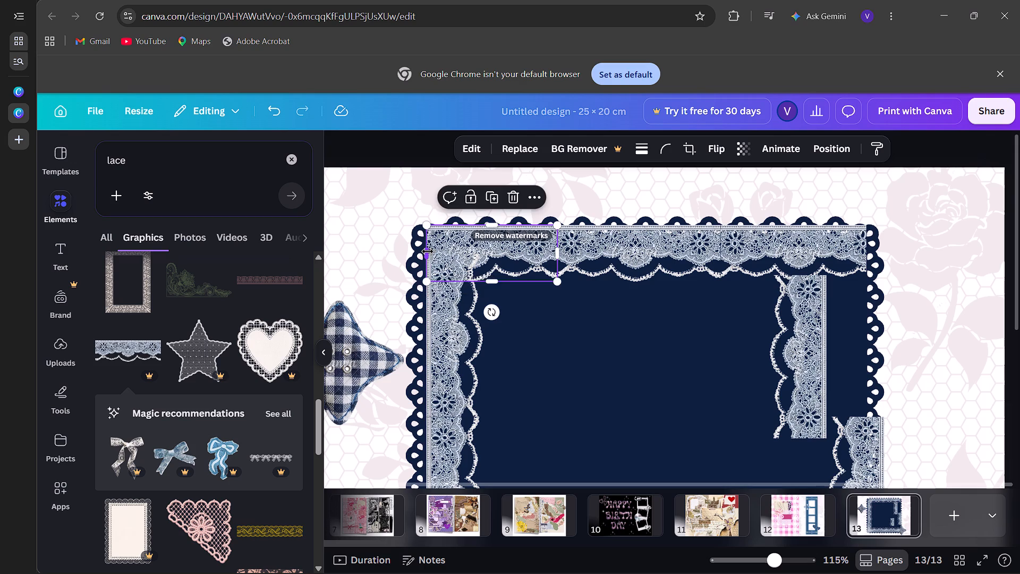
# Shift the three top lace trim pieces slightly down, level with each other, so they sit inside the scalloped border.
pyautogui.moveTo(475, 250); pyautogui.dragTo(478, 263)
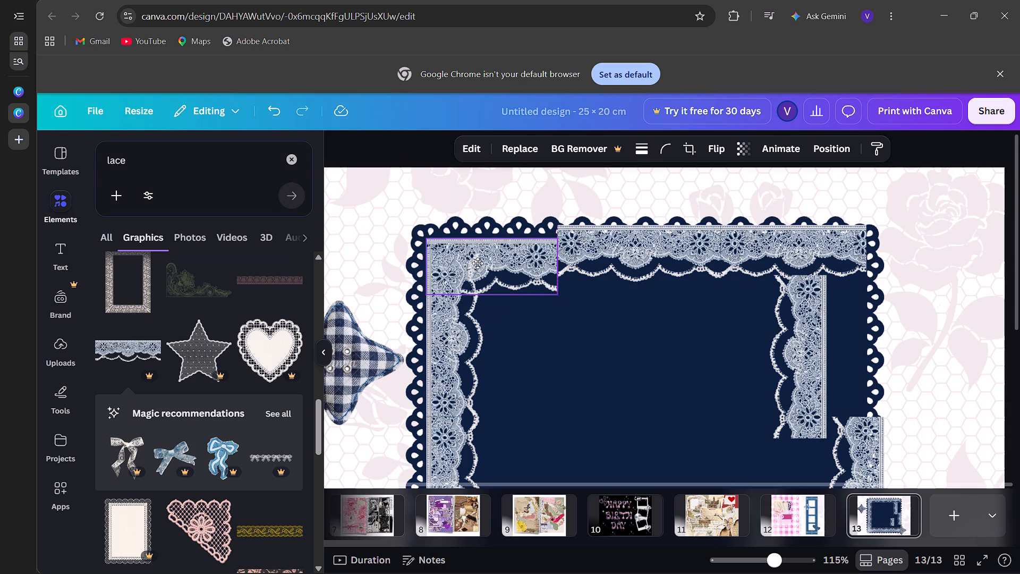
pyautogui.moveTo(478, 263); pyautogui.dragTo(476, 262)
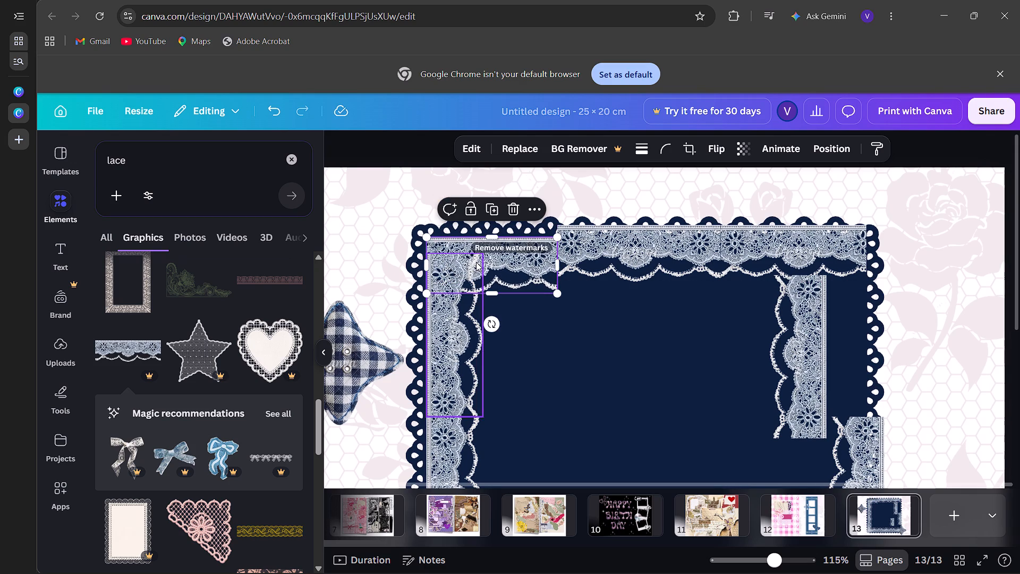
pyautogui.moveTo(607, 240); pyautogui.dragTo(608, 251)
pyautogui.moveTo(761, 250); pyautogui.dragTo(763, 266)
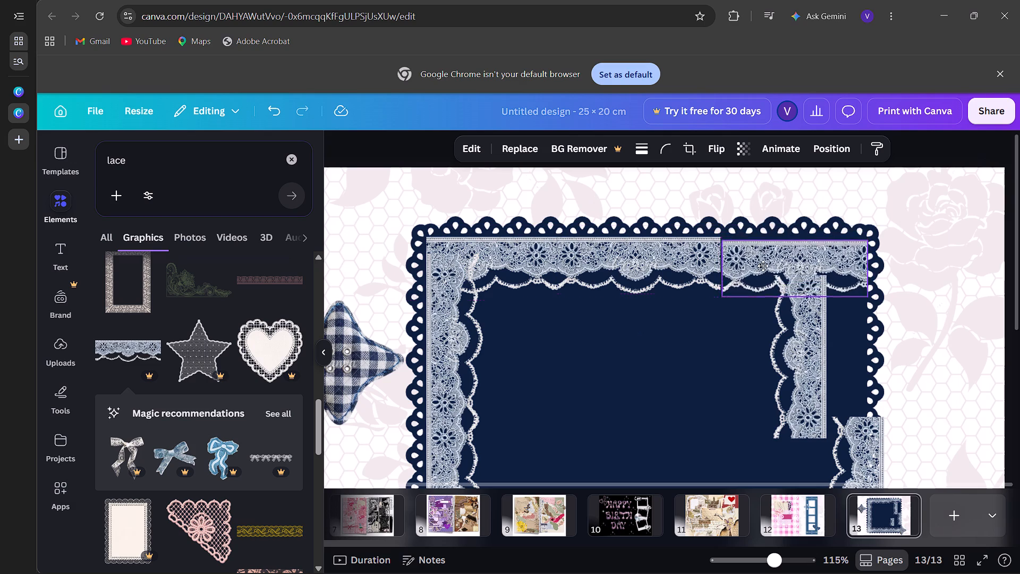
pyautogui.moveTo(763, 266); pyautogui.dragTo(763, 259)
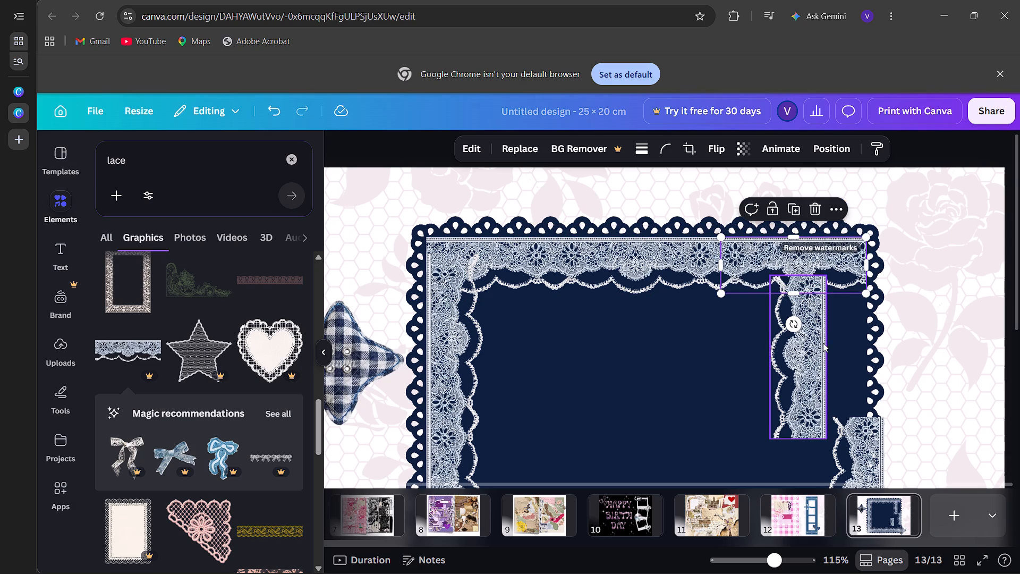
# Reposition the right-edge lace pieces, aligning the upper two with the top trim's right end and bringing the lowest near the bottom corner.
pyautogui.moveTo(823, 343); pyautogui.dragTo(863, 305)
pyautogui.scroll(-2, 863, 305)
pyautogui.moveTo(863, 305); pyautogui.dragTo(843, 292)
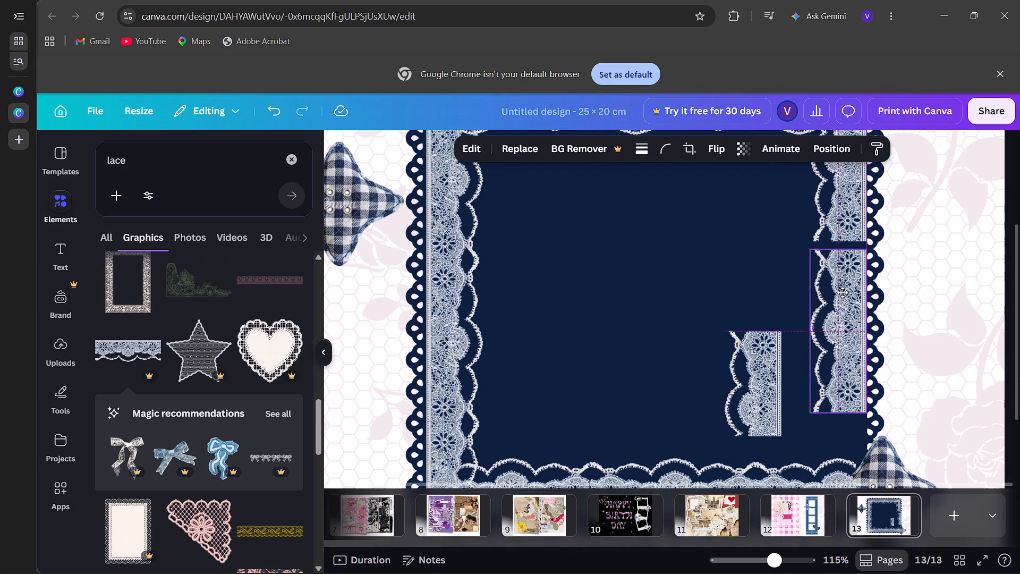
pyautogui.moveTo(843, 292); pyautogui.dragTo(844, 286)
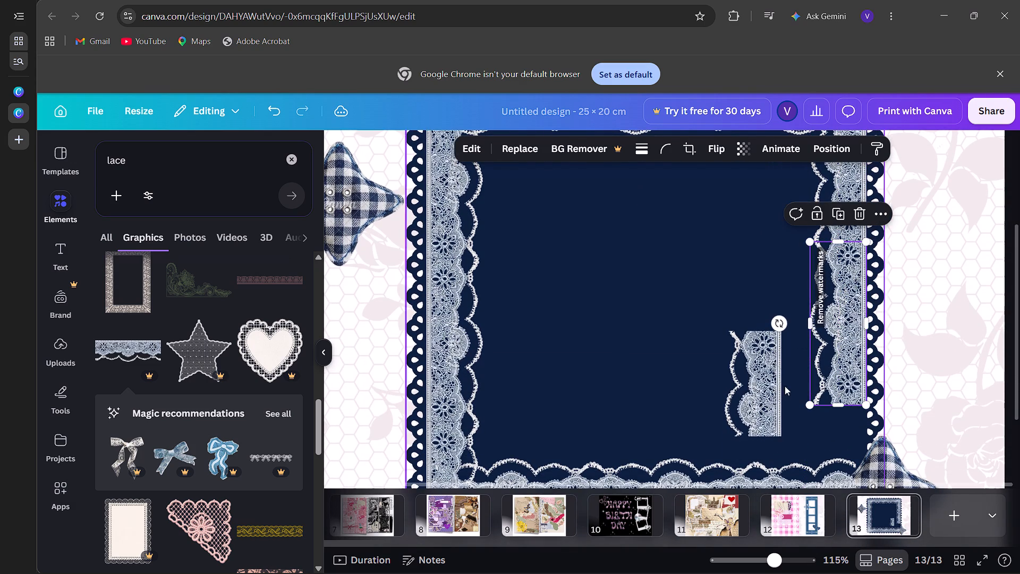
pyautogui.moveTo(760, 400); pyautogui.dragTo(818, 435)
pyautogui.scroll(-3, 818, 435)
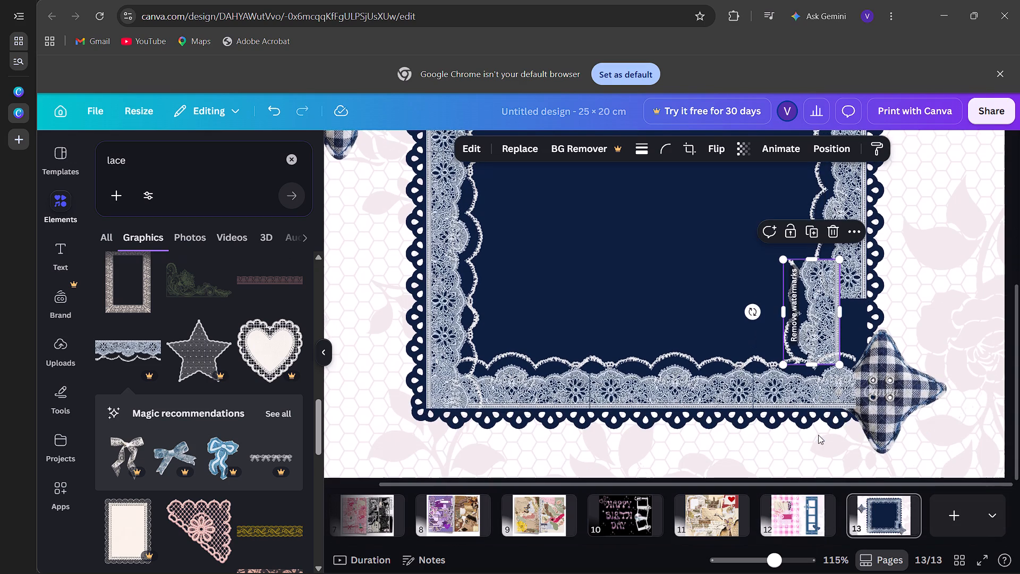
# Move the lower gingham star out to the right margin and extend the bottom trim's right piece to the right-edge lace's outer side.
pyautogui.moveTo(897, 406); pyautogui.dragTo(977, 305)
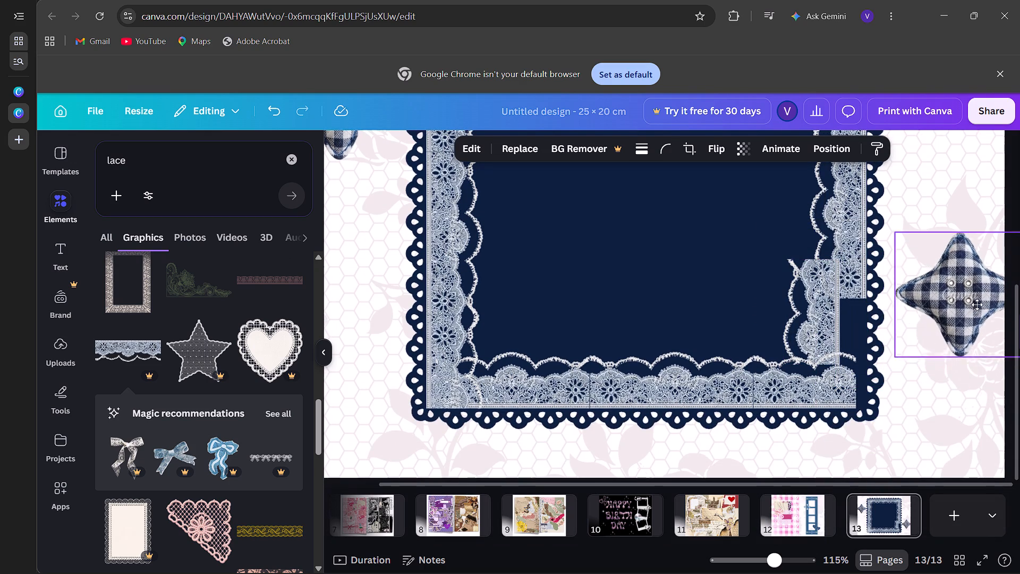
pyautogui.moveTo(977, 305); pyautogui.dragTo(977, 296)
pyautogui.click(846, 369)
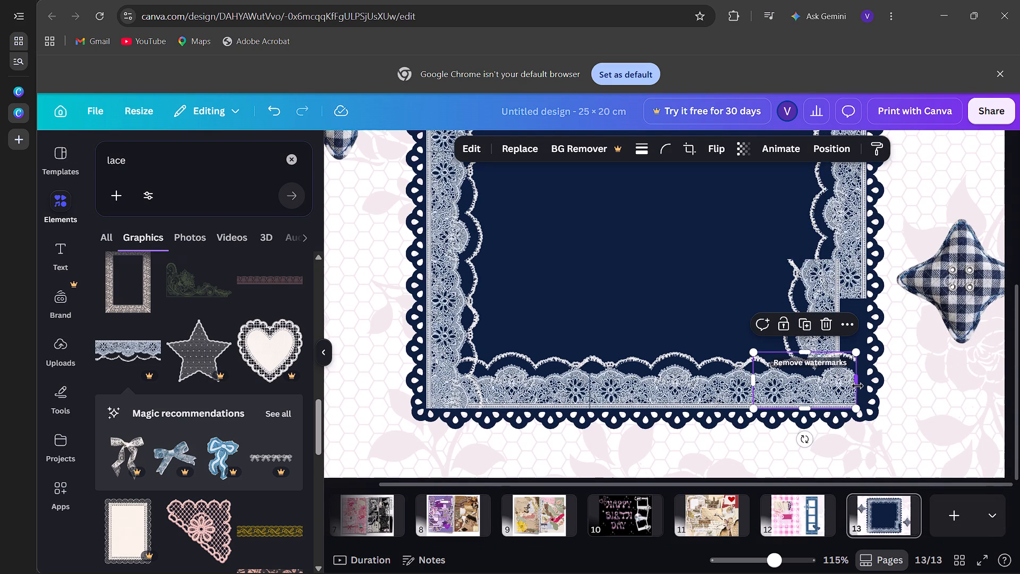
pyautogui.moveTo(857, 386); pyautogui.dragTo(866, 386)
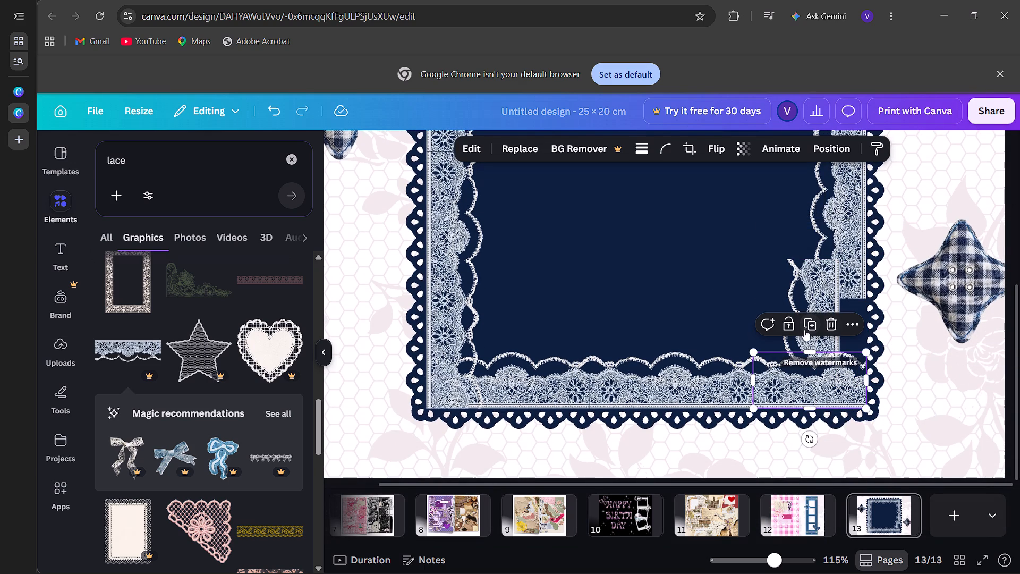
# Align the lowest right-edge lace piece beneath the one above so it meets the bottom trim at the corner.
pyautogui.click(802, 334)
pyautogui.moveTo(806, 271); pyautogui.dragTo(819, 279)
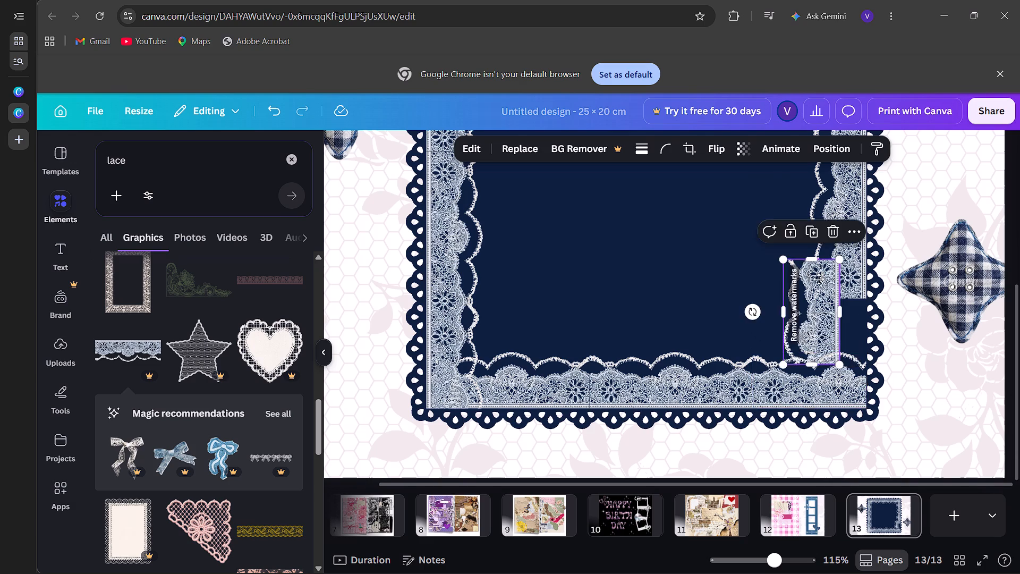
pyautogui.moveTo(819, 279); pyautogui.dragTo(831, 308)
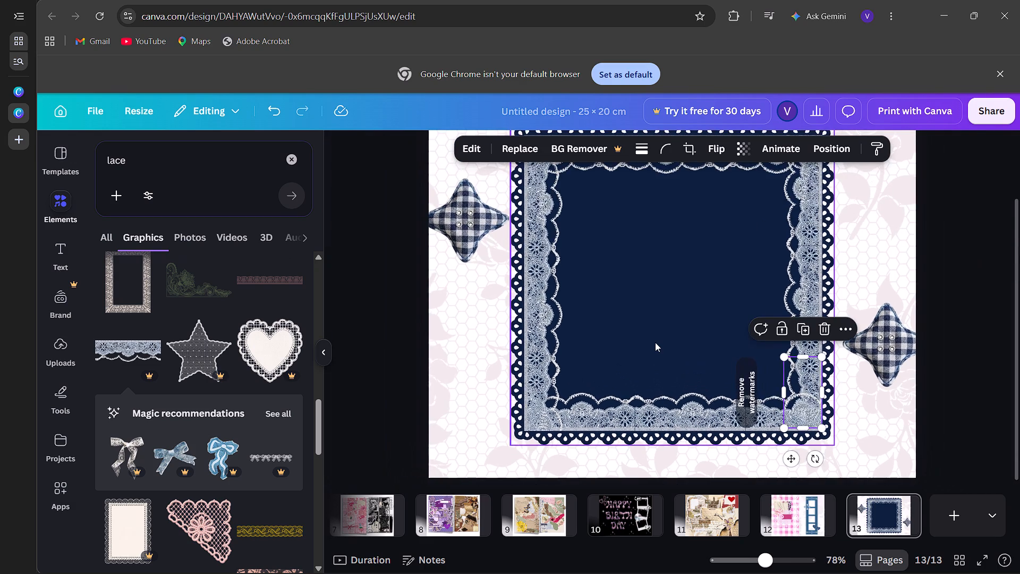
# Nudge the bottom trim's middle lace piece slightly right to tighten its seam with the right piece, and check the joins.
pyautogui.scroll(-2, 655, 342)
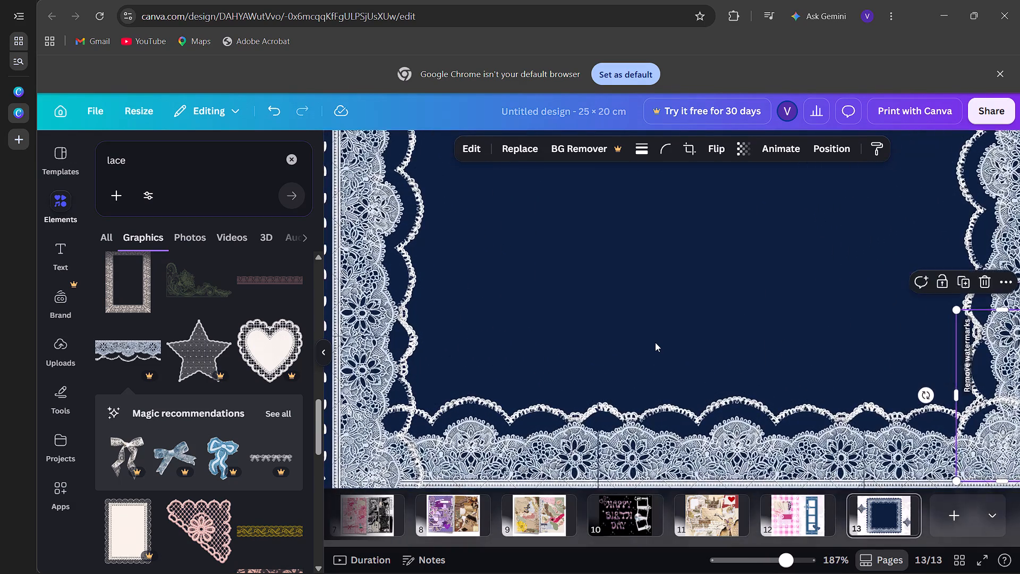
pyautogui.scroll(-3, 655, 342)
pyautogui.click(665, 334)
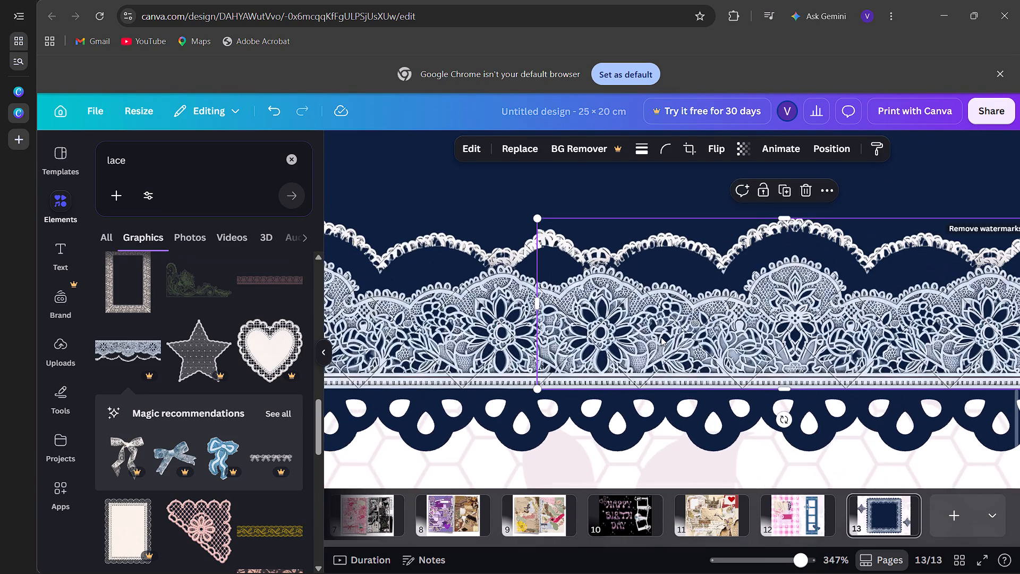
pyautogui.scroll(-1, 661, 337)
pyautogui.moveTo(618, 288); pyautogui.dragTo(627, 289)
pyautogui.scroll(1, 627, 289)
pyautogui.hscroll(-7, 627, 289)
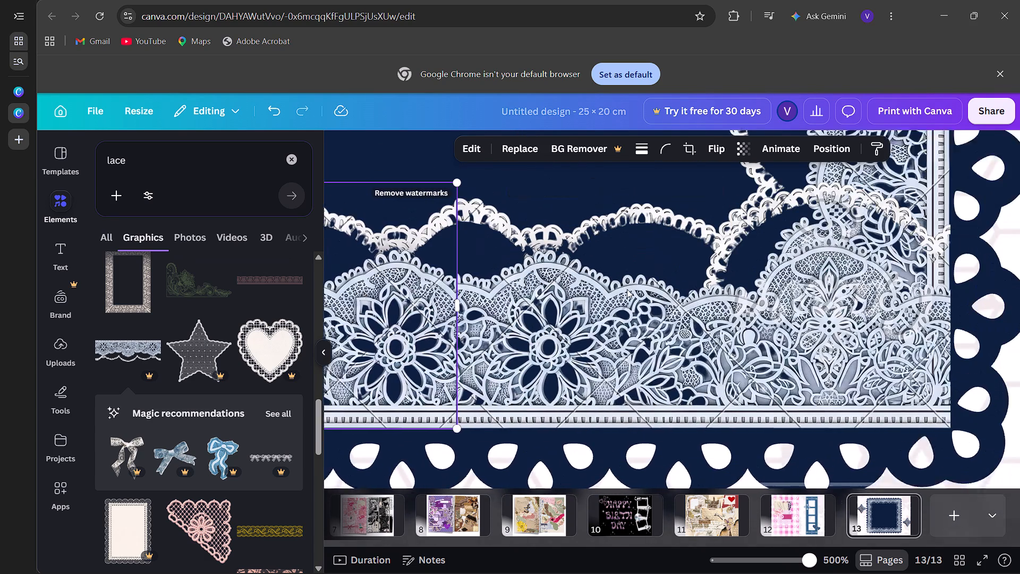
pyautogui.hscroll(-1, 627, 289)
pyautogui.hscroll(2, 627, 289)
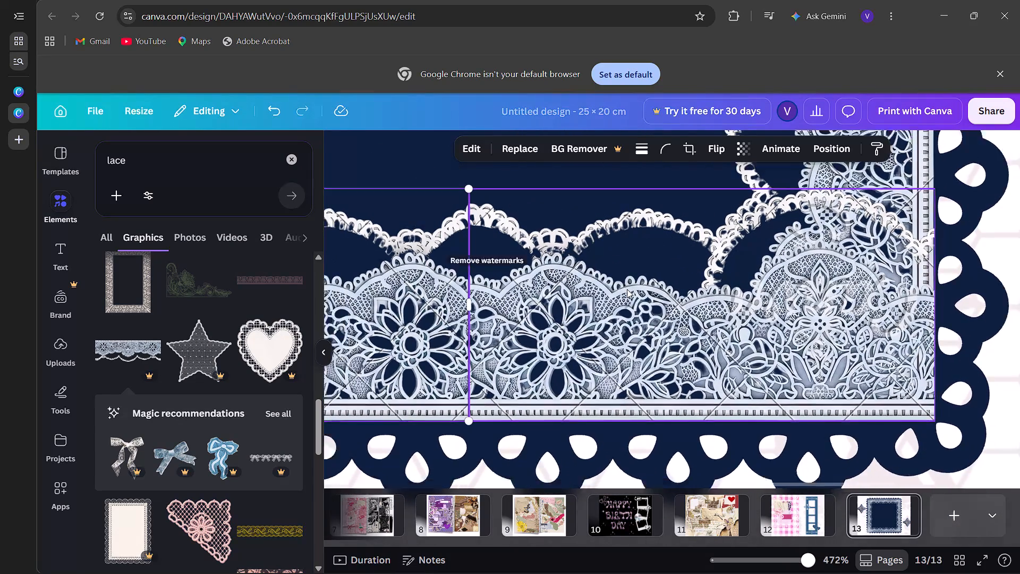
pyautogui.scroll(1, 627, 289)
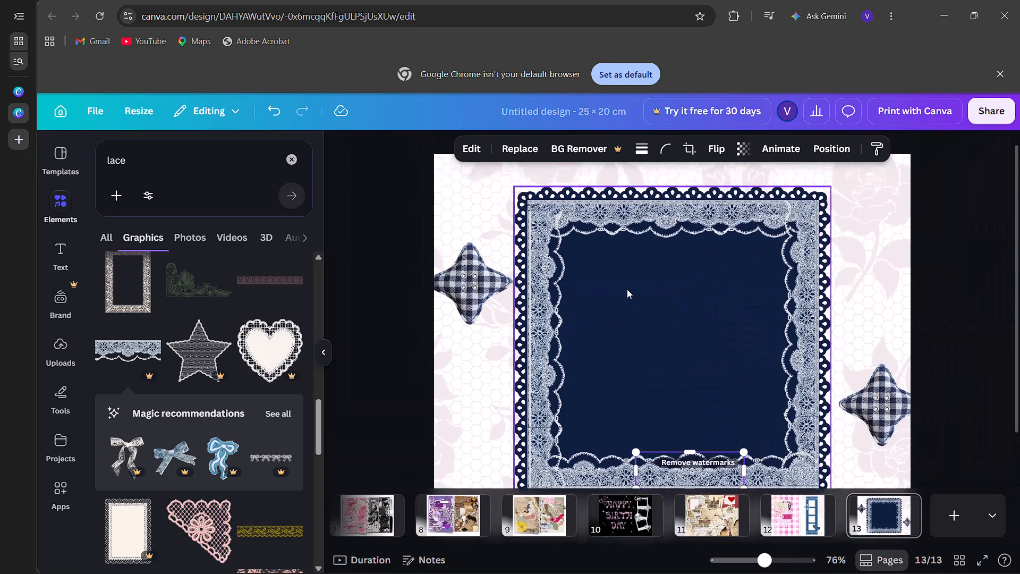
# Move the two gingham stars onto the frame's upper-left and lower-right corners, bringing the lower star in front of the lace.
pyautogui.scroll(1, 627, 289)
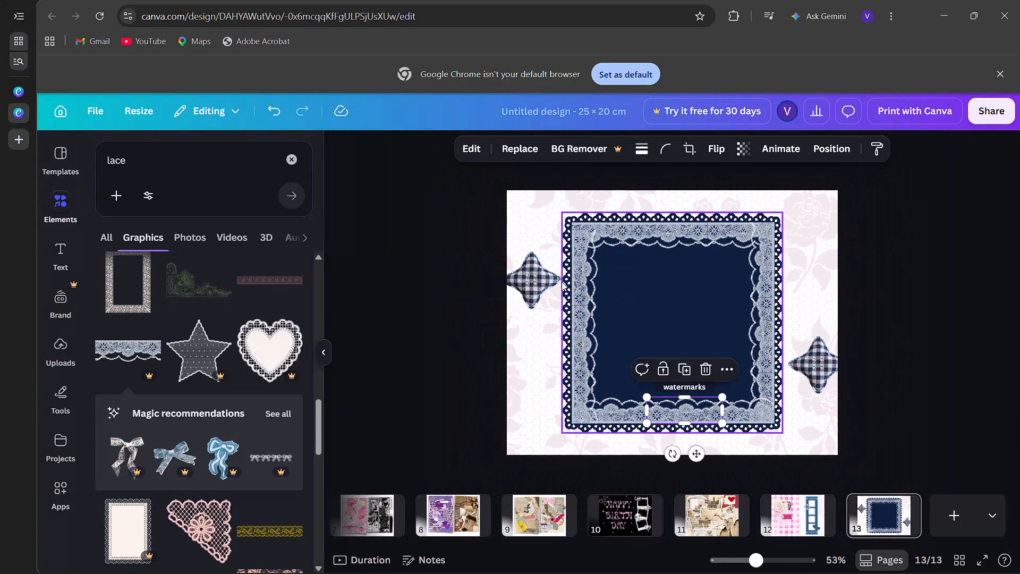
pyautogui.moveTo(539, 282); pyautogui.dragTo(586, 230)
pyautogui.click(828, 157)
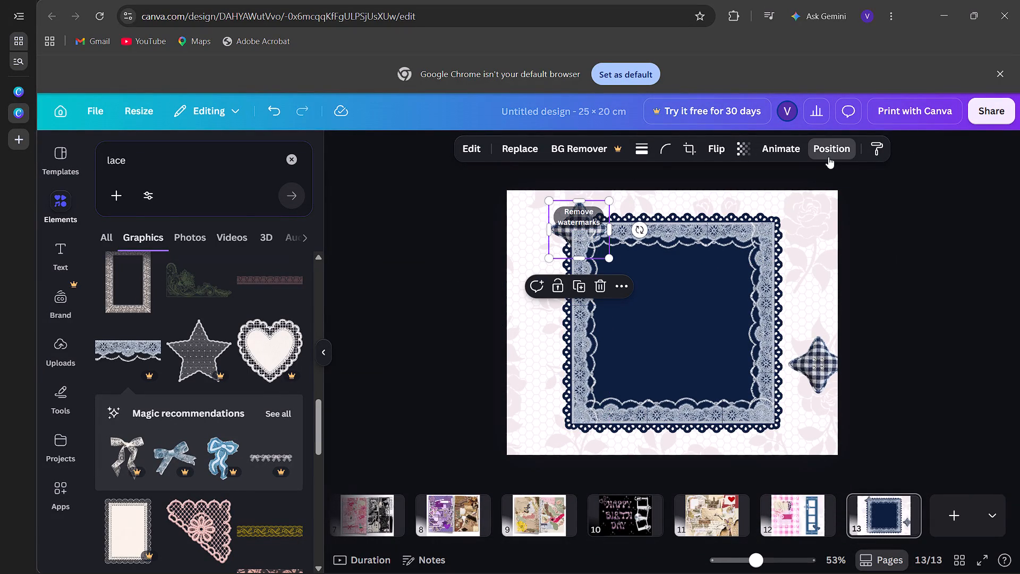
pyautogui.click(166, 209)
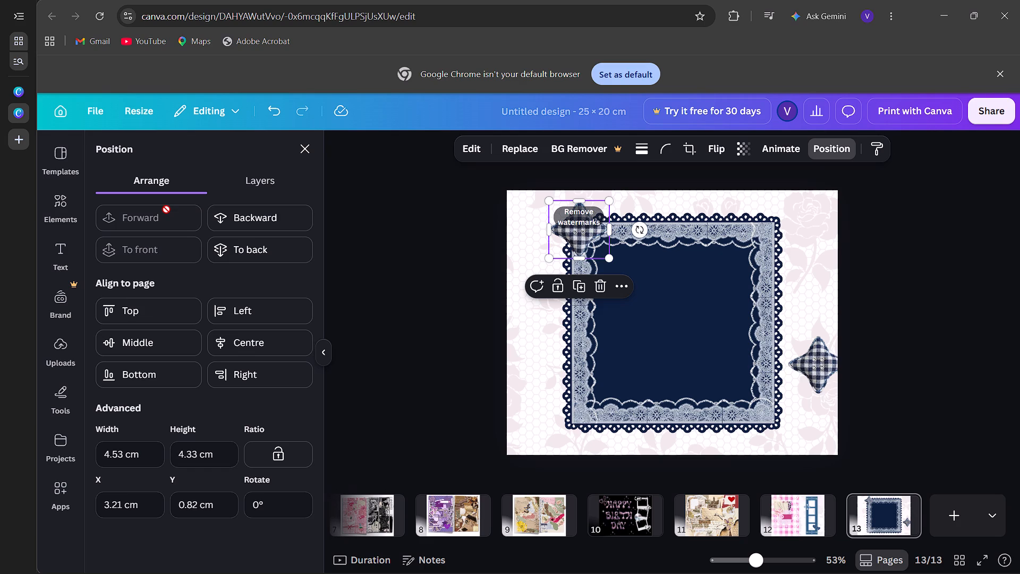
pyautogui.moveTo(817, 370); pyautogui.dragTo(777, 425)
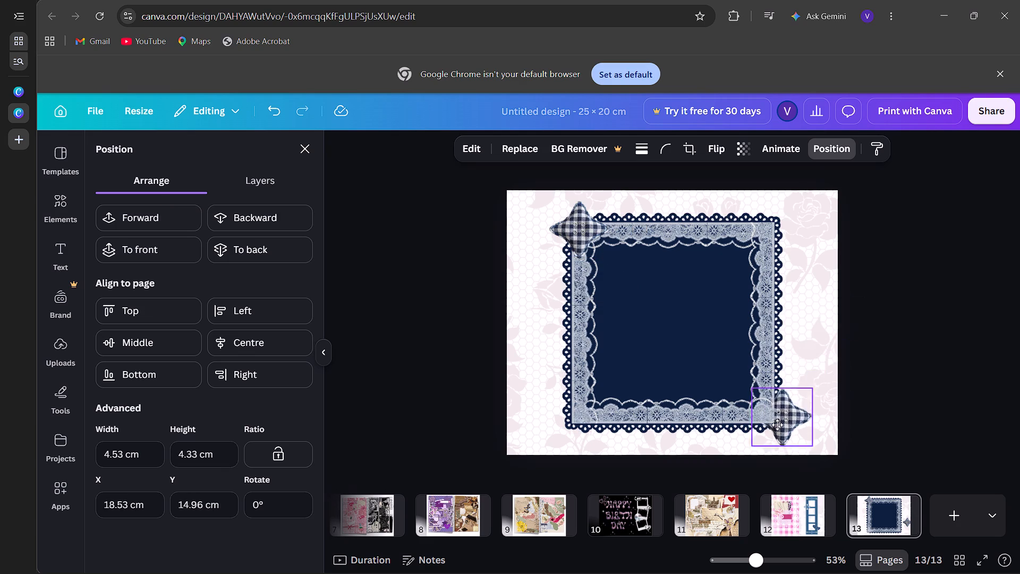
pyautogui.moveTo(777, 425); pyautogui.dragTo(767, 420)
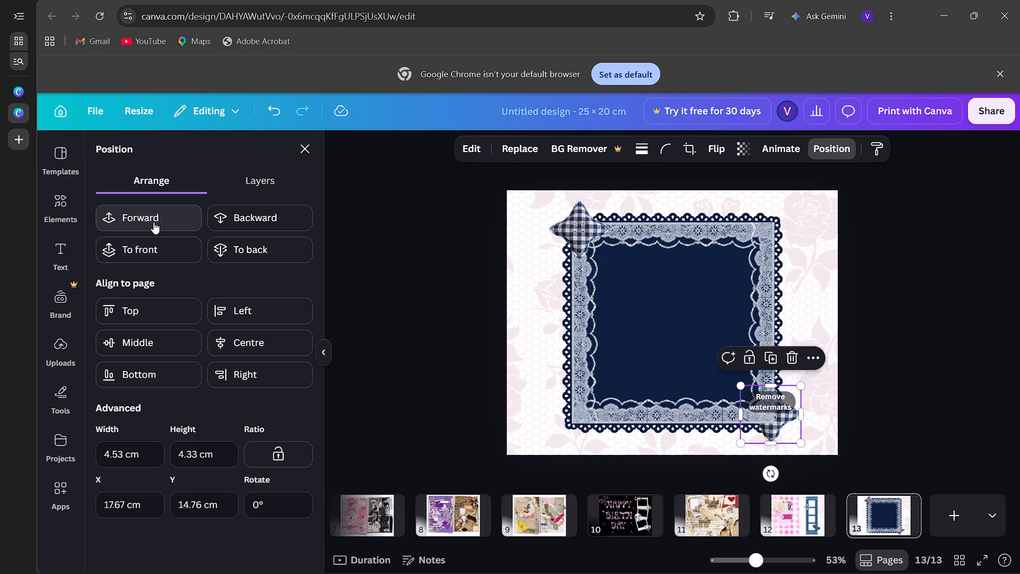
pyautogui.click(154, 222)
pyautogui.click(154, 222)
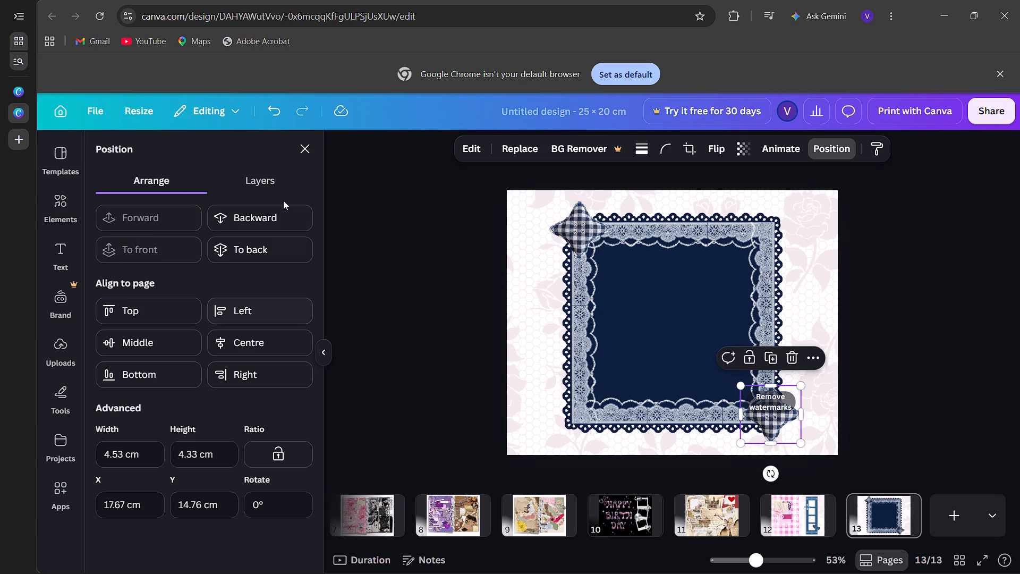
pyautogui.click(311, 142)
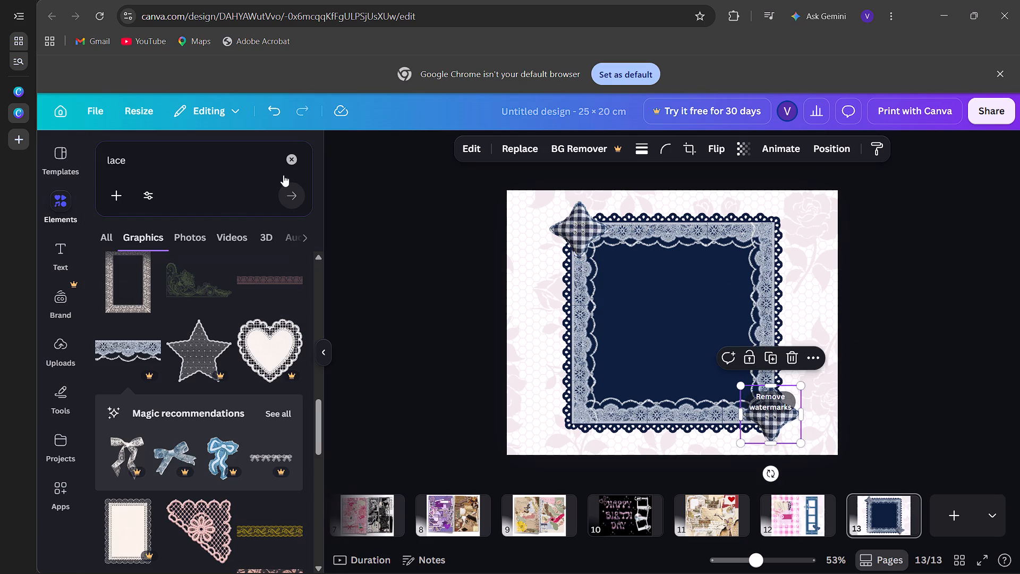
# Add the dotted lace star graphic and shrink it to a small star on the navy square.
pyautogui.click(206, 341)
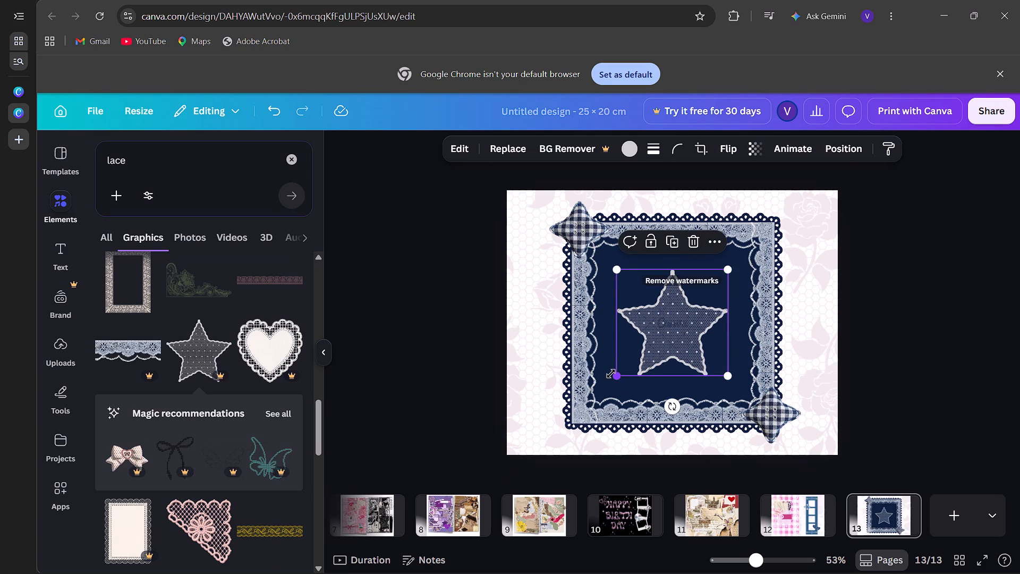
pyautogui.moveTo(611, 374); pyautogui.dragTo(689, 297)
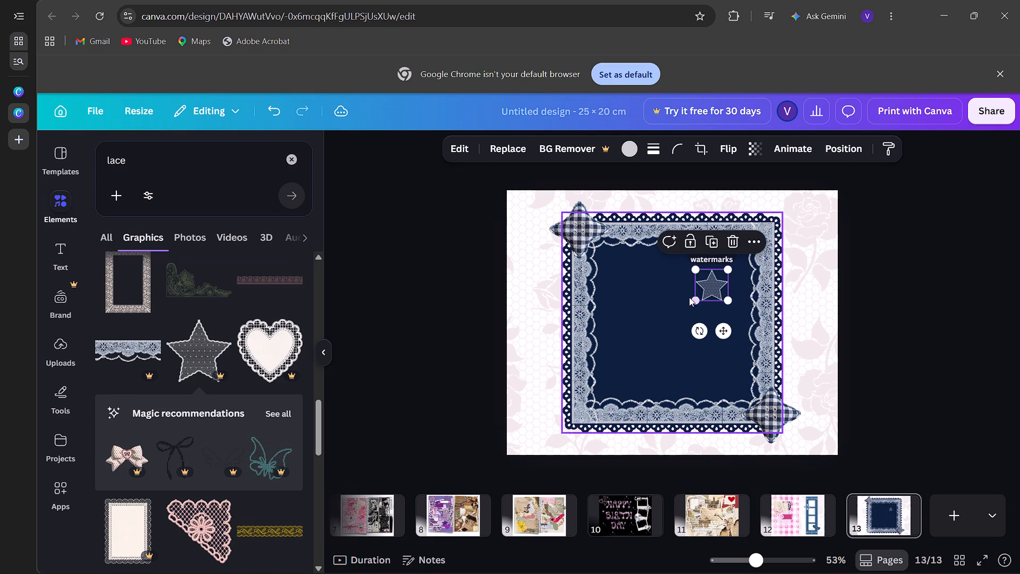
# Delete the gingham star at the frame's upper-left corner.
pyautogui.click(582, 222)
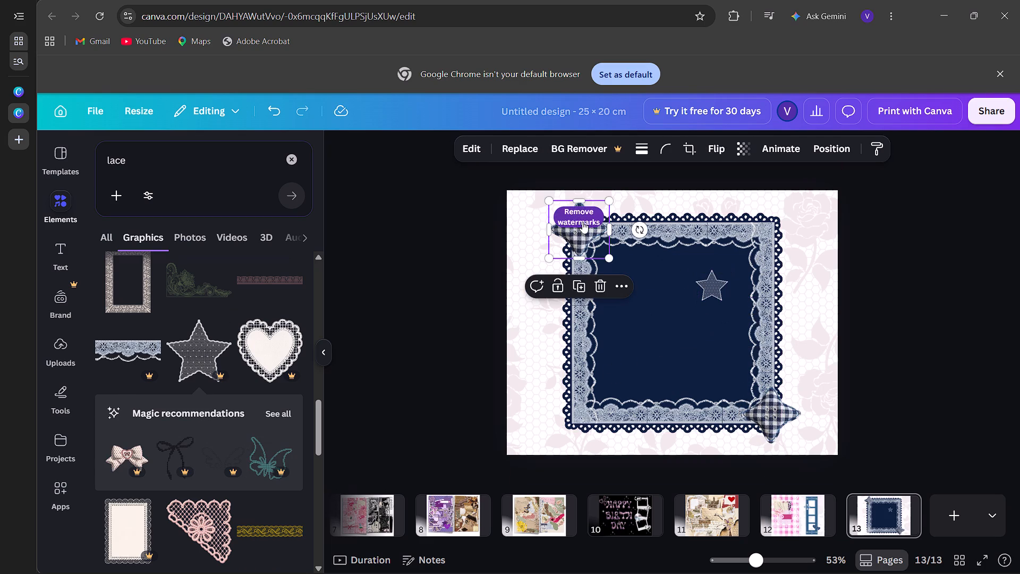
pyautogui.press('BackSpace')
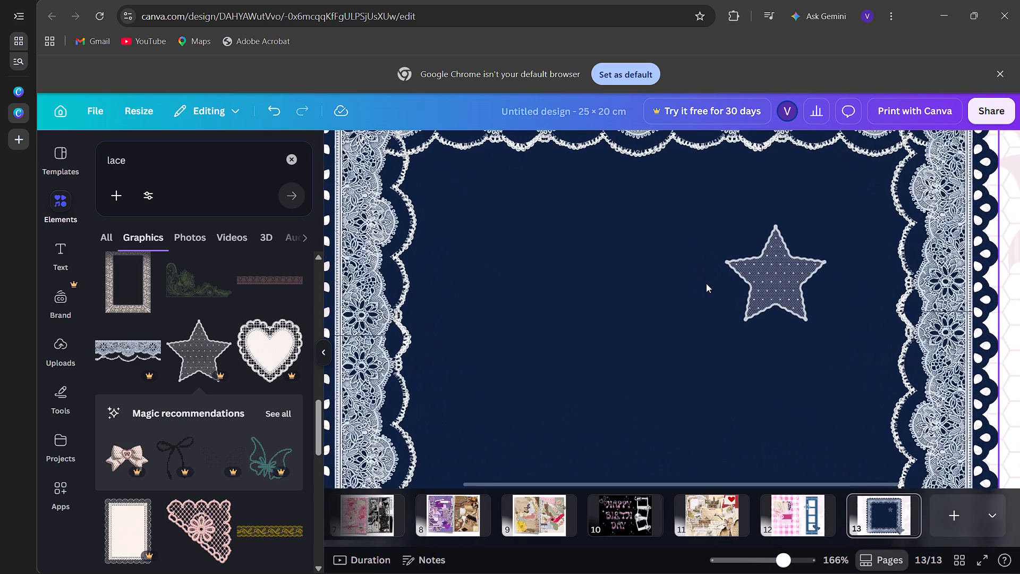
# Stretch the left edge's upper lace piece down over its seam and trim its upper end to about 5.7 cm long.
pyautogui.hscroll(3, 706, 283)
pyautogui.click(583, 307)
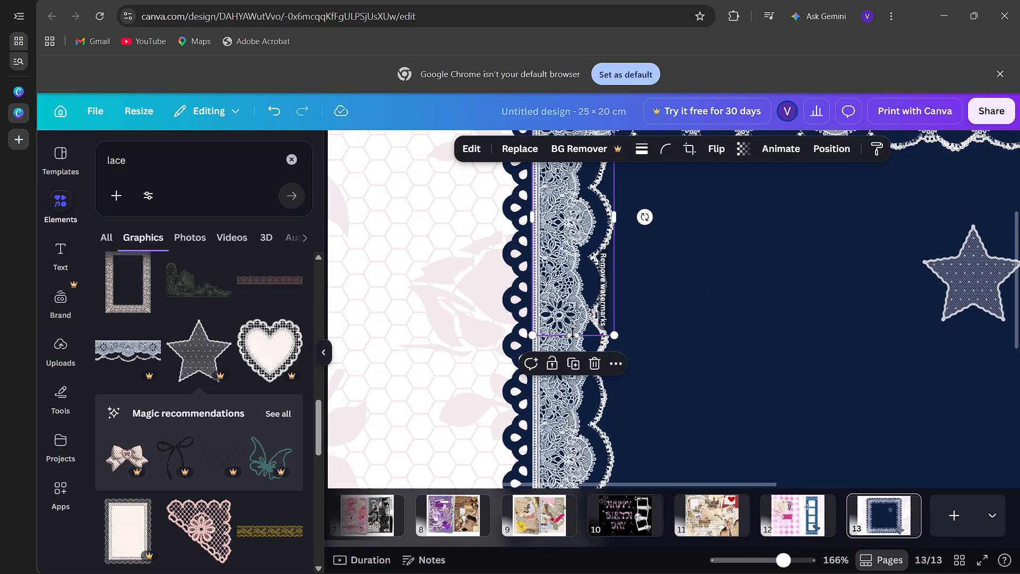
pyautogui.moveTo(573, 336); pyautogui.dragTo(574, 341)
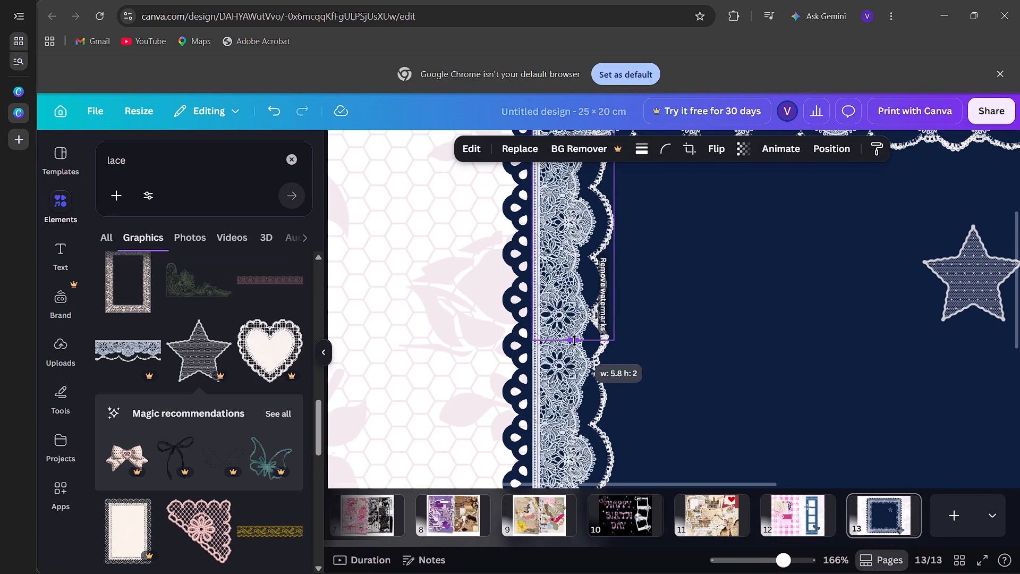
pyautogui.moveTo(574, 341); pyautogui.dragTo(575, 341)
pyautogui.scroll(1, 575, 341)
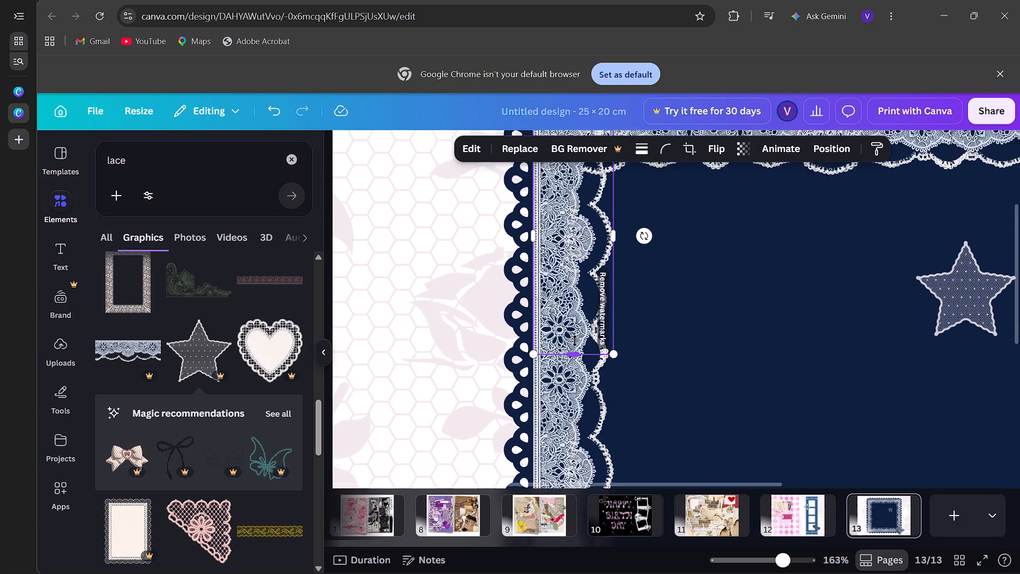
pyautogui.scroll(2, 575, 341)
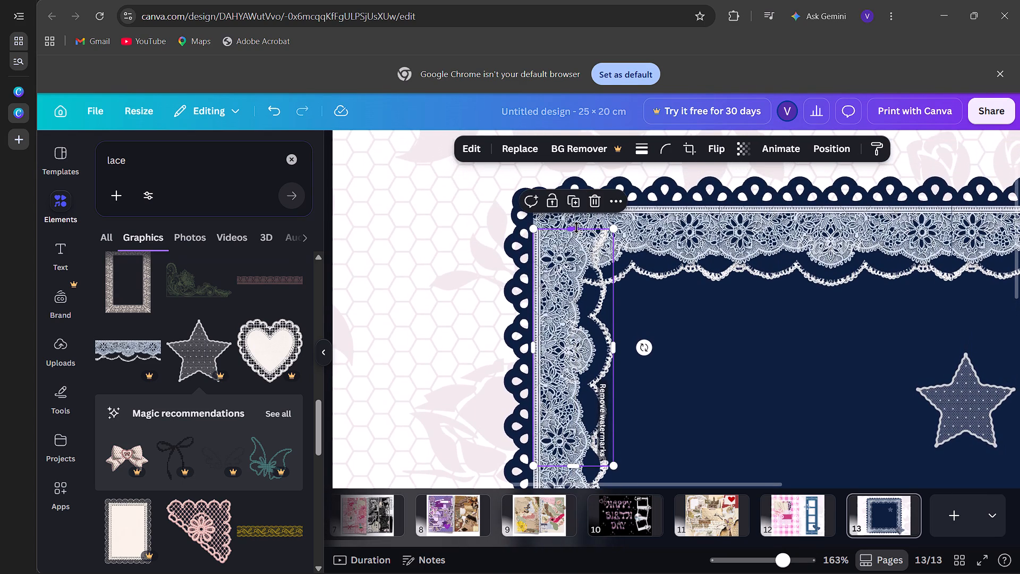
pyautogui.click(576, 227)
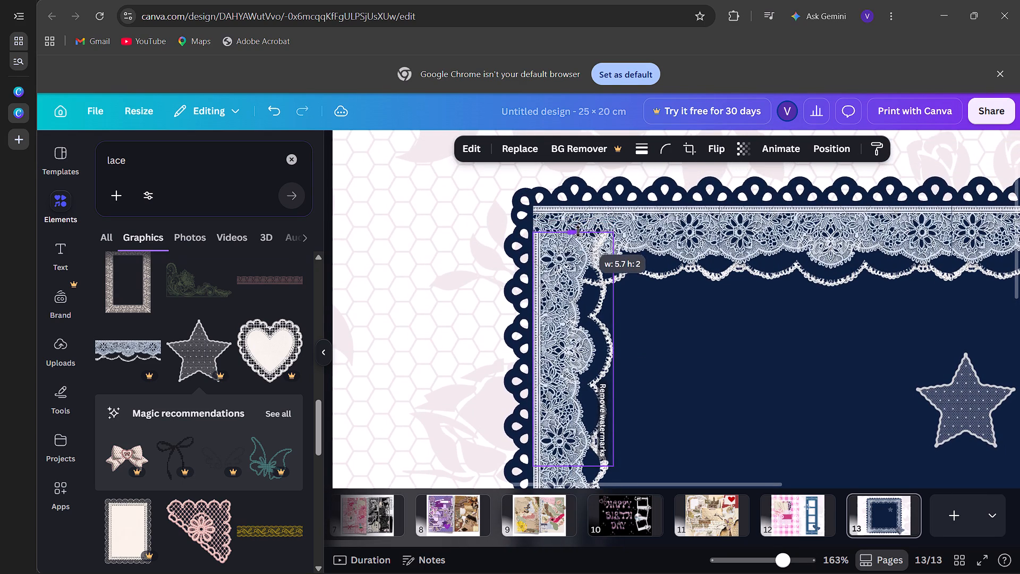
# Widen the top trim's middle lace piece rightward to about 5.8 cm so it covers the seam.
pyautogui.hscroll(-3, 579, 229)
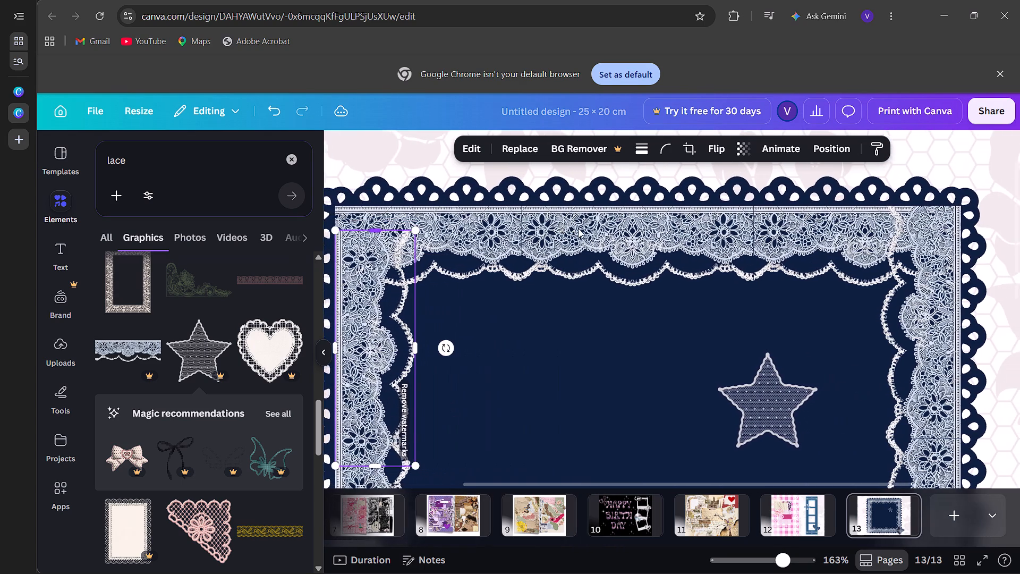
pyautogui.hscroll(-2, 579, 229)
pyautogui.click(568, 251)
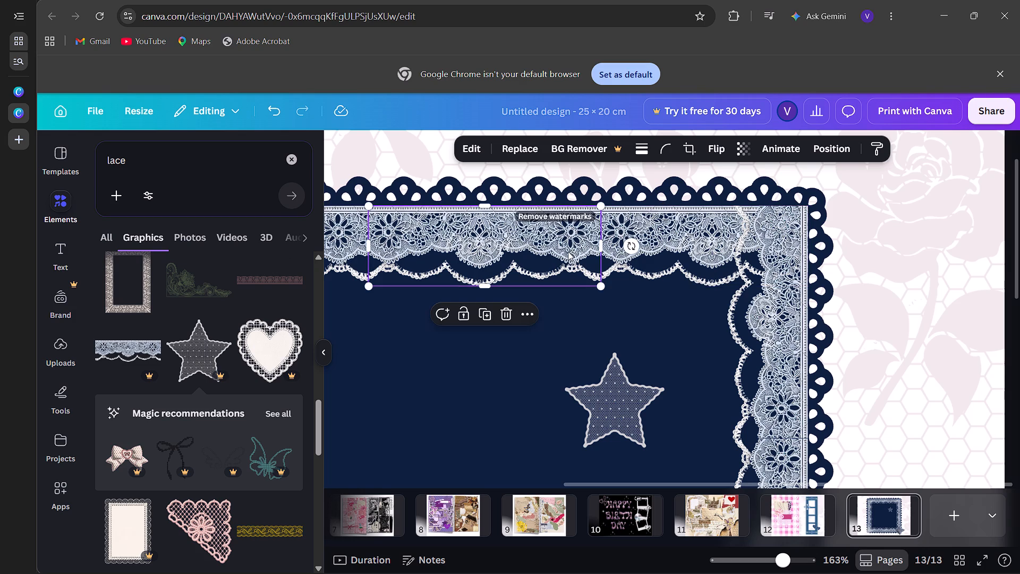
pyautogui.click(599, 247)
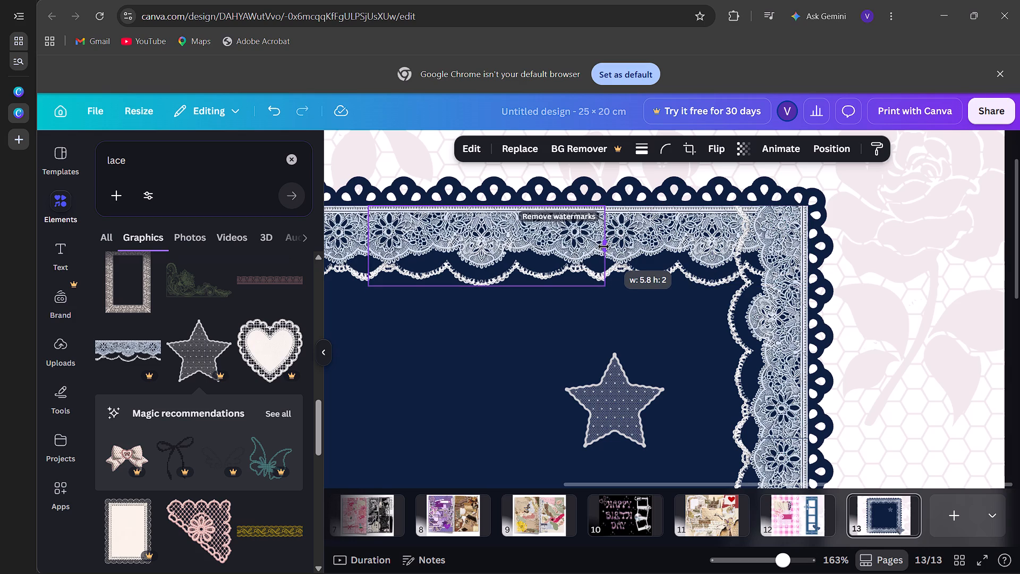
# Extend the right edge's lowest lace piece slightly upward to cover the seam with the piece above.
pyautogui.scroll(-5, 603, 247)
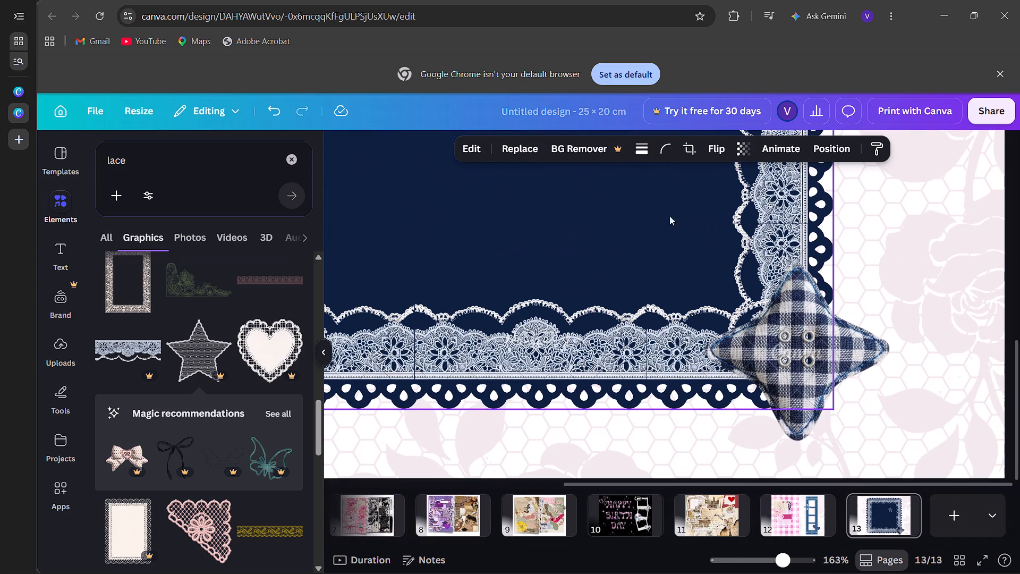
pyautogui.click(783, 243)
pyautogui.click(767, 220)
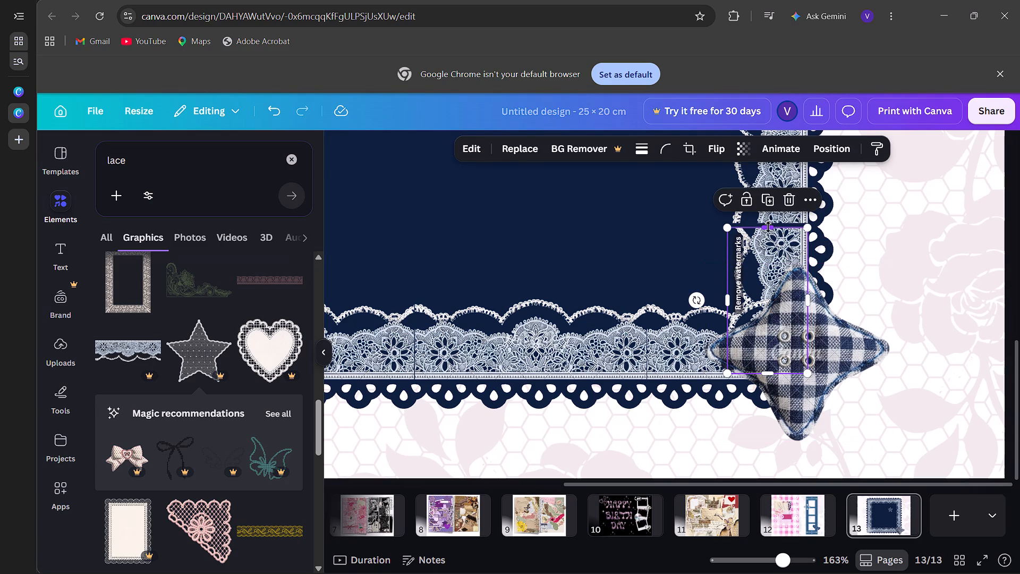
pyautogui.moveTo(768, 227); pyautogui.dragTo(768, 220)
# Extend the bottom trim's middle lace piece slightly rightward to cover its seam with the right piece.
pyautogui.click(535, 379)
pyautogui.click(562, 353)
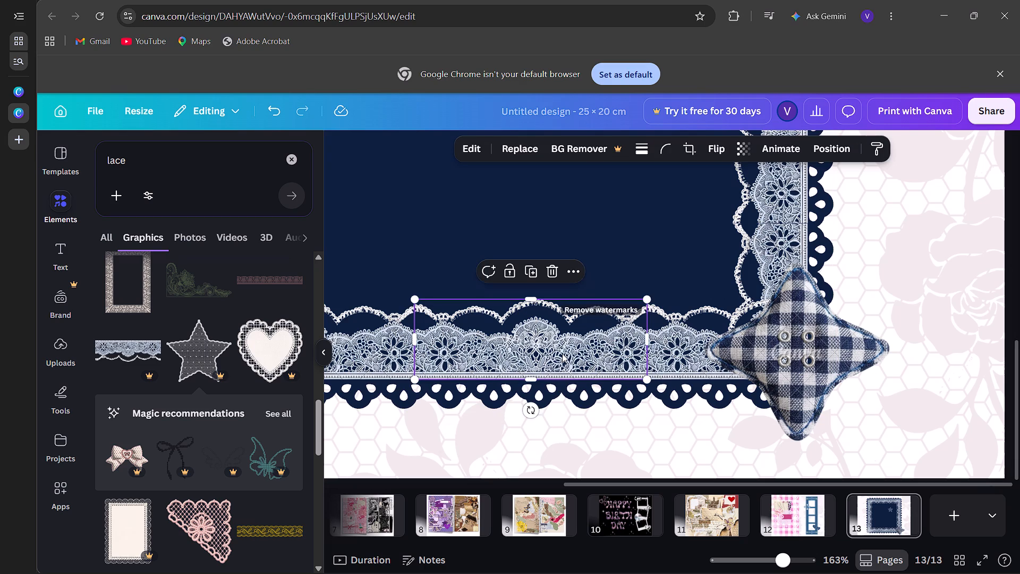
pyautogui.click(647, 337)
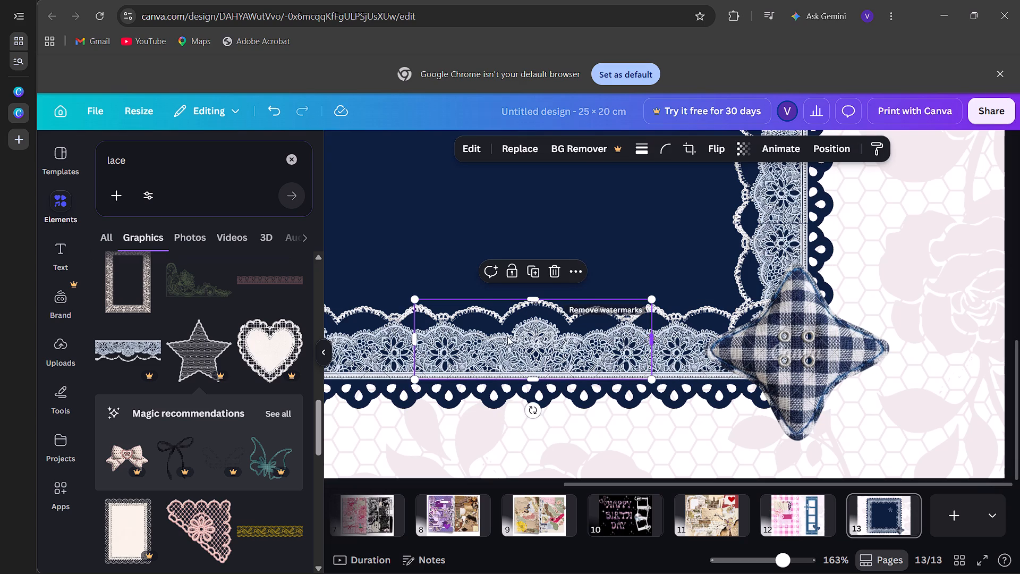
pyautogui.click(411, 336)
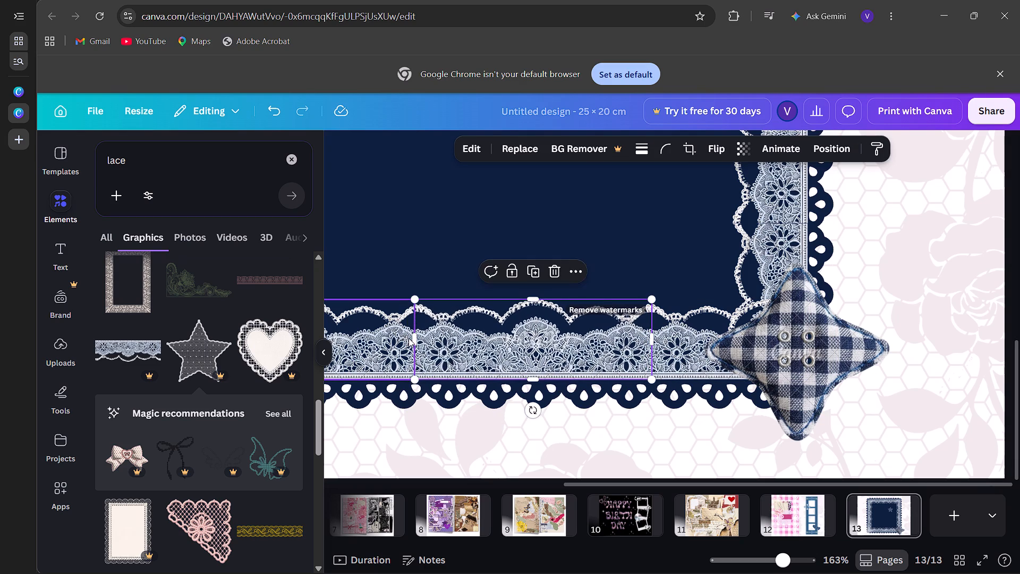
# Move the lace star to the frame's upper-left corner and enlarge it slightly, overhanging the corner.
pyautogui.hscroll(3, 409, 338)
pyautogui.scroll(1, 409, 338)
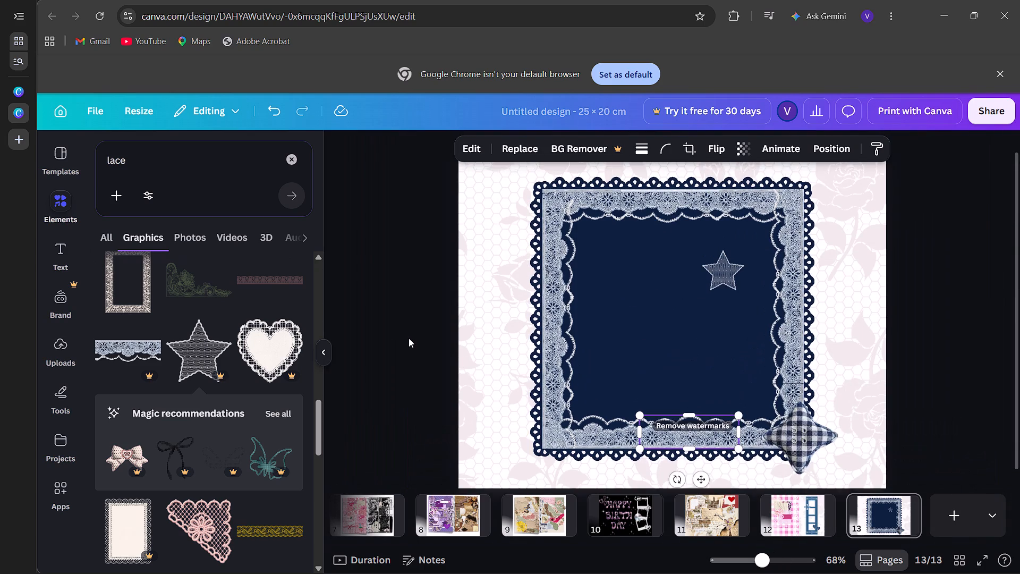
pyautogui.scroll(1, 409, 338)
pyautogui.moveTo(727, 297); pyautogui.dragTo(700, 290)
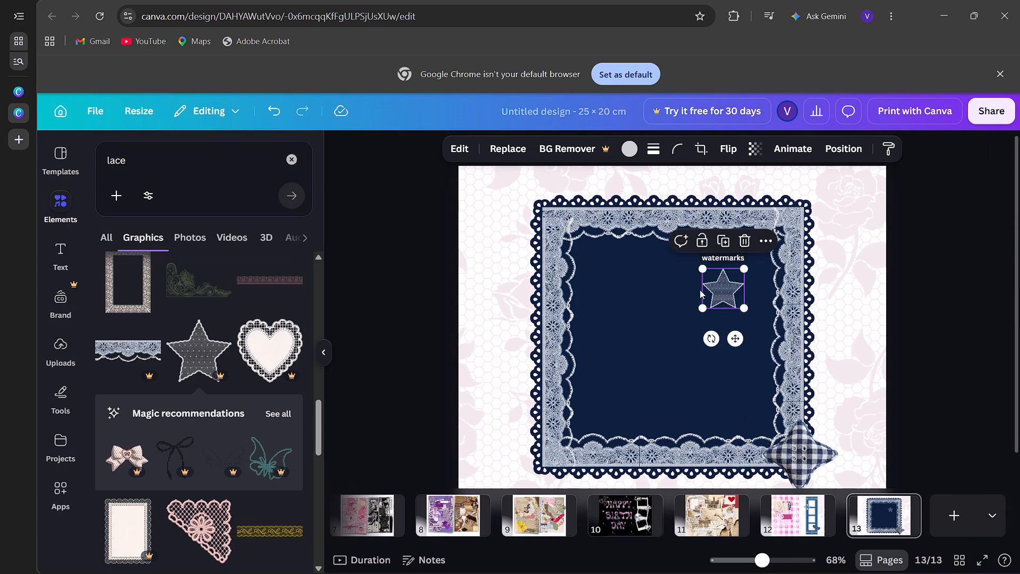
pyautogui.moveTo(700, 290); pyautogui.dragTo(555, 222)
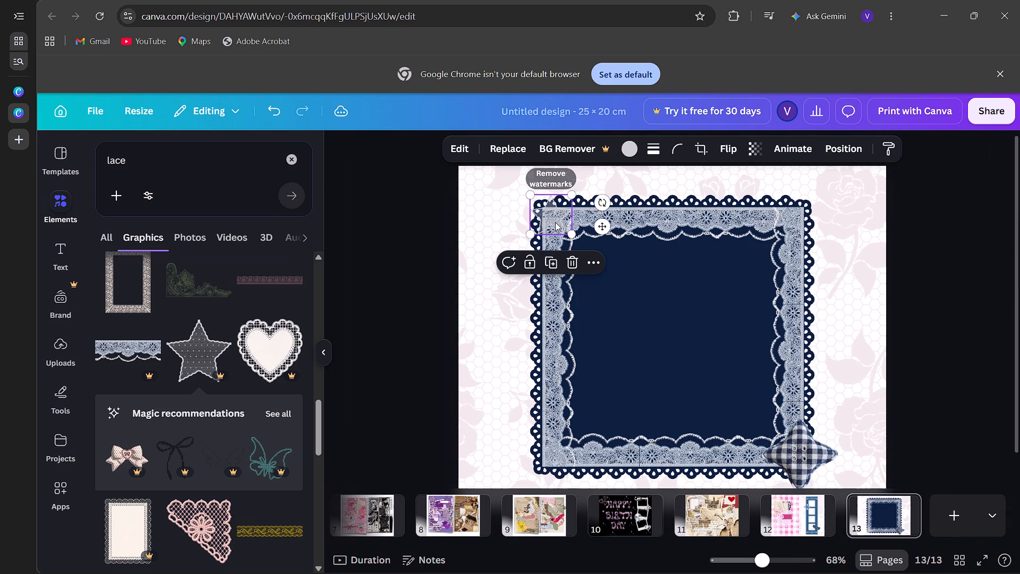
pyautogui.moveTo(567, 230); pyautogui.dragTo(585, 234)
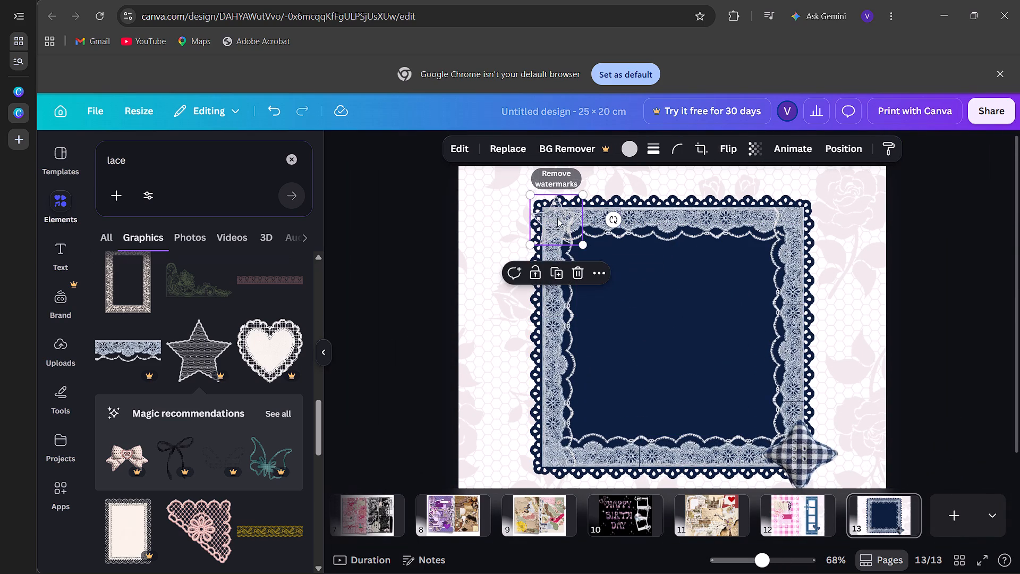
pyautogui.moveTo(557, 218); pyautogui.dragTo(538, 200)
# Move the remaining gingham star onto the frame's upper-left corner over the lace star, and delete it.
pyautogui.moveTo(809, 465); pyautogui.dragTo(566, 225)
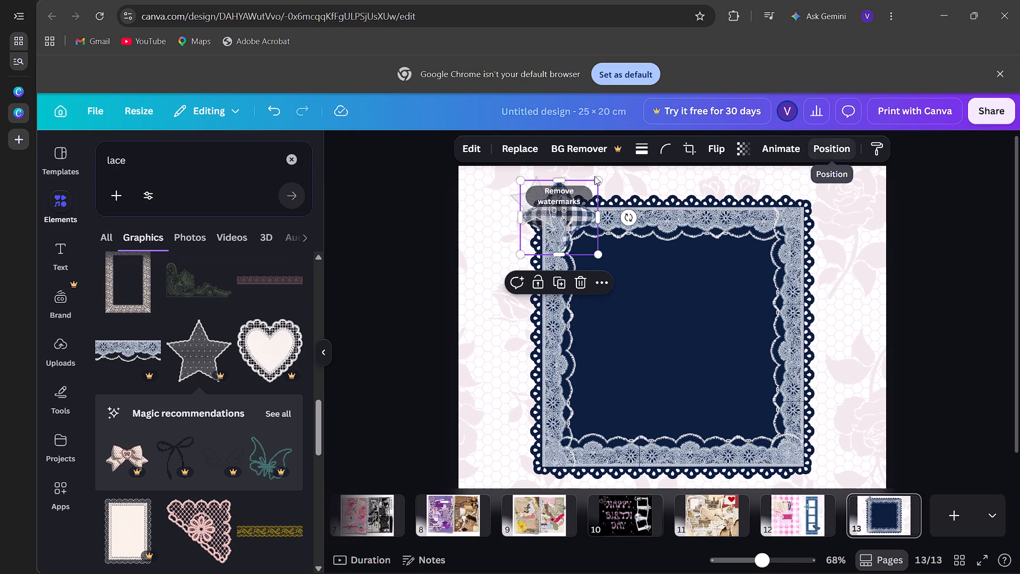
pyautogui.click(826, 137)
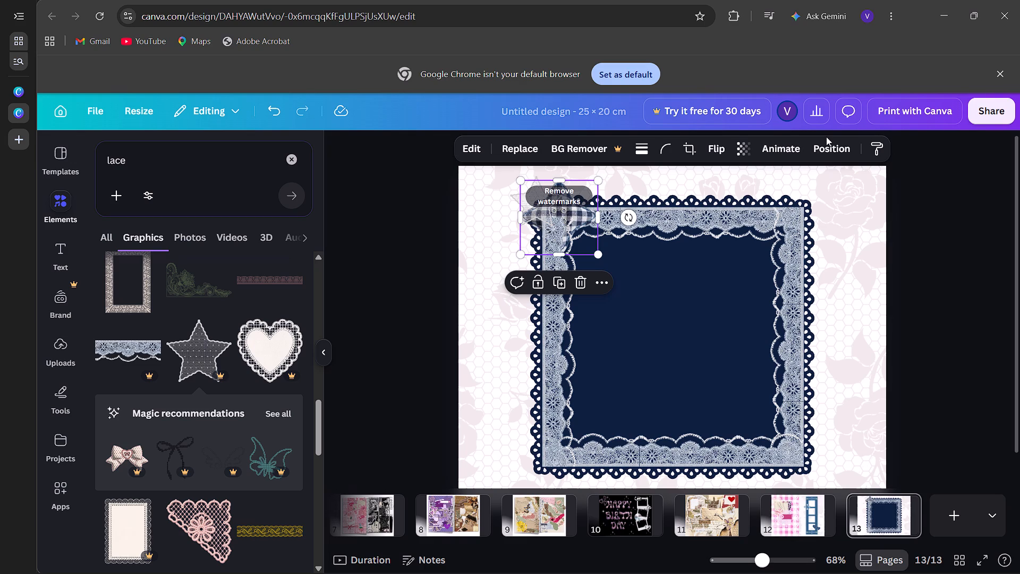
pyautogui.click(585, 283)
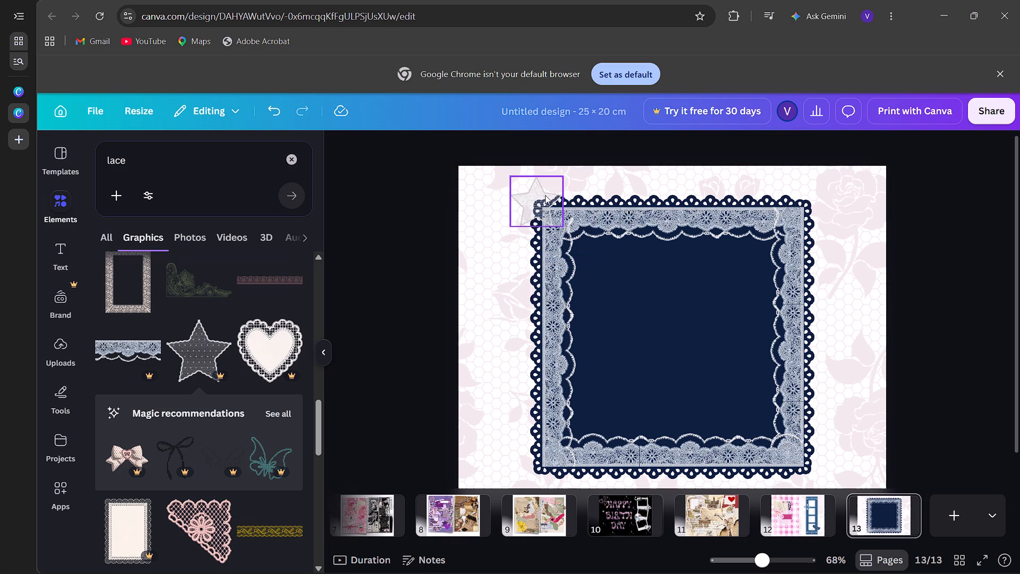
# Move the lace star from the frame's corner to near the middle of the navy square.
pyautogui.moveTo(517, 201); pyautogui.dragTo(635, 349)
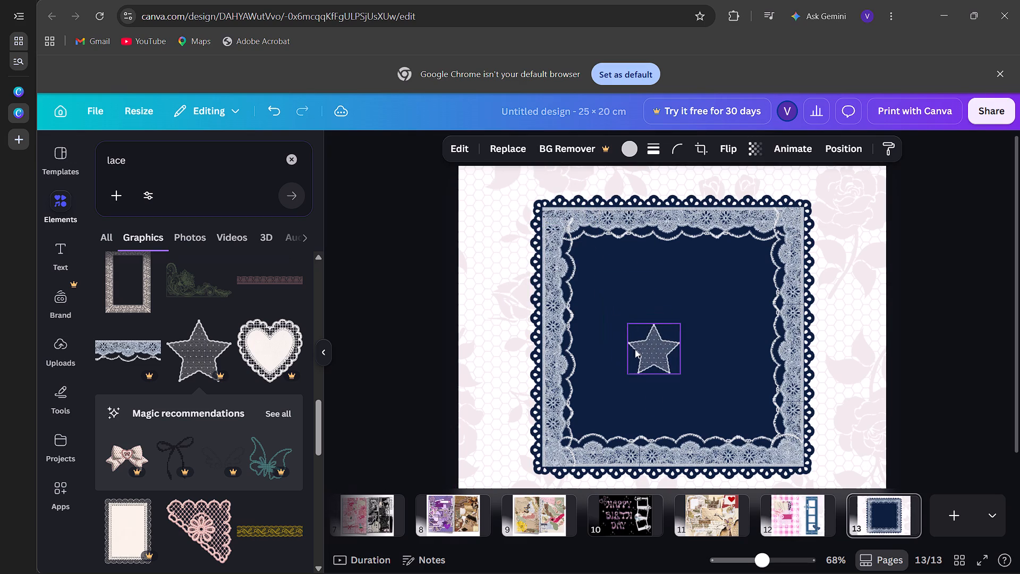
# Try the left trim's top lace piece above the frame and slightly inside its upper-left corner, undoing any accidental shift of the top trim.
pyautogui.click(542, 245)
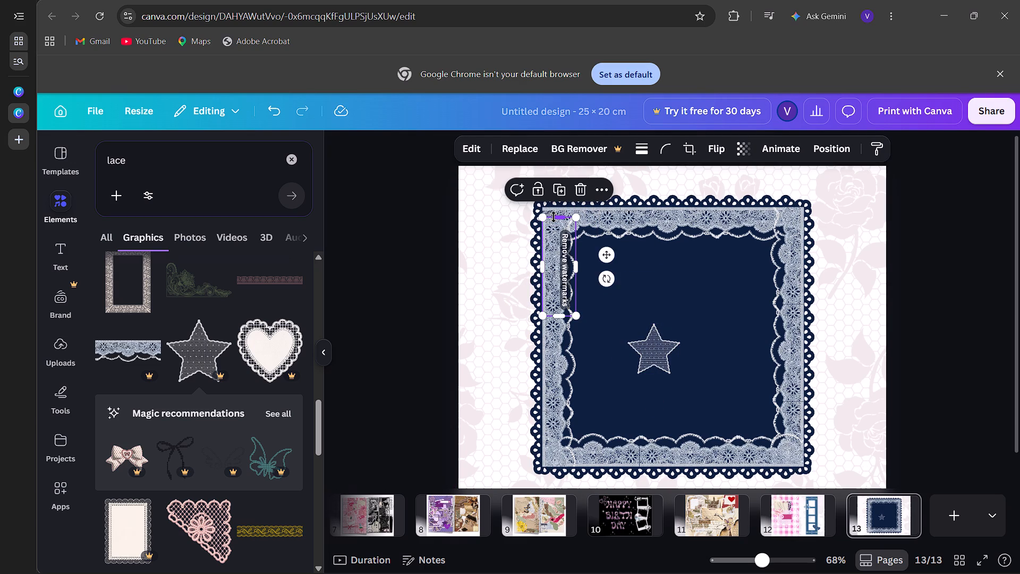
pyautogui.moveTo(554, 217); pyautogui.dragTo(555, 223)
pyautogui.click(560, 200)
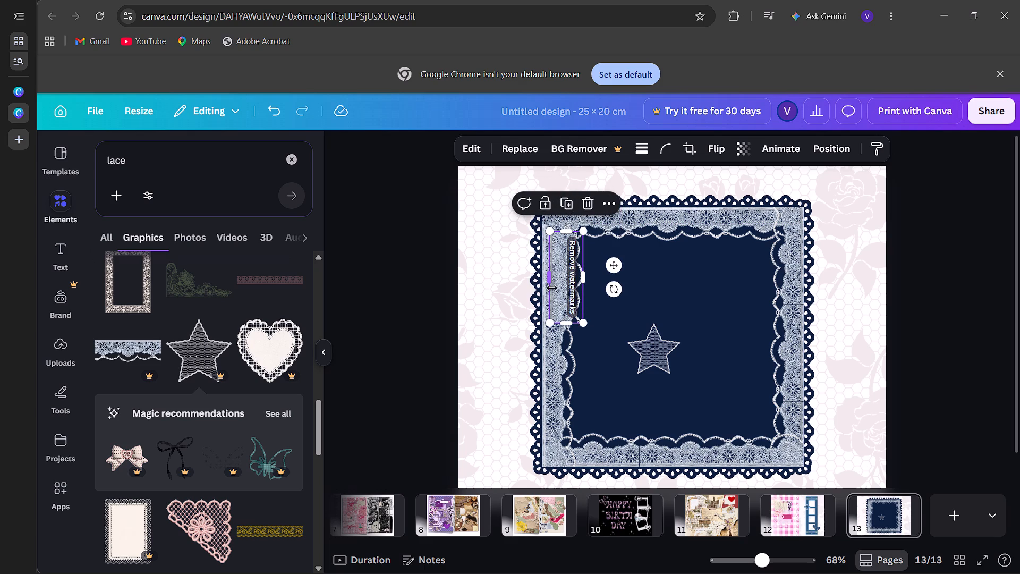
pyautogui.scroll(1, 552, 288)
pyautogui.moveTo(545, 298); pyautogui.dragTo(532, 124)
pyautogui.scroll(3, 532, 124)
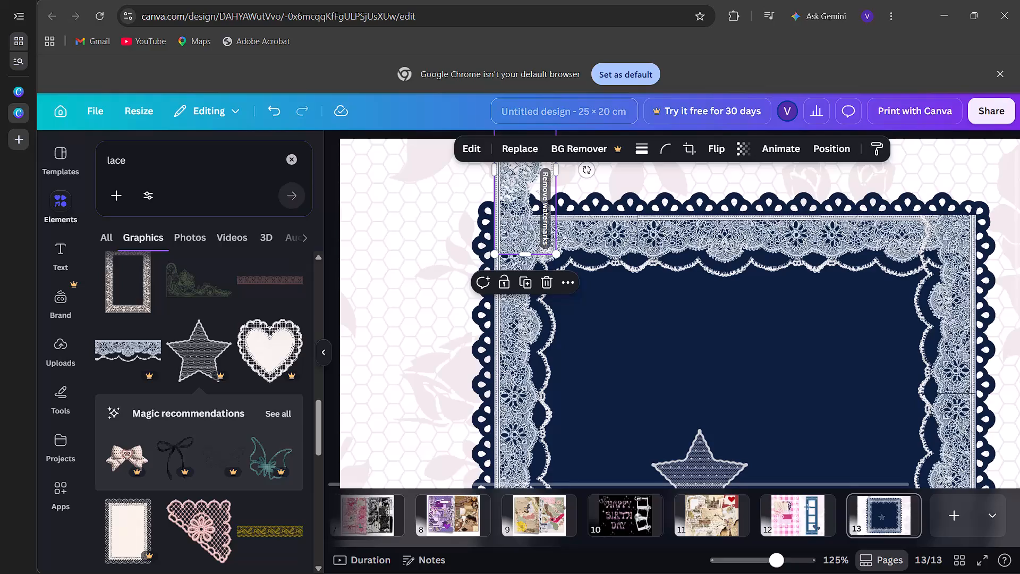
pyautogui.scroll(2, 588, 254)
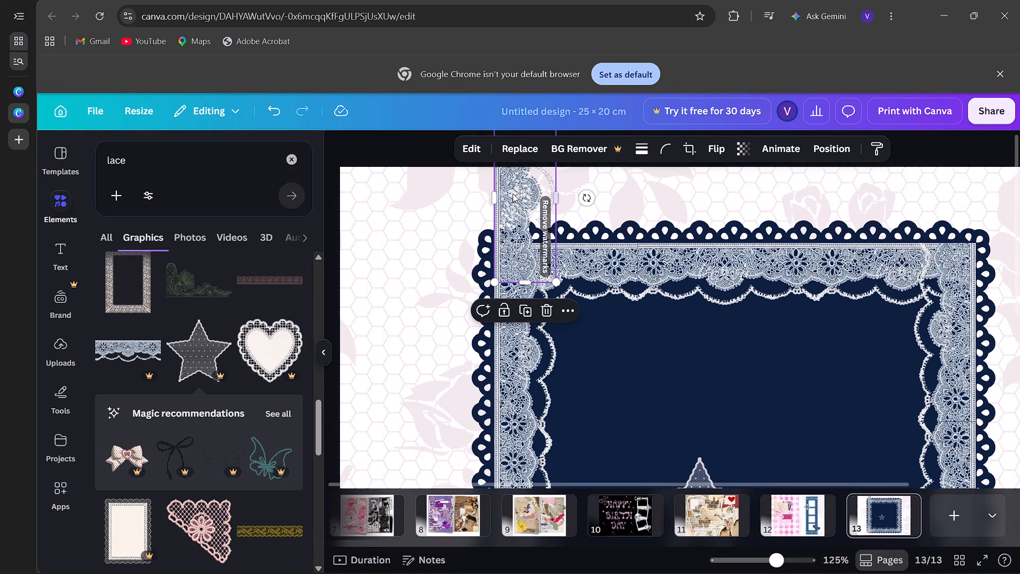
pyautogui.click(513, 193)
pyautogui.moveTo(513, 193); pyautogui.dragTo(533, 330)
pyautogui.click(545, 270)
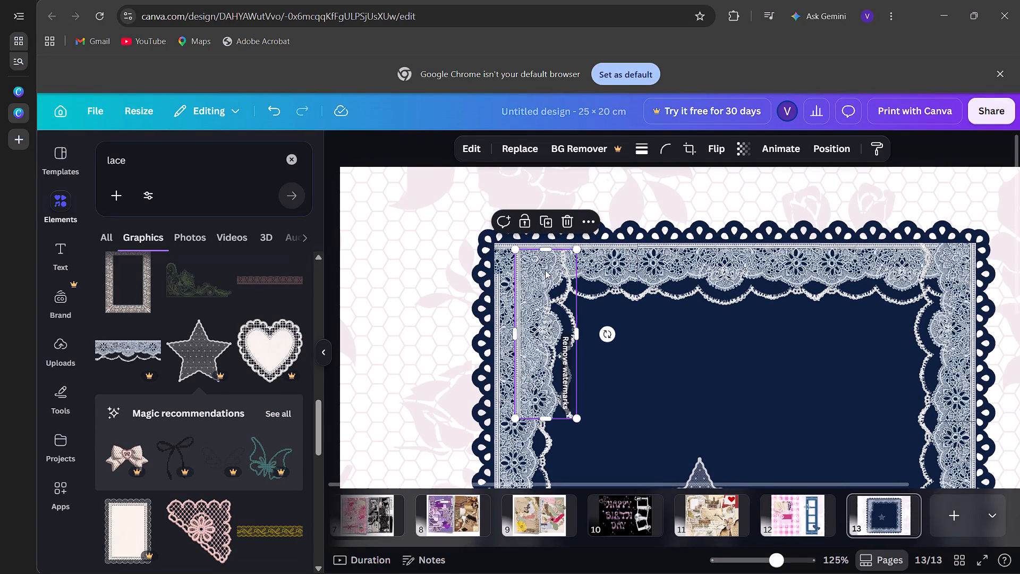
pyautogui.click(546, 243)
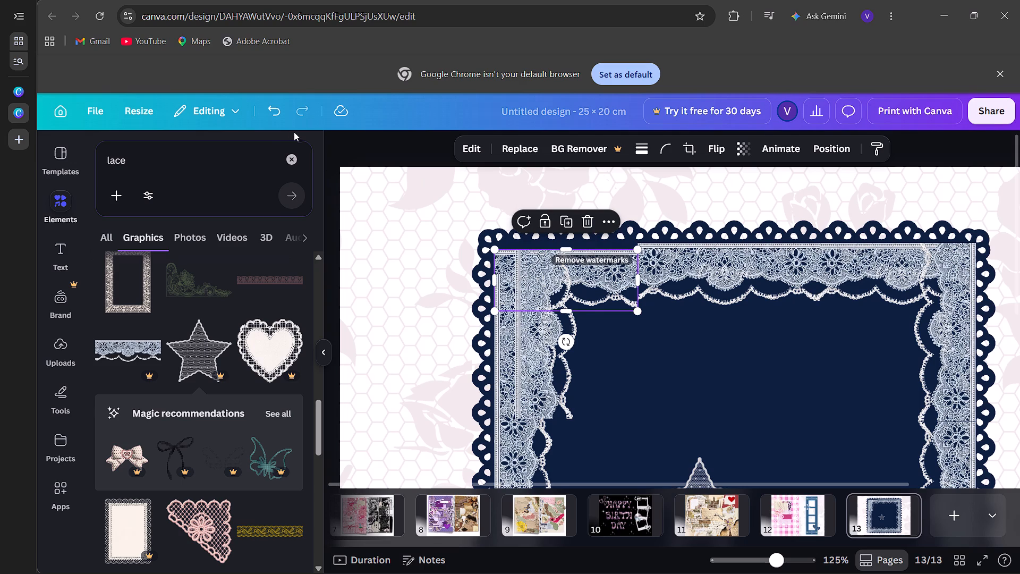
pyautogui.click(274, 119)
# Shorten the left trim's top lace piece from its upper end to a small patch and fit it into the frame's upper-left corner.
pyautogui.click(516, 377)
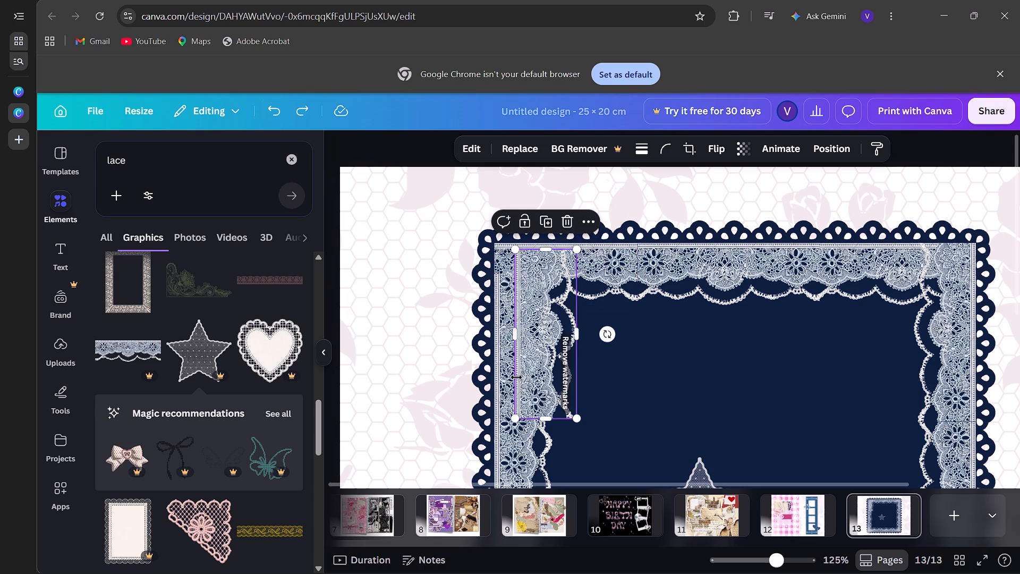
pyautogui.moveTo(543, 249); pyautogui.dragTo(543, 250)
pyautogui.moveTo(543, 250); pyautogui.dragTo(550, 361)
pyautogui.moveTo(538, 401); pyautogui.dragTo(524, 311)
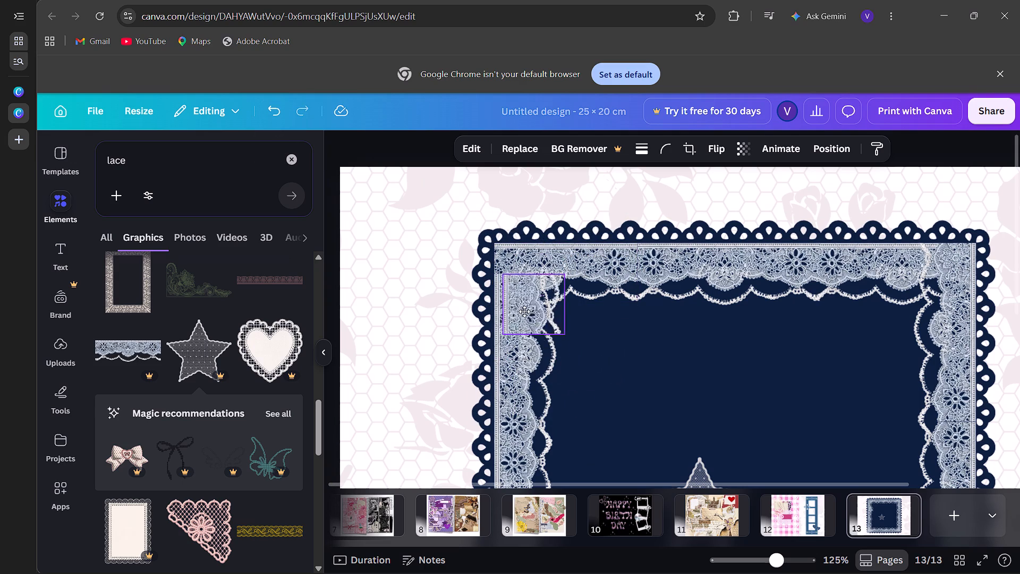
pyautogui.moveTo(524, 311); pyautogui.dragTo(520, 255)
pyautogui.moveTo(525, 214); pyautogui.dragTo(529, 247)
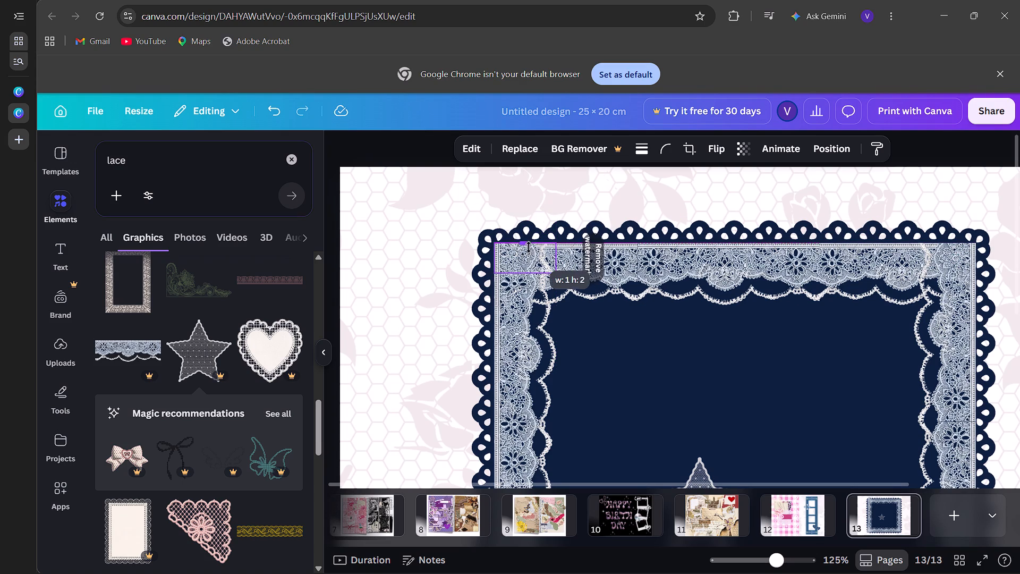
pyautogui.moveTo(529, 247); pyautogui.dragTo(531, 250)
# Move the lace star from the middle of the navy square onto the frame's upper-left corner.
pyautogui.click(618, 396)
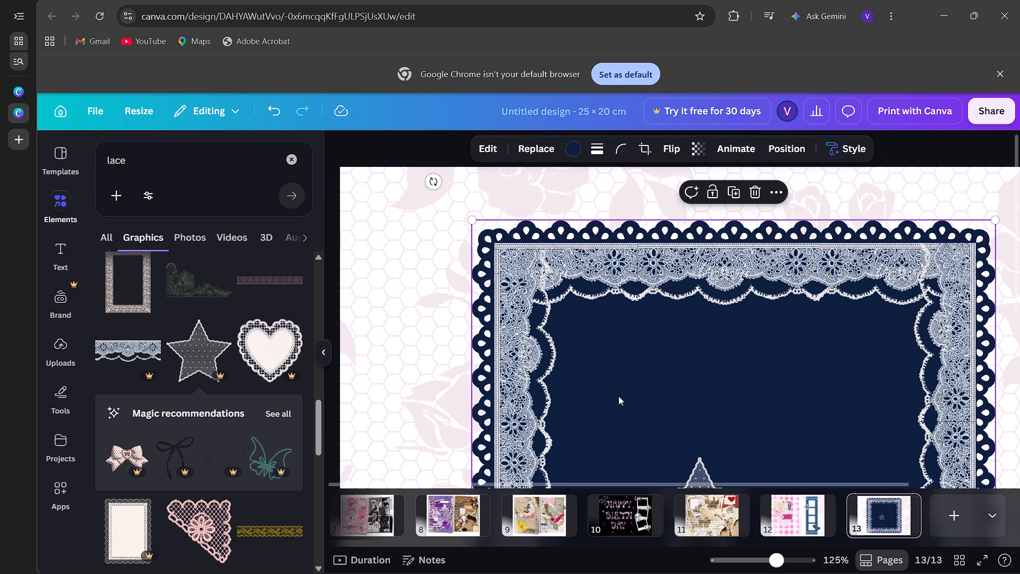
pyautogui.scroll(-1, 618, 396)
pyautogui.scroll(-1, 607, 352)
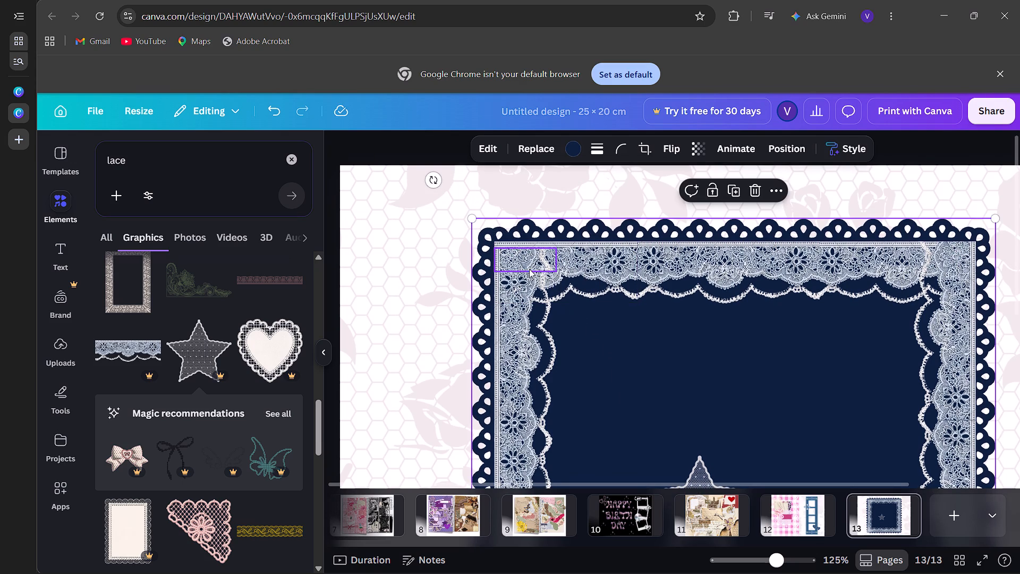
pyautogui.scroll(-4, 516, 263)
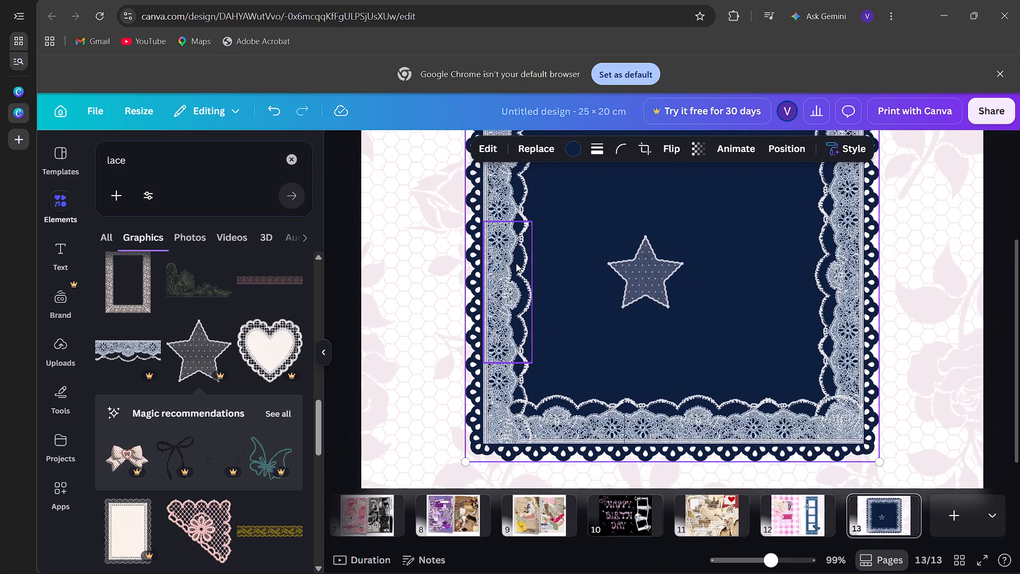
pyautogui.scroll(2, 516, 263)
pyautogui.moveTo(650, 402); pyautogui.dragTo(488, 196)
# Add the white lace heart graphic and shrink it to a small ornament on the frame's top trim.
pyautogui.click(267, 356)
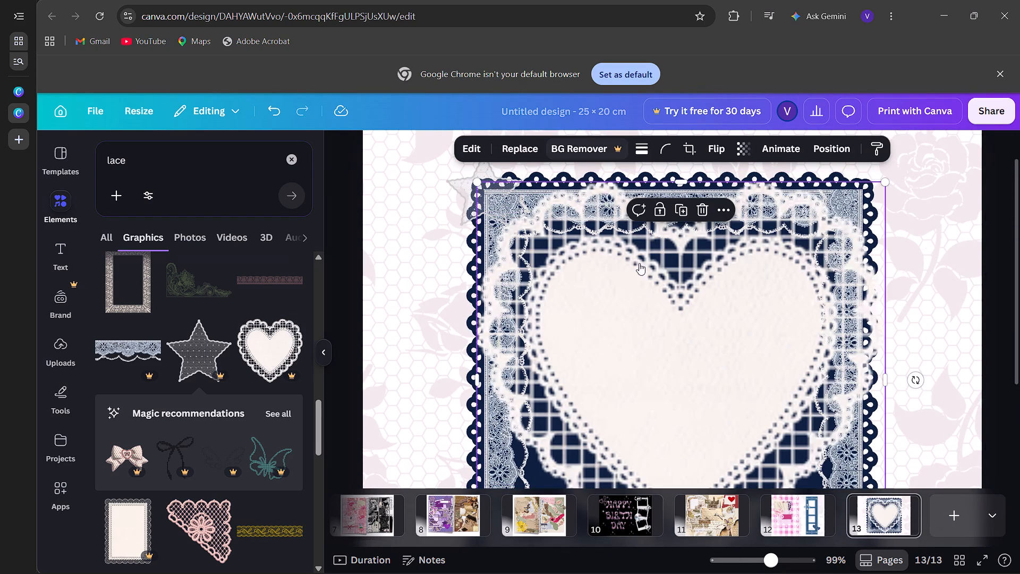
pyautogui.moveTo(655, 344); pyautogui.dragTo(669, 274)
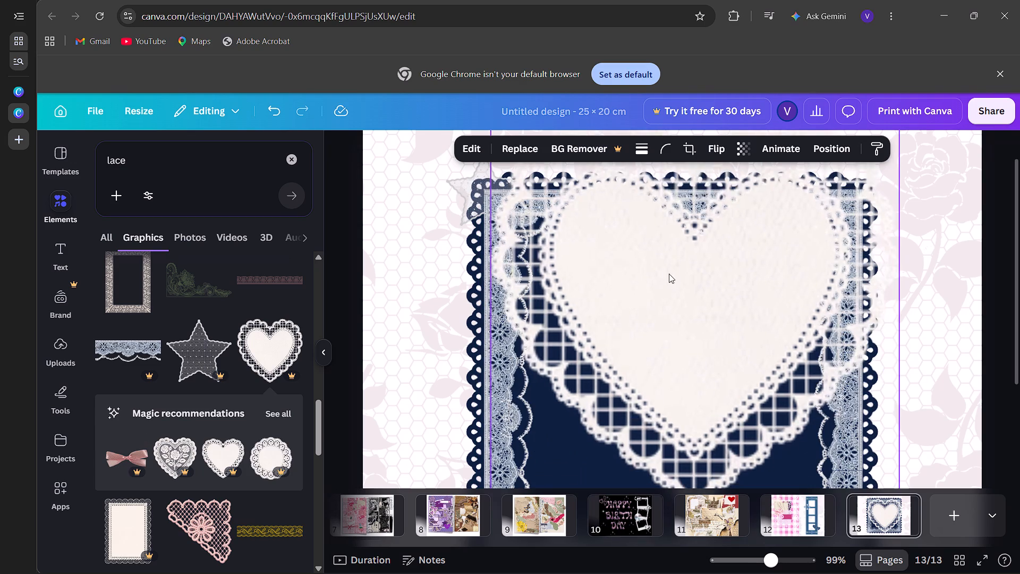
pyautogui.scroll(-1, 642, 381)
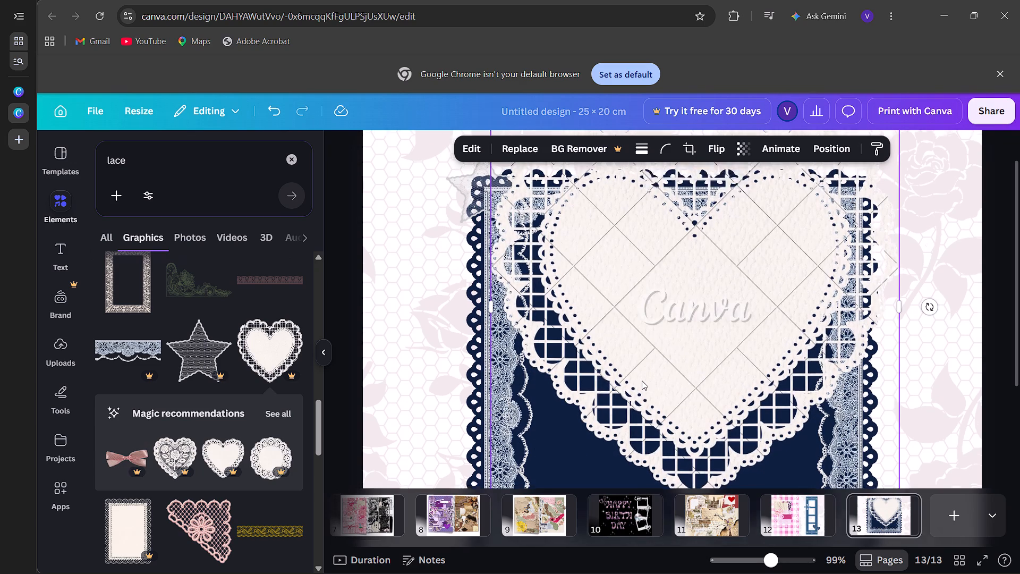
pyautogui.scroll(-2, 642, 381)
pyautogui.moveTo(492, 412); pyautogui.dragTo(782, 207)
pyautogui.scroll(3, 782, 207)
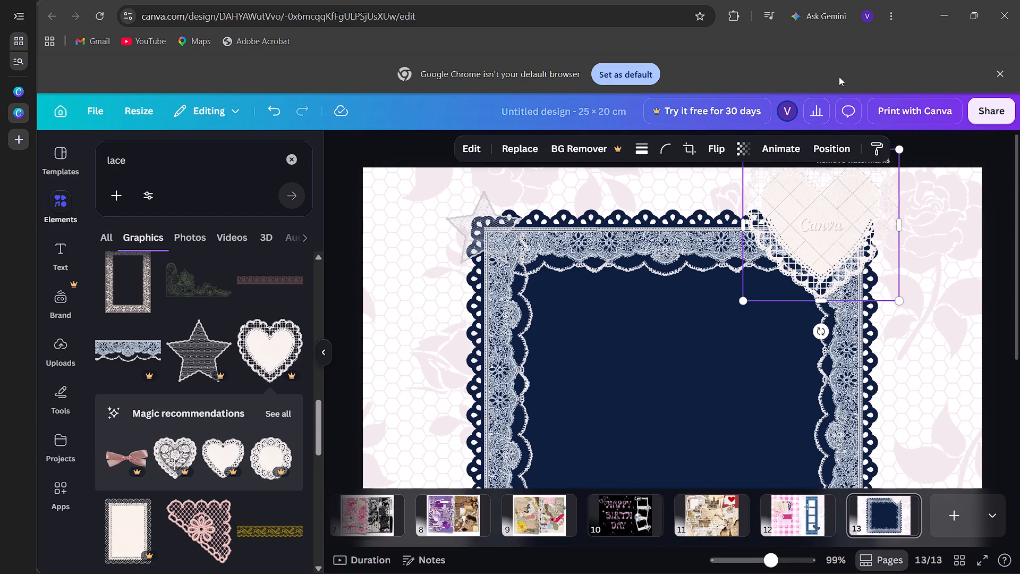
pyautogui.moveTo(827, 202); pyautogui.dragTo(677, 296)
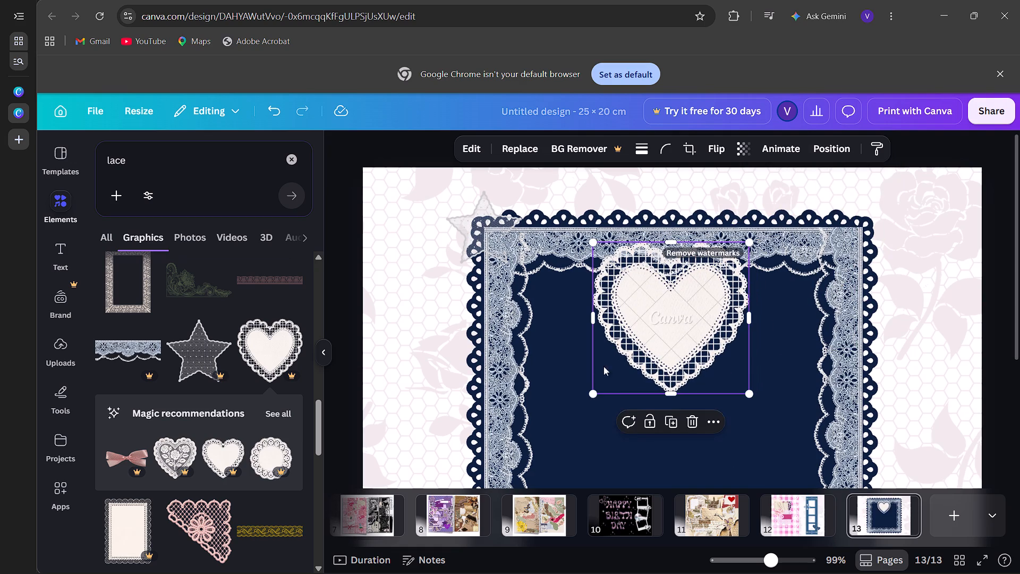
pyautogui.moveTo(594, 398); pyautogui.dragTo(709, 285)
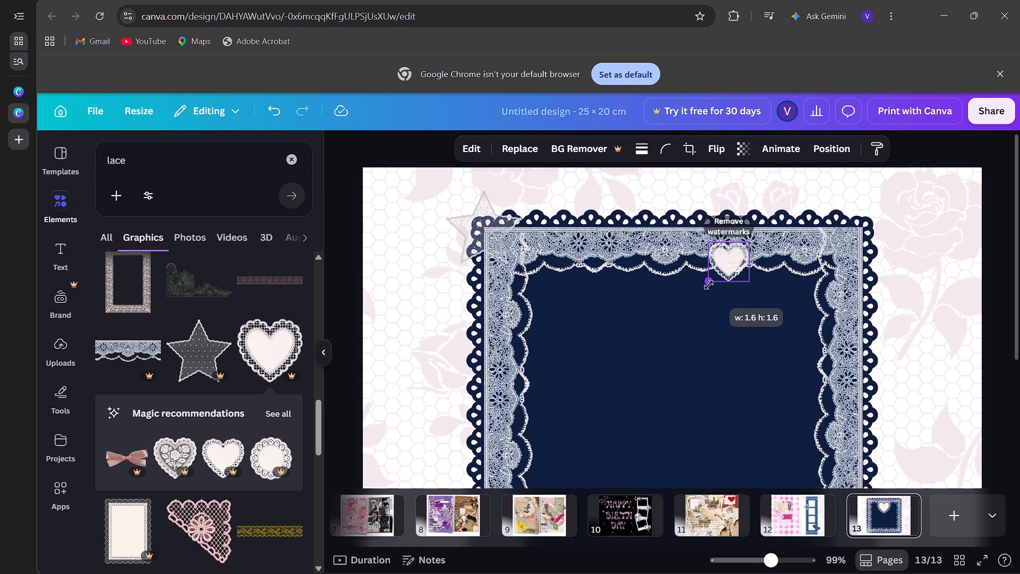
pyautogui.moveTo(709, 285); pyautogui.dragTo(697, 326)
# Delete the lace star on the frame's upper-left corner.
pyautogui.click(470, 231)
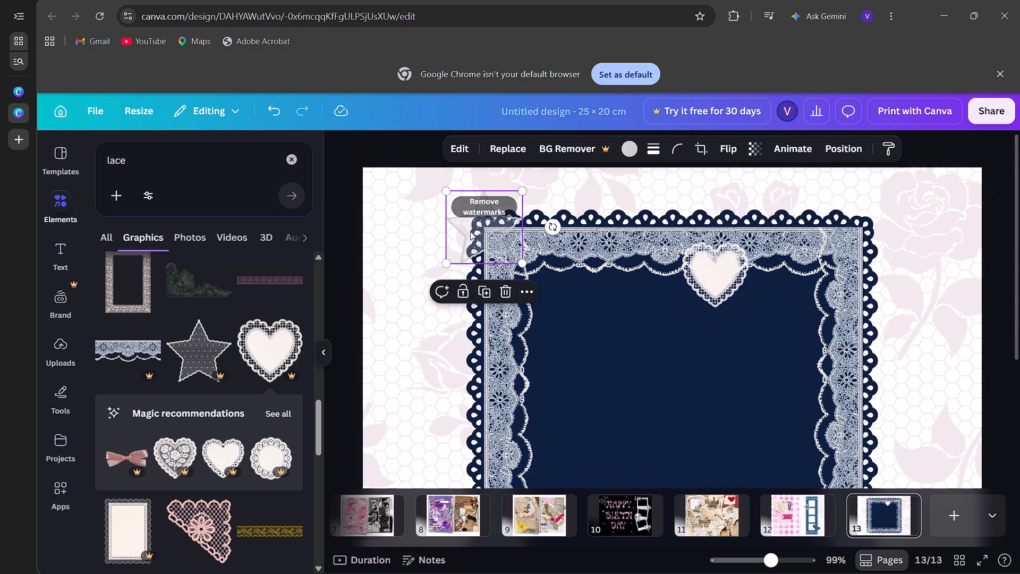
pyautogui.press('BackSpace')
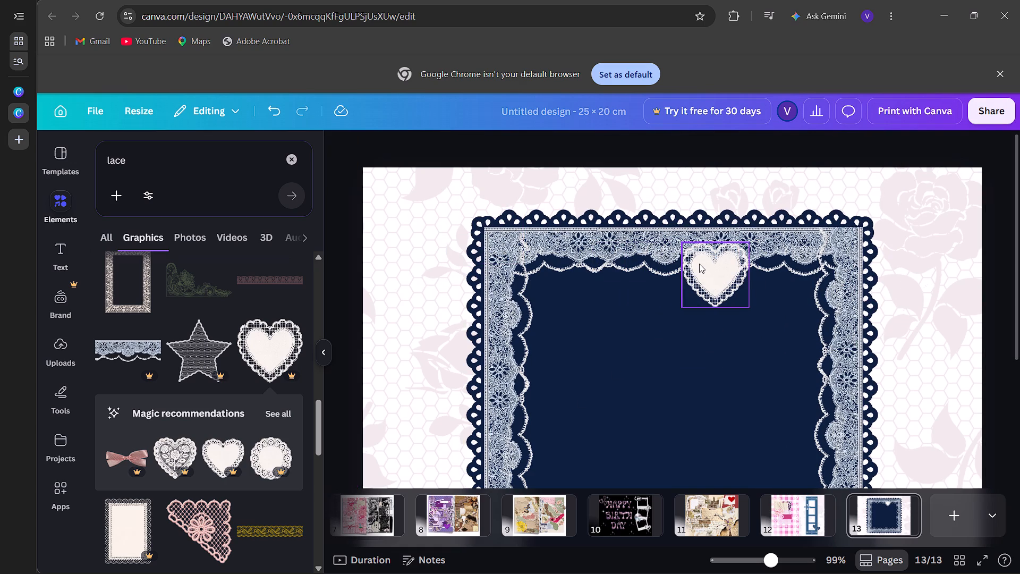
# Move the small lace heart onto the frame's upper-left corner so it overhangs the corner.
pyautogui.moveTo(699, 264); pyautogui.dragTo(471, 215)
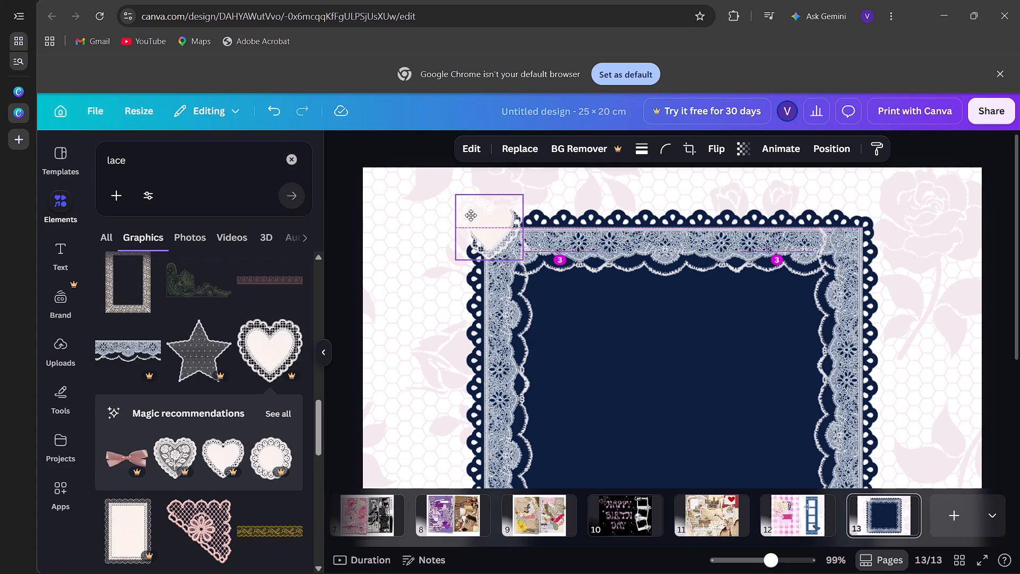
pyautogui.moveTo(471, 215); pyautogui.dragTo(470, 215)
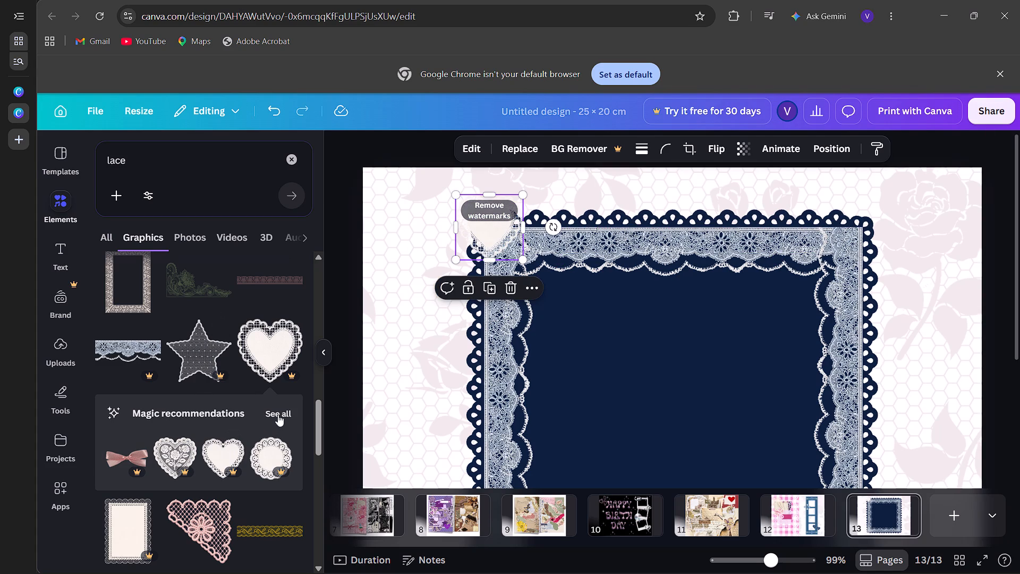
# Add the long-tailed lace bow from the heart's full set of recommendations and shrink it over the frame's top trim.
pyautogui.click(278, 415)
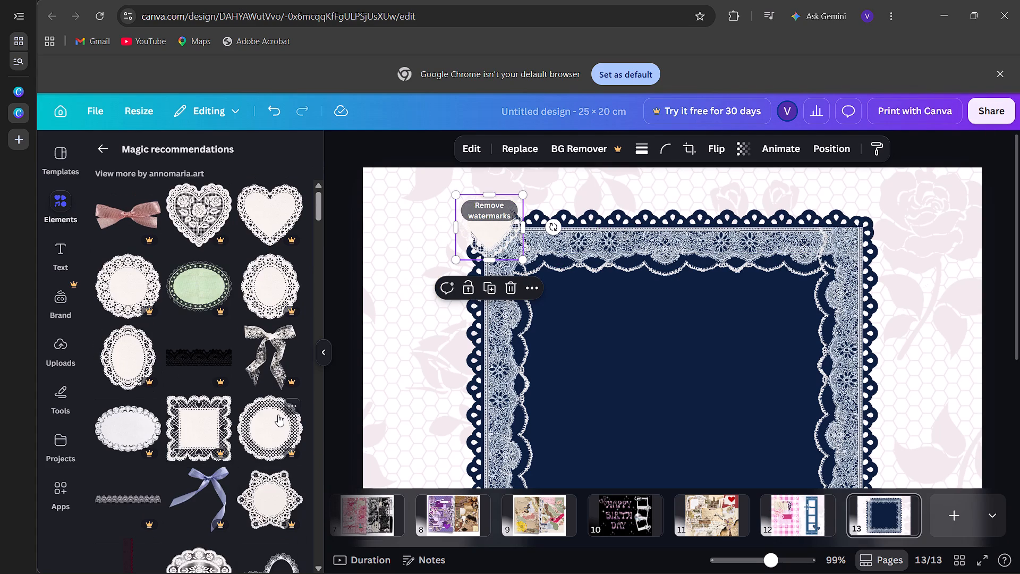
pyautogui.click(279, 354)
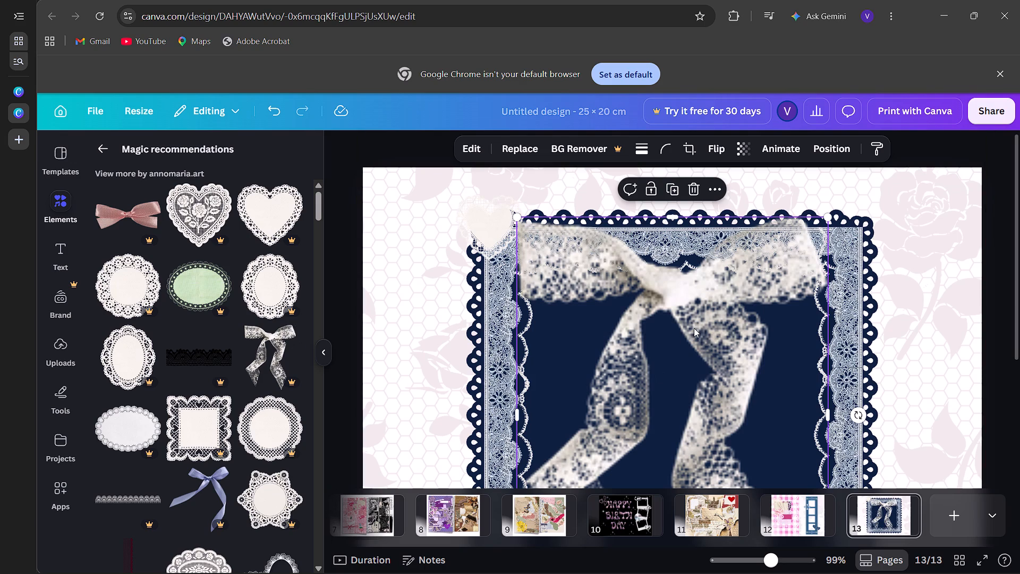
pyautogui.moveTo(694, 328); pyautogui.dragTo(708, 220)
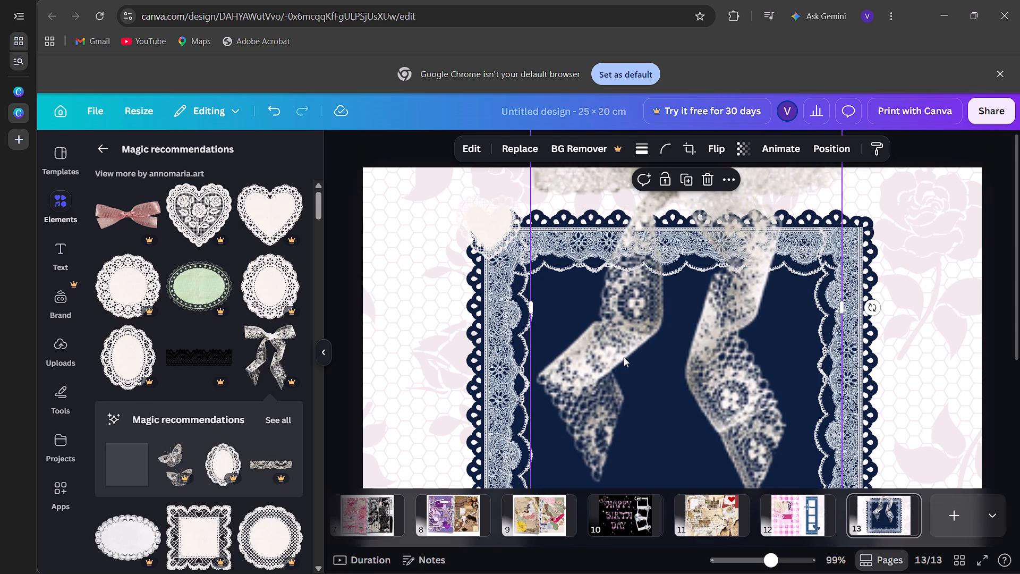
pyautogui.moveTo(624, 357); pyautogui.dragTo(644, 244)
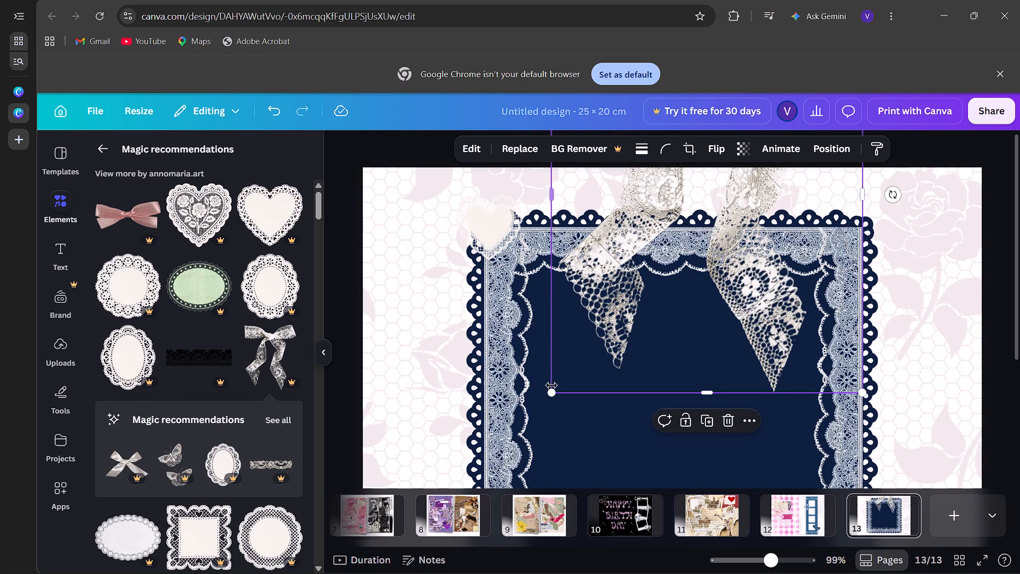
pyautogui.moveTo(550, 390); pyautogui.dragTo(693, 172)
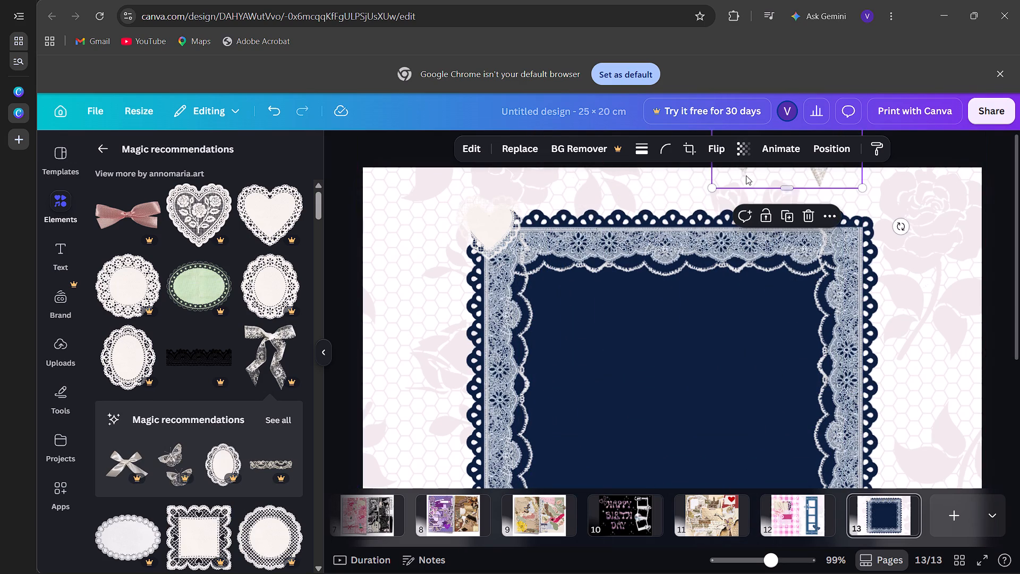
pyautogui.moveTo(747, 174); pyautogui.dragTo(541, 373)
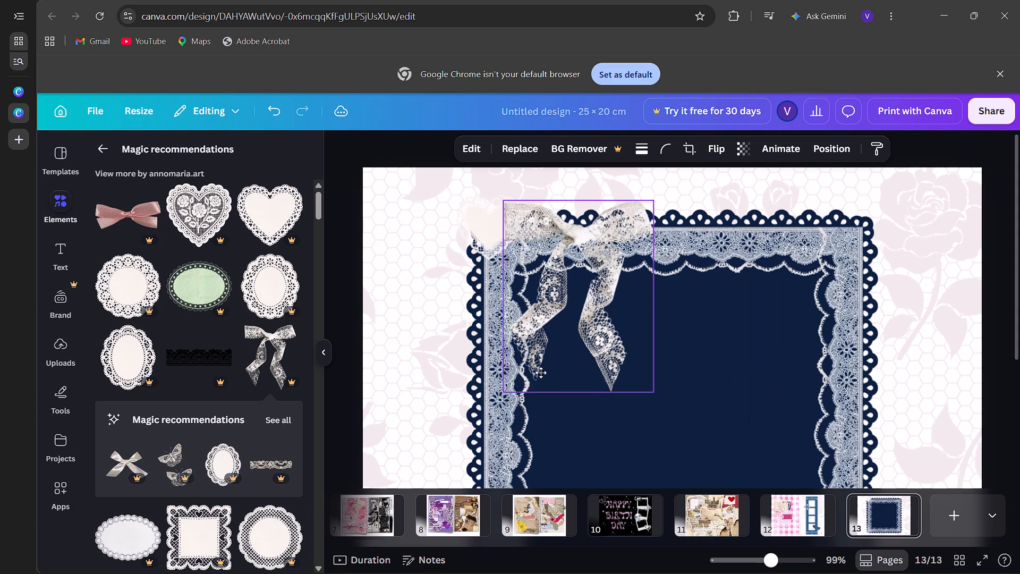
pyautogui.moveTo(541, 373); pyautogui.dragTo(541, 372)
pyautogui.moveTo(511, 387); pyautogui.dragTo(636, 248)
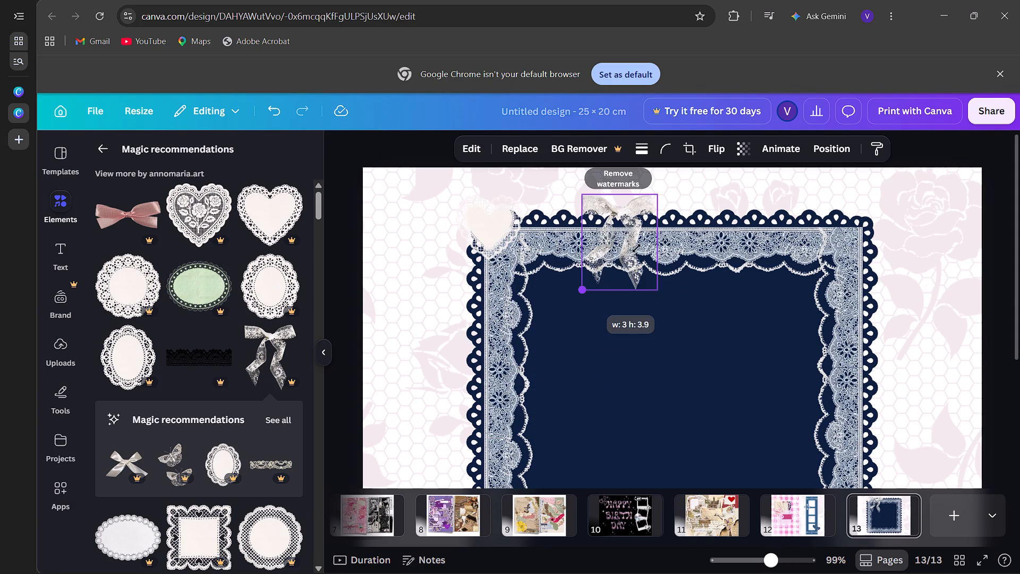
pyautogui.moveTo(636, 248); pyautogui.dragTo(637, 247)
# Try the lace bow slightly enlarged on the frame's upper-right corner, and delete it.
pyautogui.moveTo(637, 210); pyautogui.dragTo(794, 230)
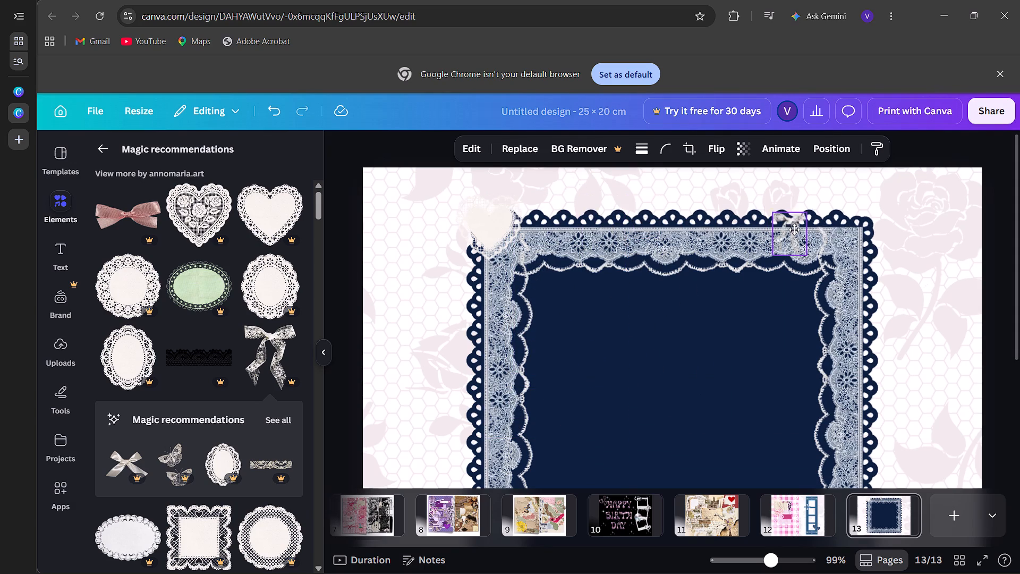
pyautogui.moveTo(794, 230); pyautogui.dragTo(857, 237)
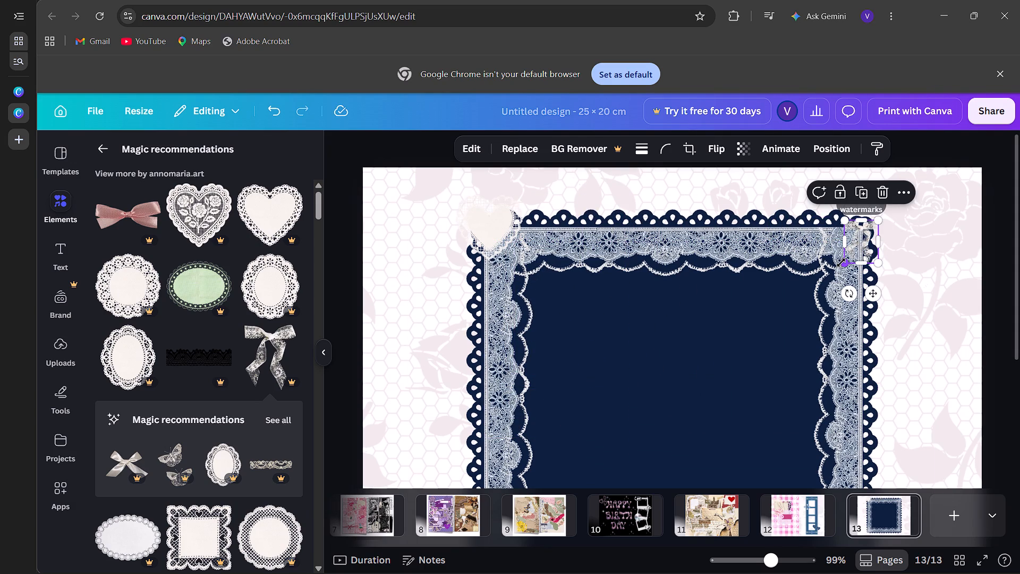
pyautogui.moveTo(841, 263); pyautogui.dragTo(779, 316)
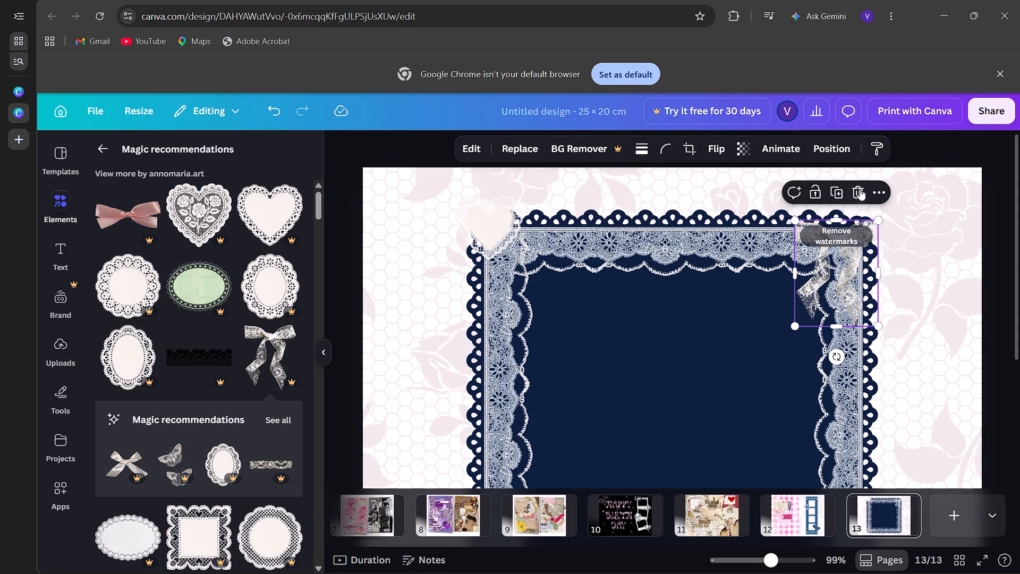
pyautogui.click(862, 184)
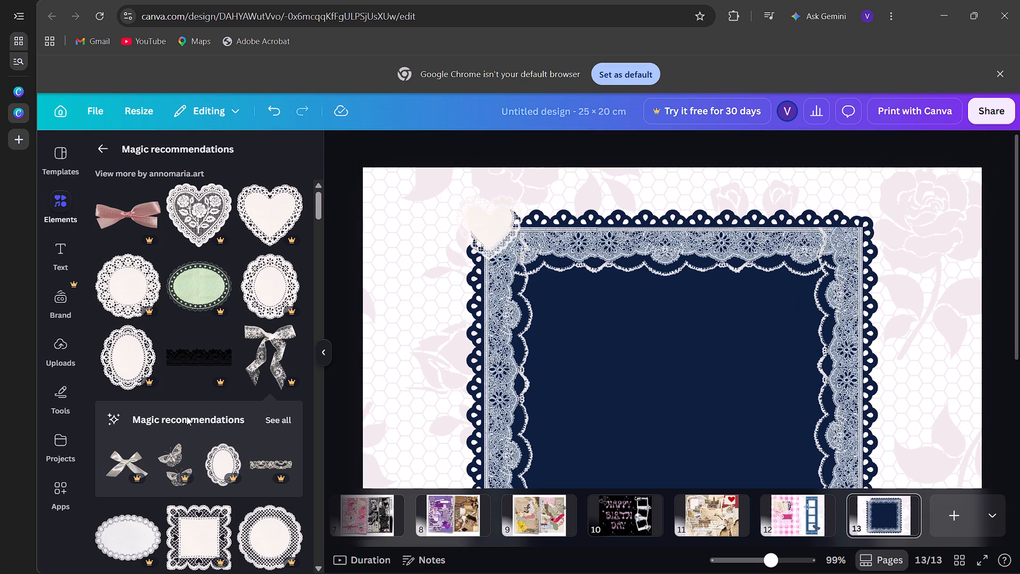
# Browse the recommended lace graphics for another ornament that could suit the frame's corners.
pyautogui.scroll(-3, 186, 416)
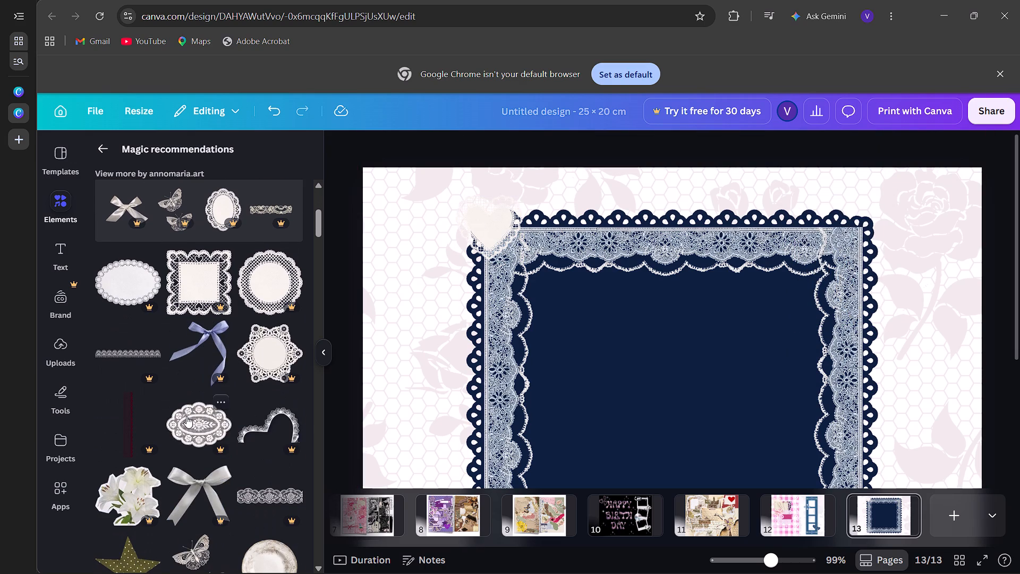
pyautogui.scroll(-1, 186, 416)
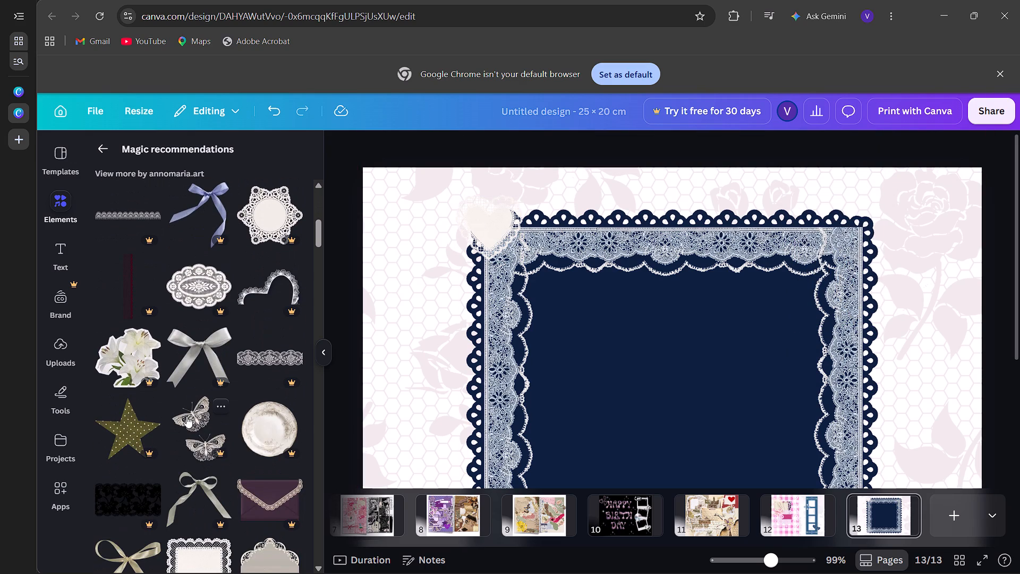
pyautogui.scroll(-5, 186, 416)
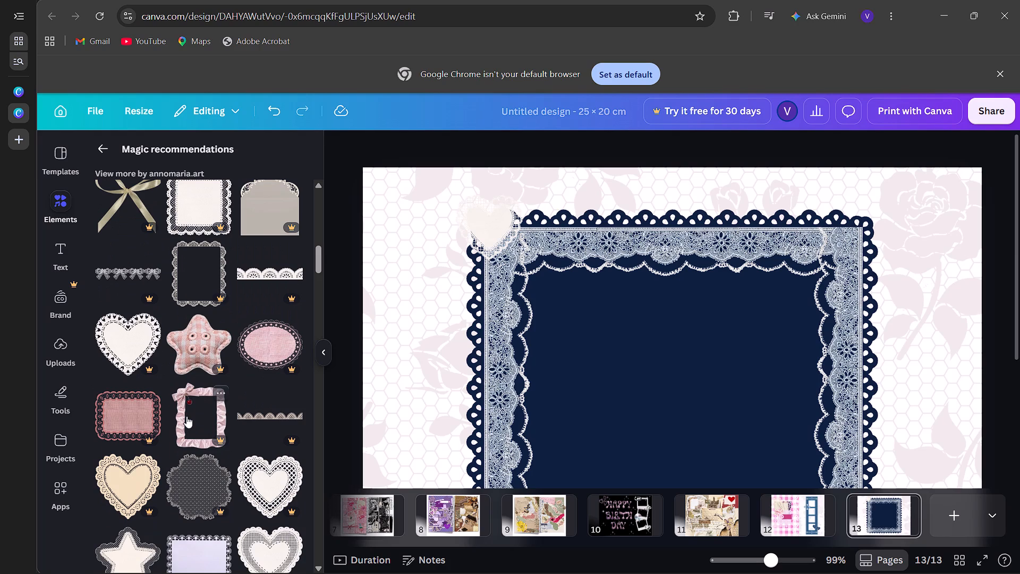
pyautogui.scroll(-3, 186, 416)
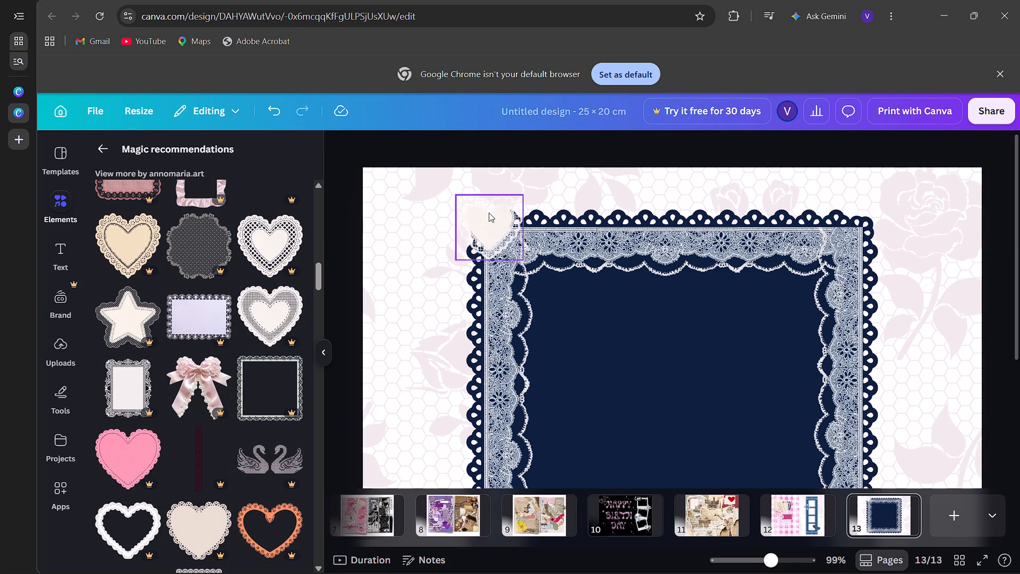
pyautogui.scroll(-3, 225, 372)
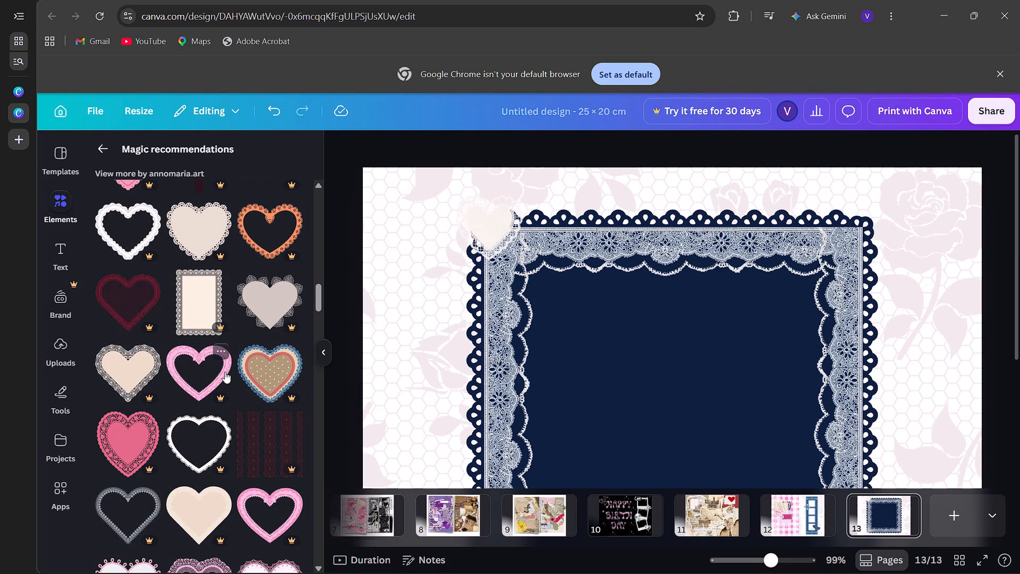
# Try the lace heart slightly enlarged on the frame's upper-left corner, and delete it.
pyautogui.click(480, 230)
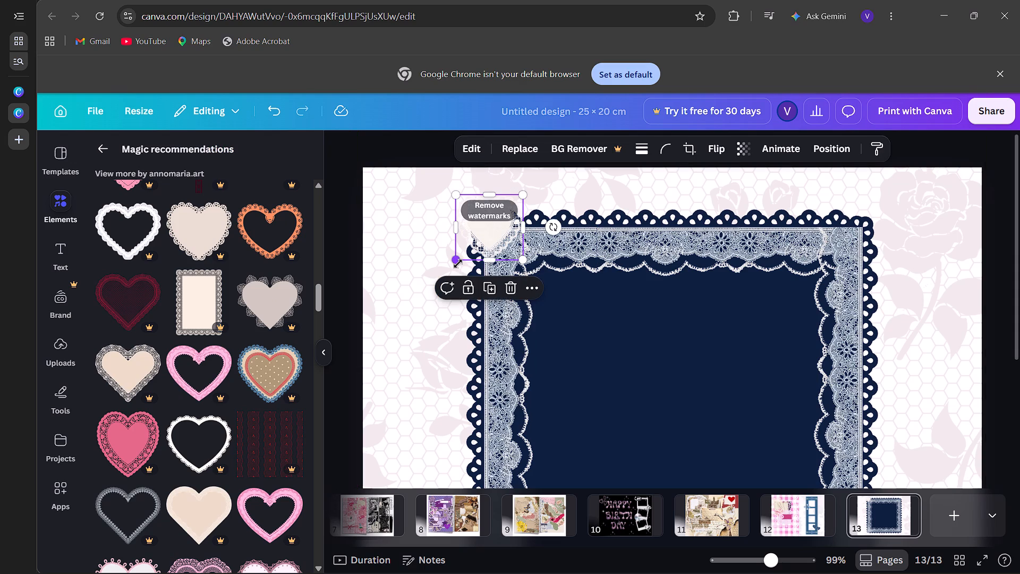
pyautogui.moveTo(458, 264); pyautogui.dragTo(442, 287)
pyautogui.moveTo(473, 239); pyautogui.dragTo(480, 225)
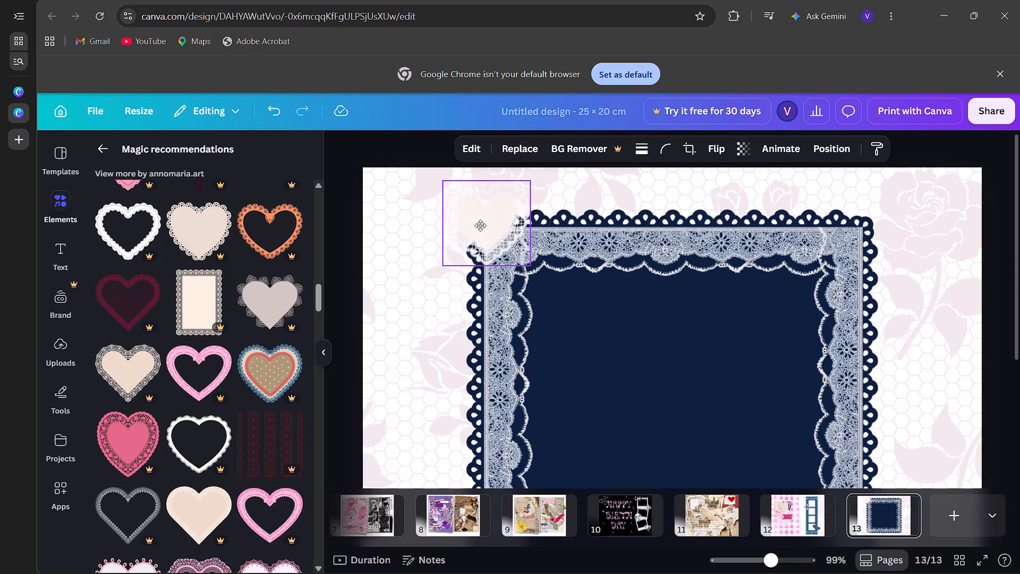
pyautogui.moveTo(480, 225); pyautogui.dragTo(479, 234)
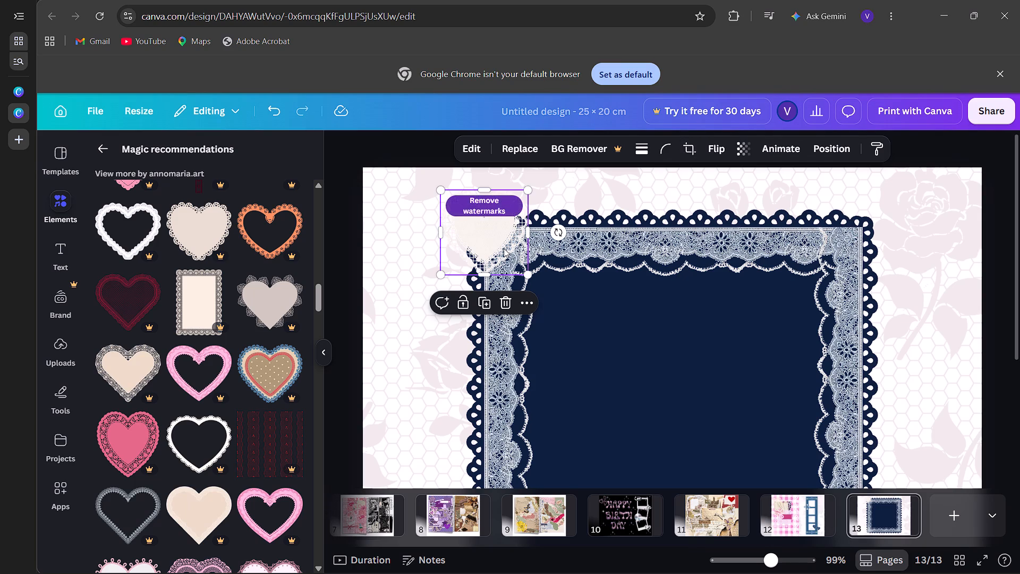
pyautogui.click(505, 297)
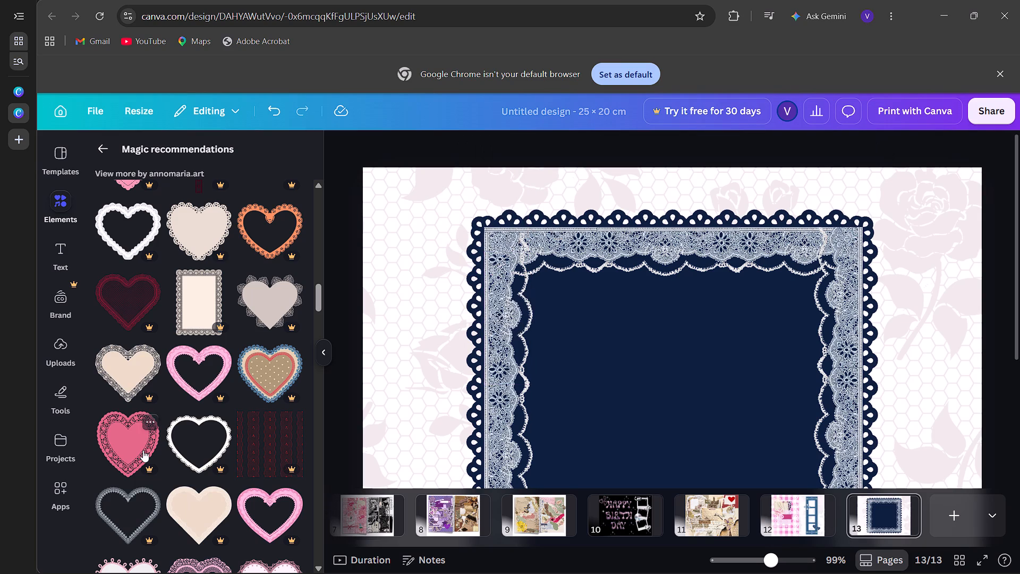
# Add the pink triangular lace corner from the lace graphics results and shrink it to about 4 cm on the frame's upper-right corner.
pyautogui.scroll(-10, 143, 450)
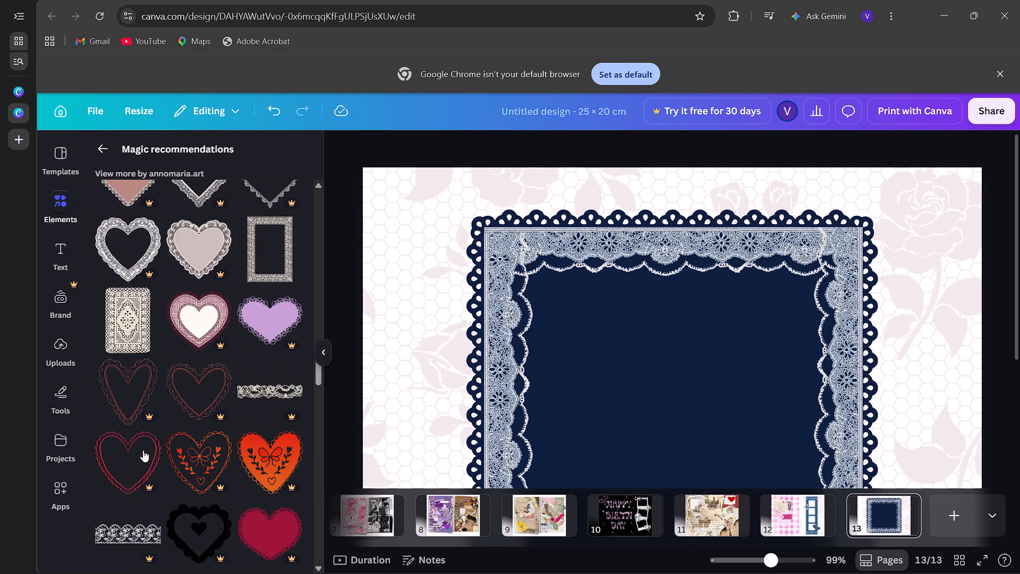
pyautogui.click(104, 141)
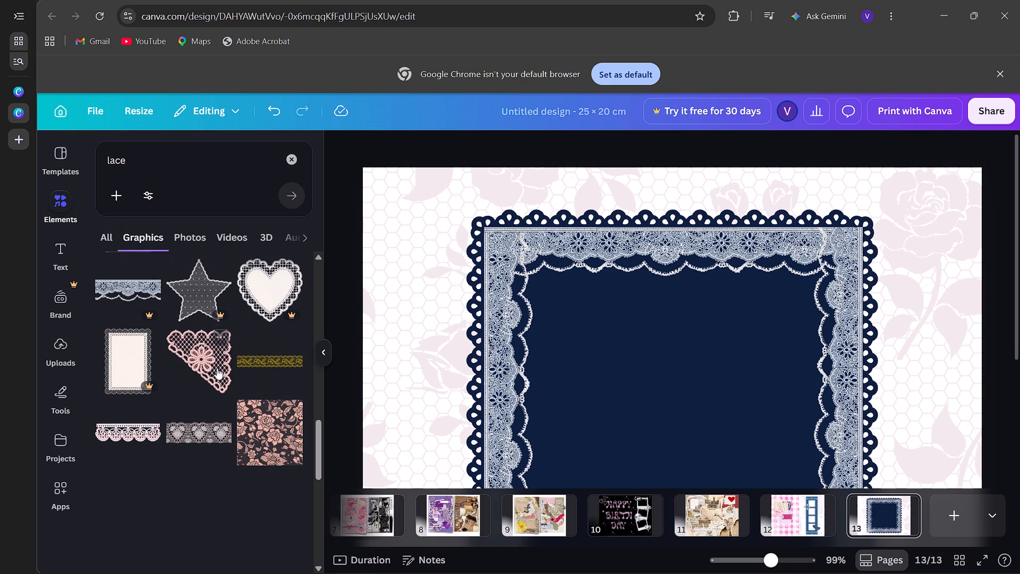
pyautogui.click(217, 368)
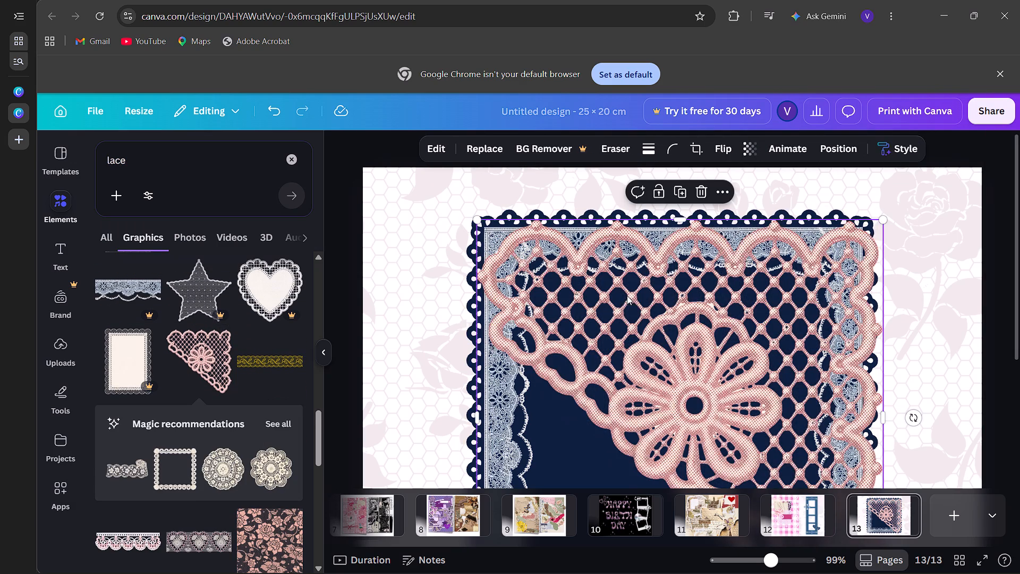
pyautogui.moveTo(679, 305); pyautogui.dragTo(557, 217)
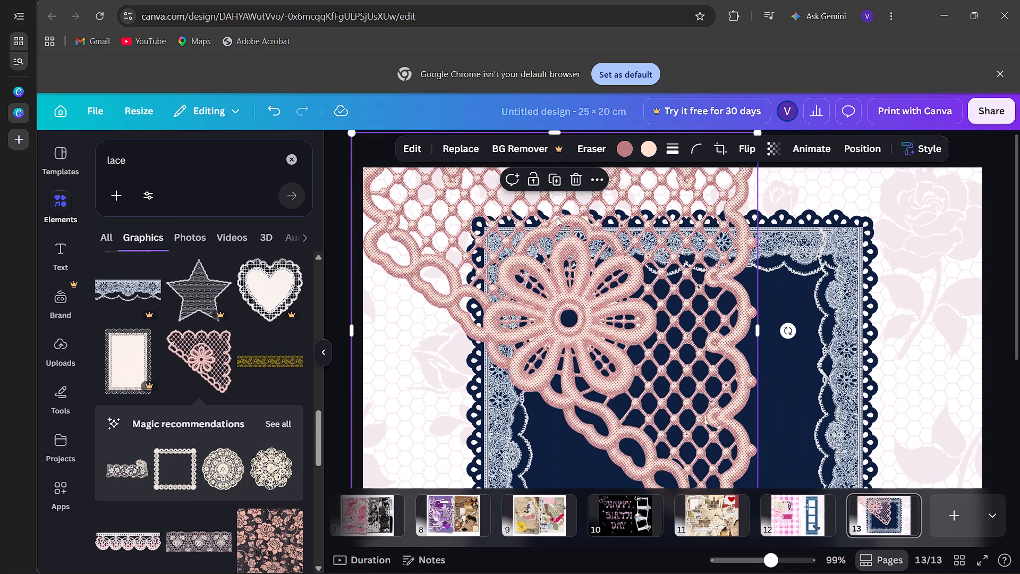
pyautogui.moveTo(547, 303); pyautogui.dragTo(630, 159)
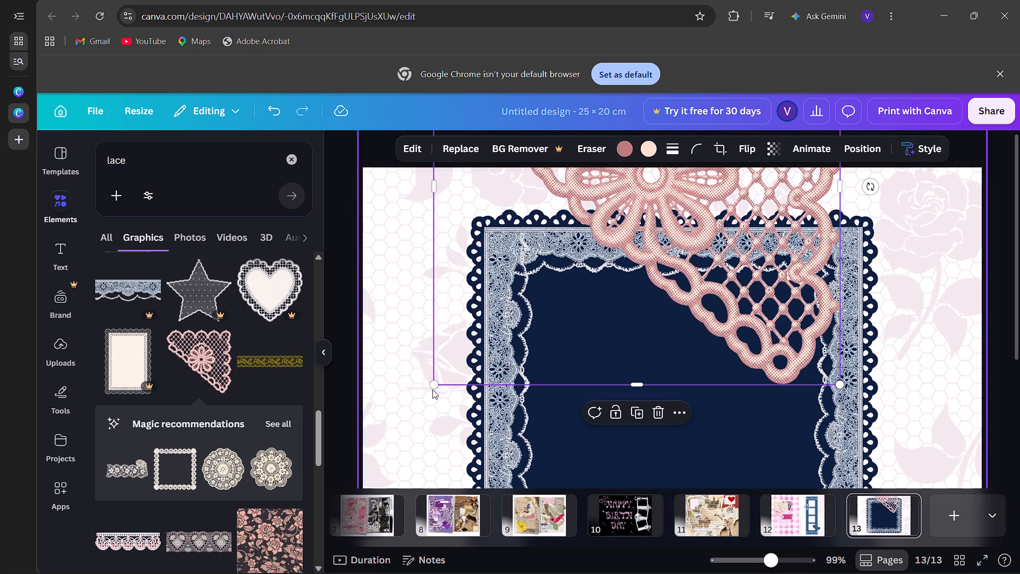
pyautogui.moveTo(432, 382); pyautogui.dragTo(645, 200)
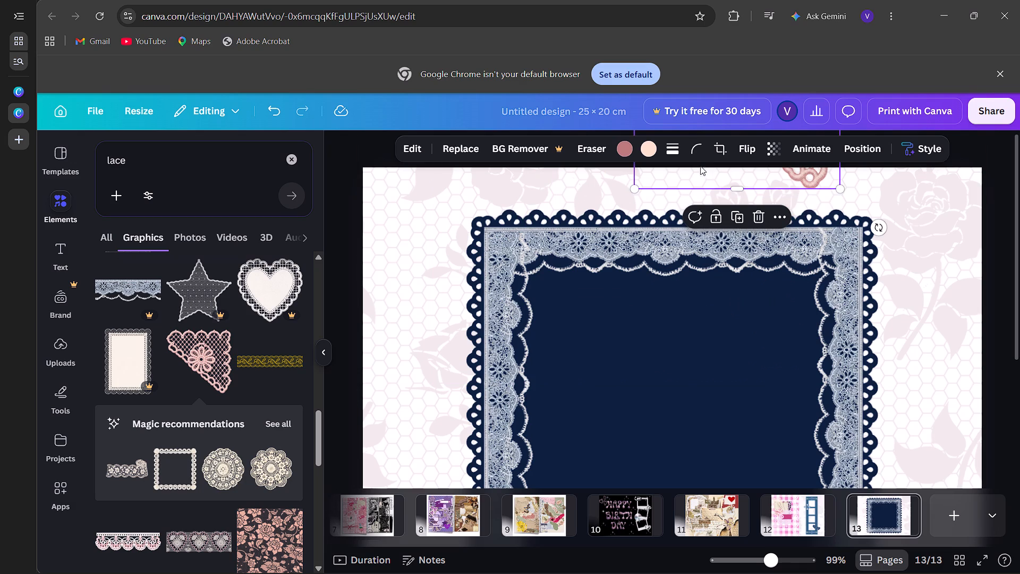
pyautogui.moveTo(699, 171); pyautogui.dragTo(683, 405)
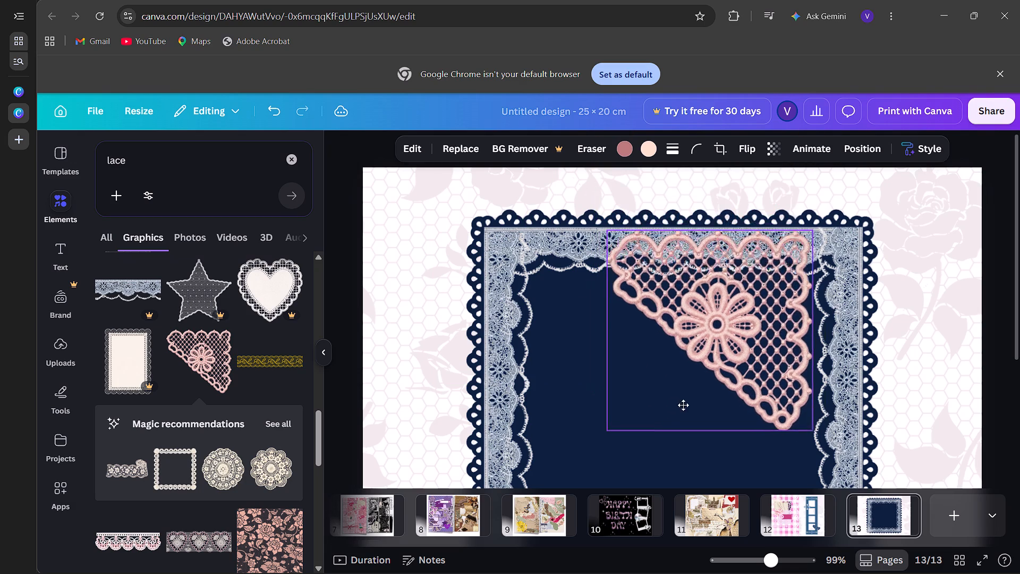
pyautogui.moveTo(683, 405); pyautogui.dragTo(723, 405)
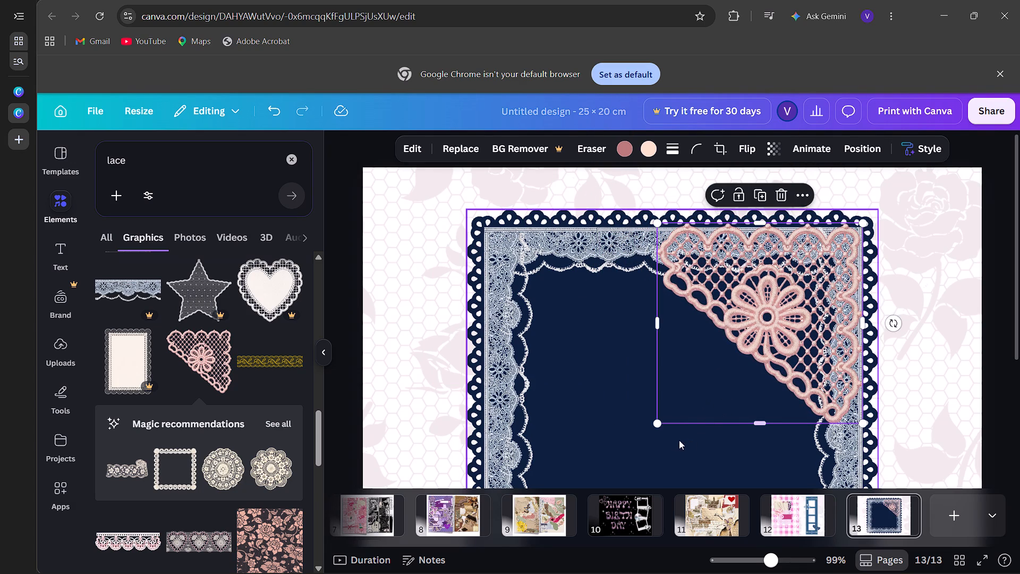
pyautogui.moveTo(658, 425); pyautogui.dragTo(797, 354)
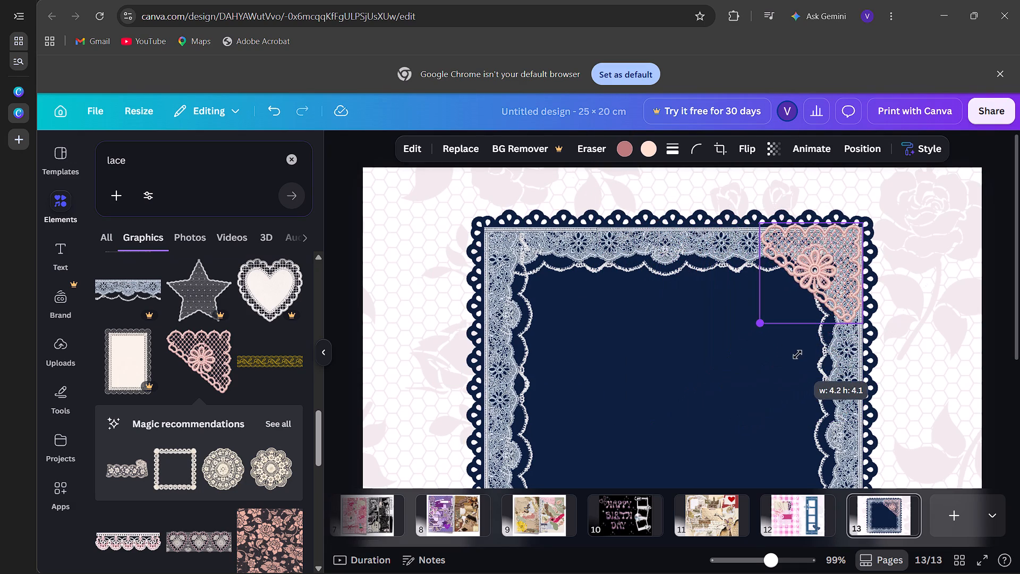
pyautogui.moveTo(797, 354); pyautogui.dragTo(810, 366)
# Recolour the lace corner's pink to the slate grey photo colour and align the piece with the frame's upper-right corner.
pyautogui.click(834, 284)
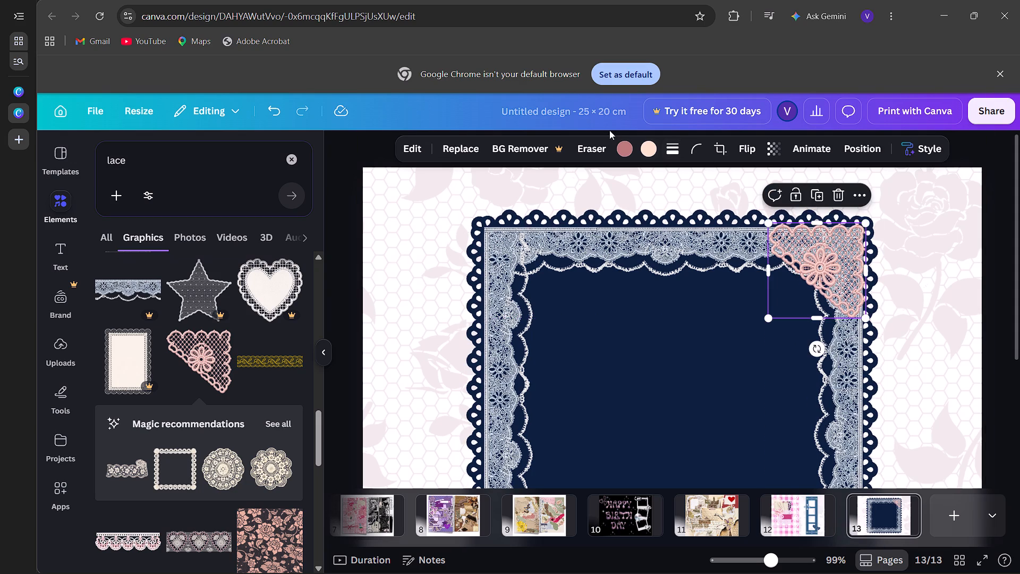
pyautogui.click(629, 153)
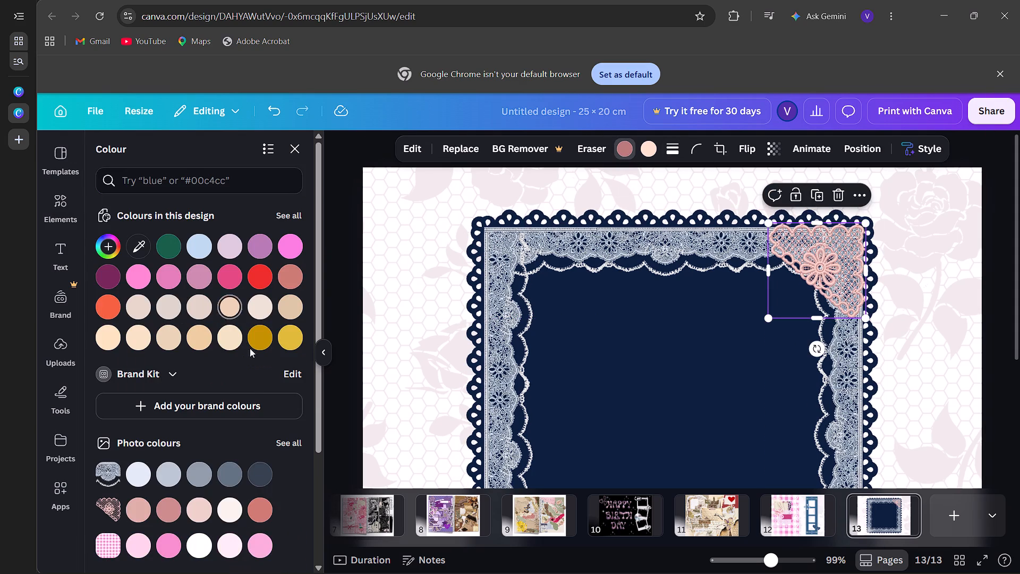
pyautogui.scroll(-5, 261, 405)
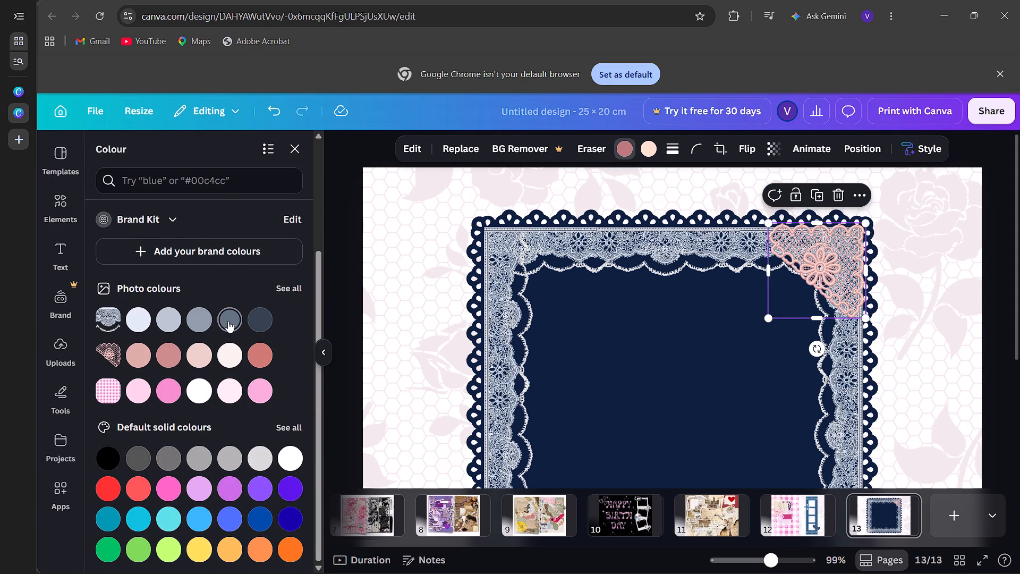
pyautogui.click(228, 322)
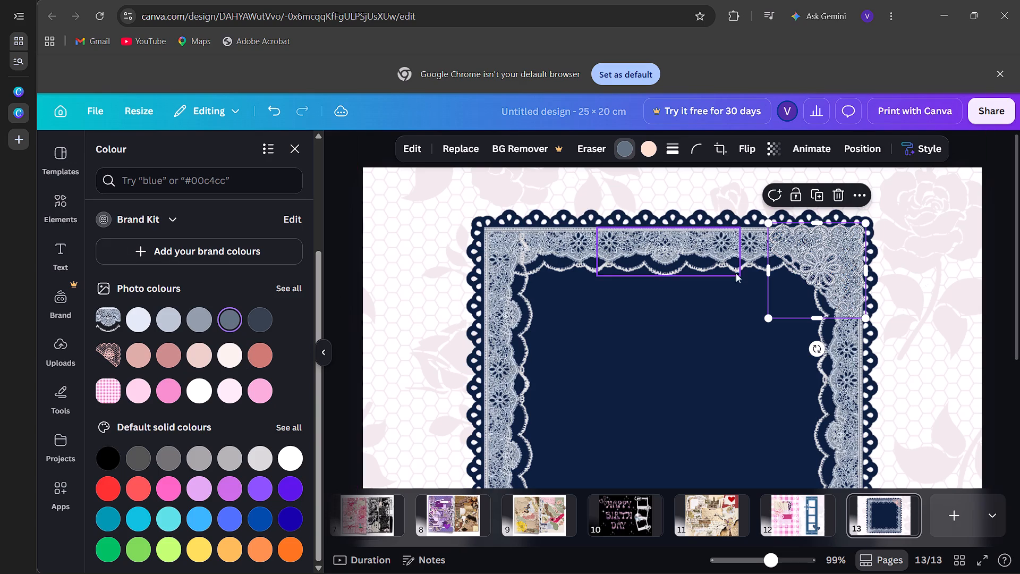
pyautogui.click(844, 254)
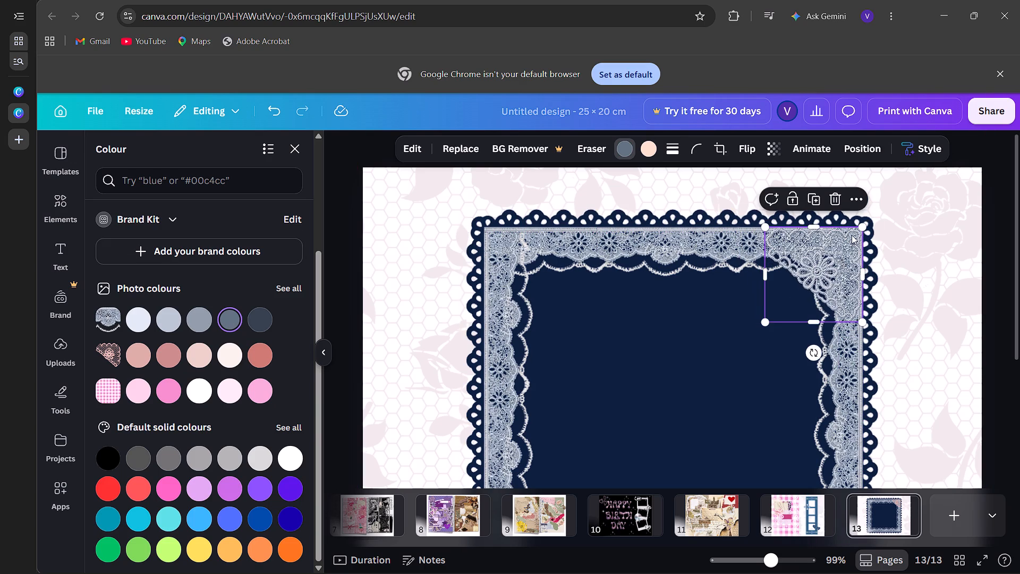
# Duplicate the grey lace corner, flip the copy horizontally and place it on the frame's upper-left corner.
pyautogui.click(814, 198)
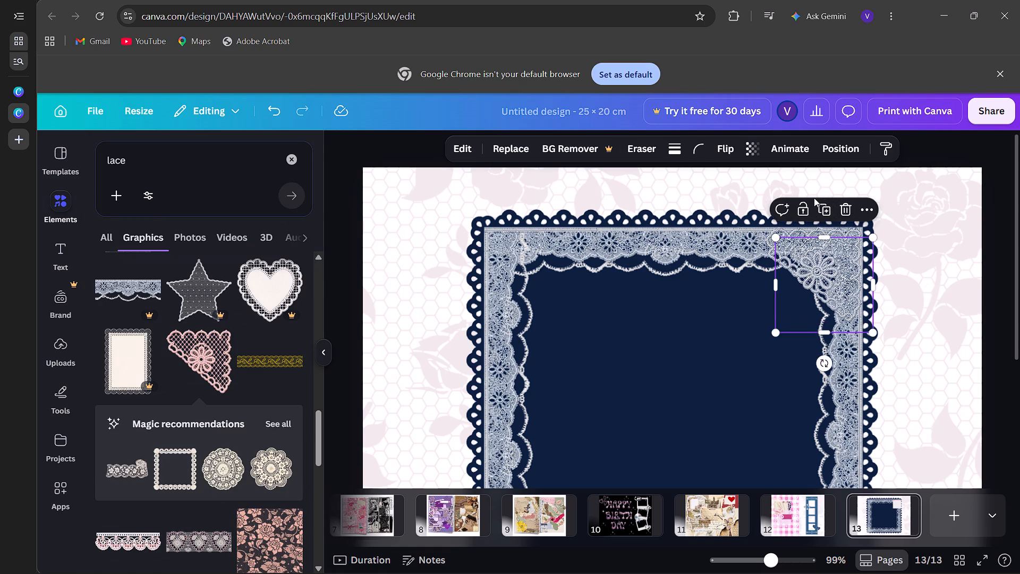
pyautogui.moveTo(827, 275); pyautogui.dragTo(677, 308)
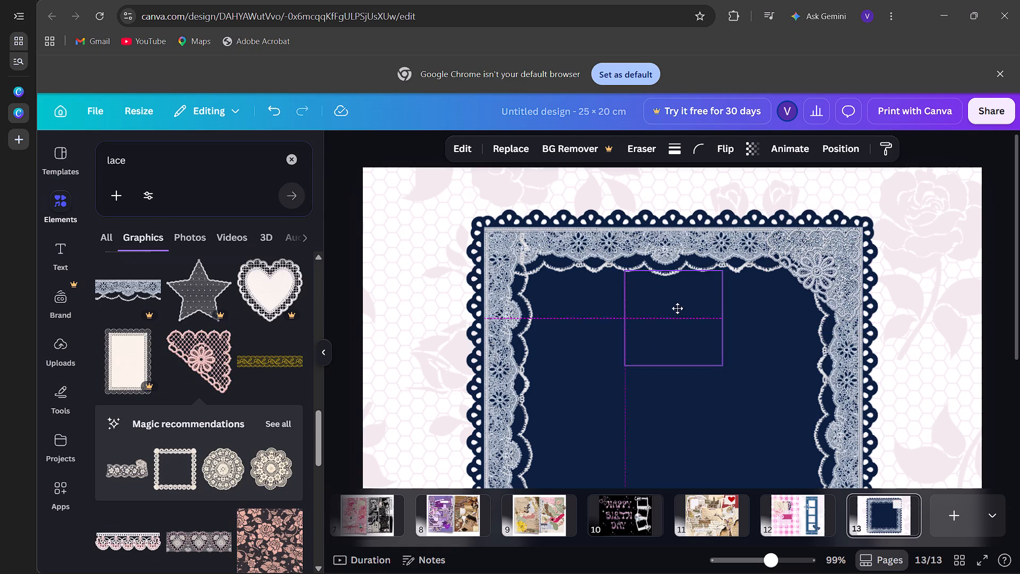
pyautogui.moveTo(677, 308); pyautogui.dragTo(617, 330)
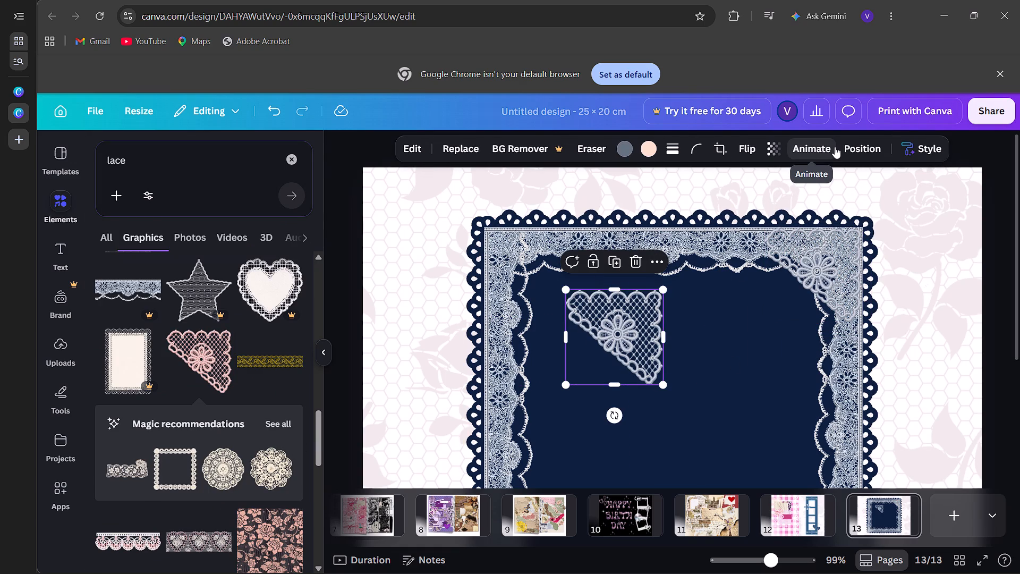
pyautogui.click(737, 146)
pyautogui.click(727, 178)
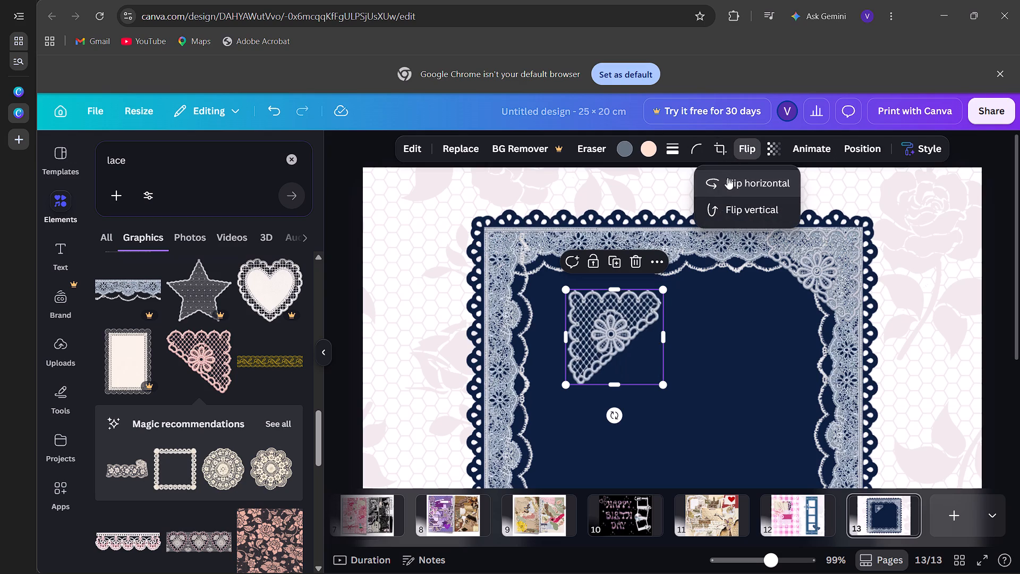
pyautogui.moveTo(612, 334); pyautogui.dragTo(531, 272)
# Flip the upper-left lace corner vertically and move it to the frame's lower-left corner.
pyautogui.scroll(-1, 531, 272)
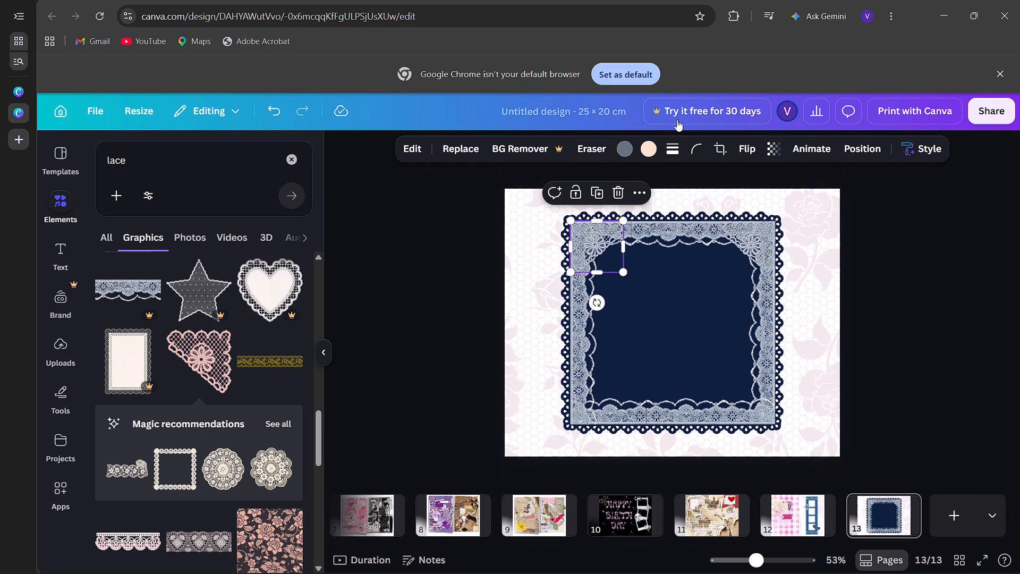
pyautogui.click(753, 143)
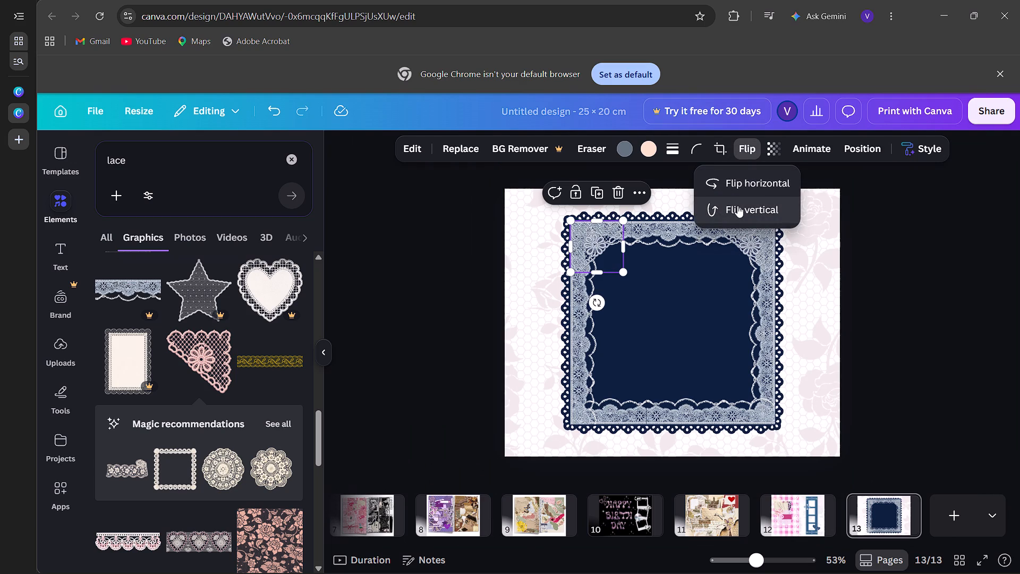
pyautogui.click(737, 206)
pyautogui.moveTo(581, 245); pyautogui.dragTo(577, 400)
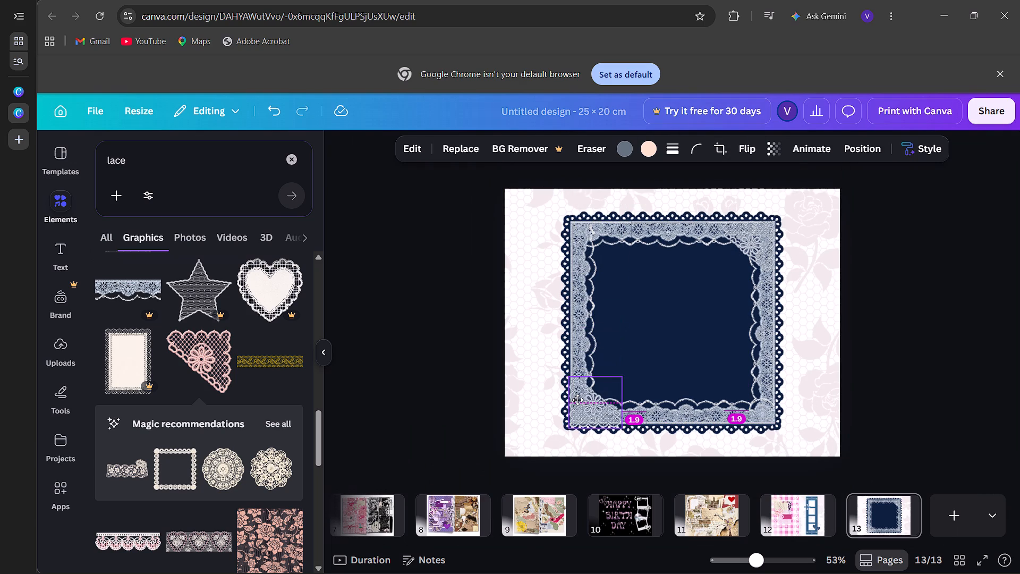
pyautogui.moveTo(577, 400); pyautogui.dragTo(579, 398)
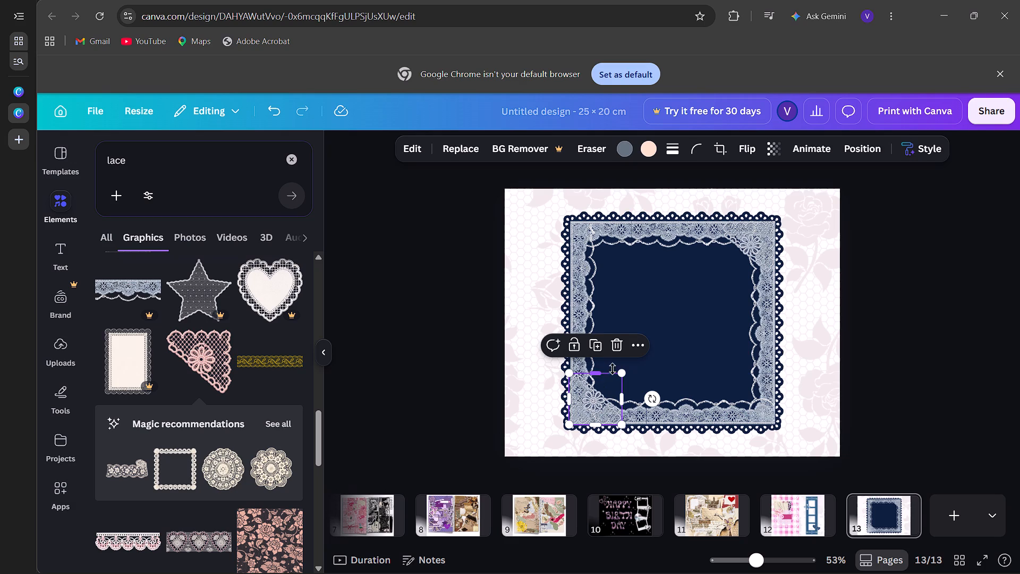
# Duplicate the lower-left lace corner, flip the copy horizontally and place it on the frame's lower-right corner.
pyautogui.click(596, 349)
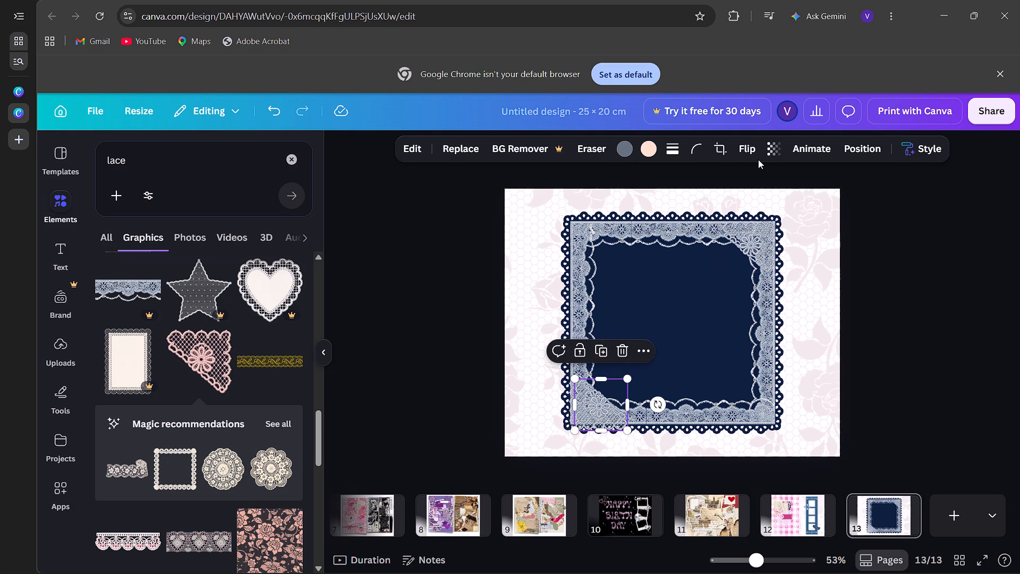
pyautogui.click(750, 141)
pyautogui.click(739, 176)
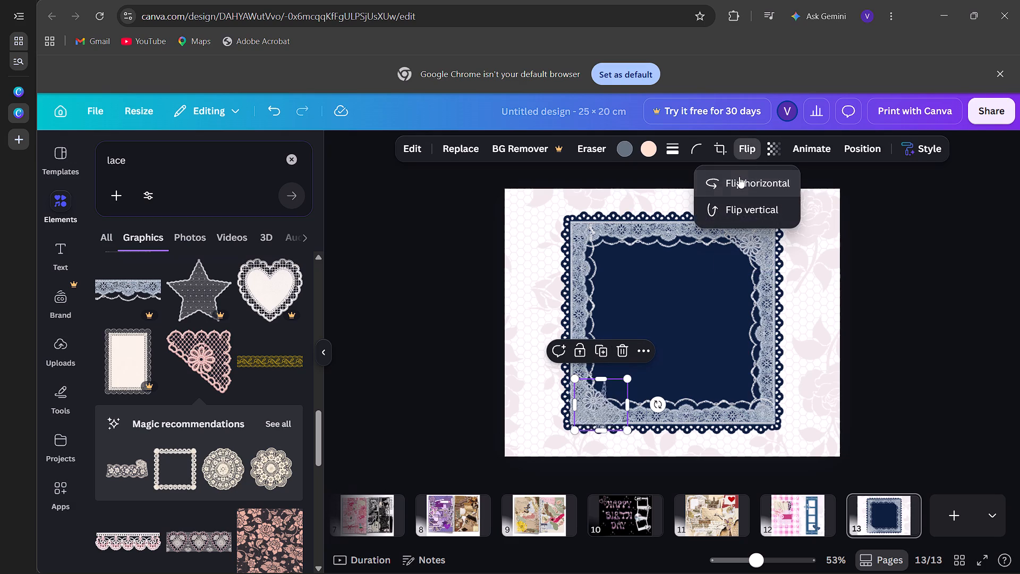
pyautogui.moveTo(608, 409); pyautogui.dragTo(754, 387)
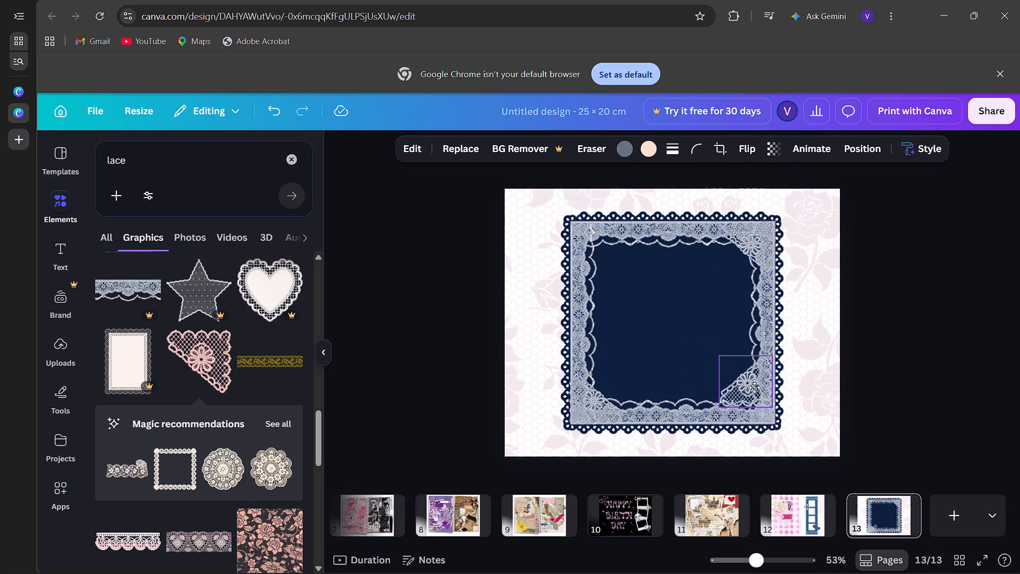
pyautogui.moveTo(754, 387); pyautogui.dragTo(756, 402)
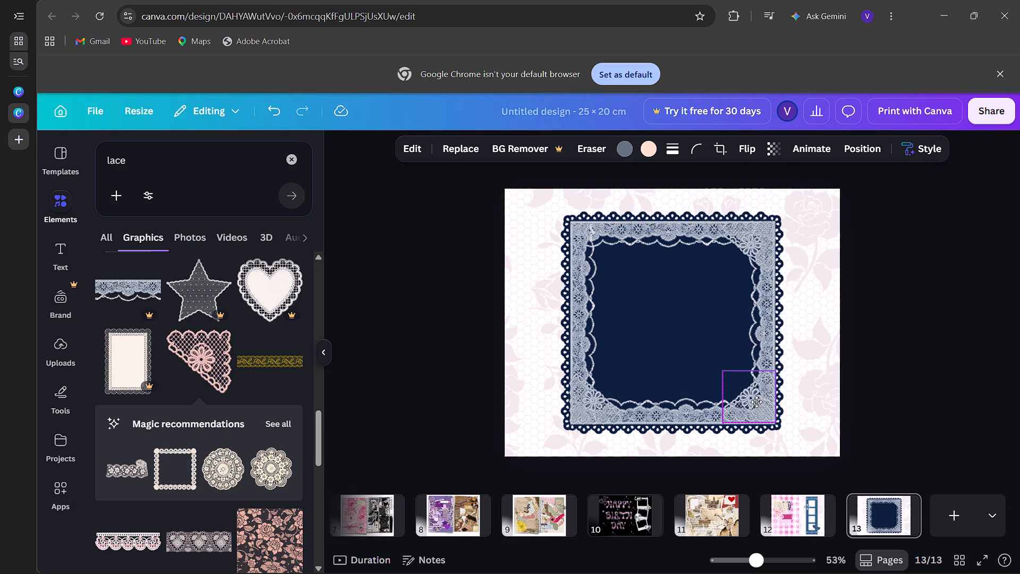
# Fine-tune the position of the lace corner on the frame's lower-right corner.
pyautogui.moveTo(756, 402); pyautogui.dragTo(758, 403)
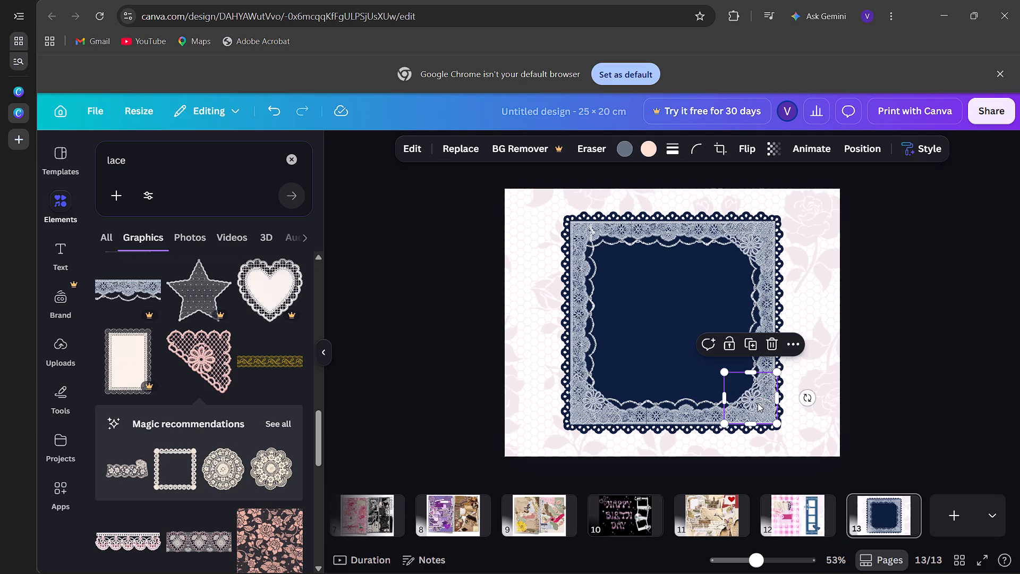
# Duplicate the lower-left lace corner, flip the copy vertically and place it on the frame's upper-left corner.
pyautogui.click(575, 393)
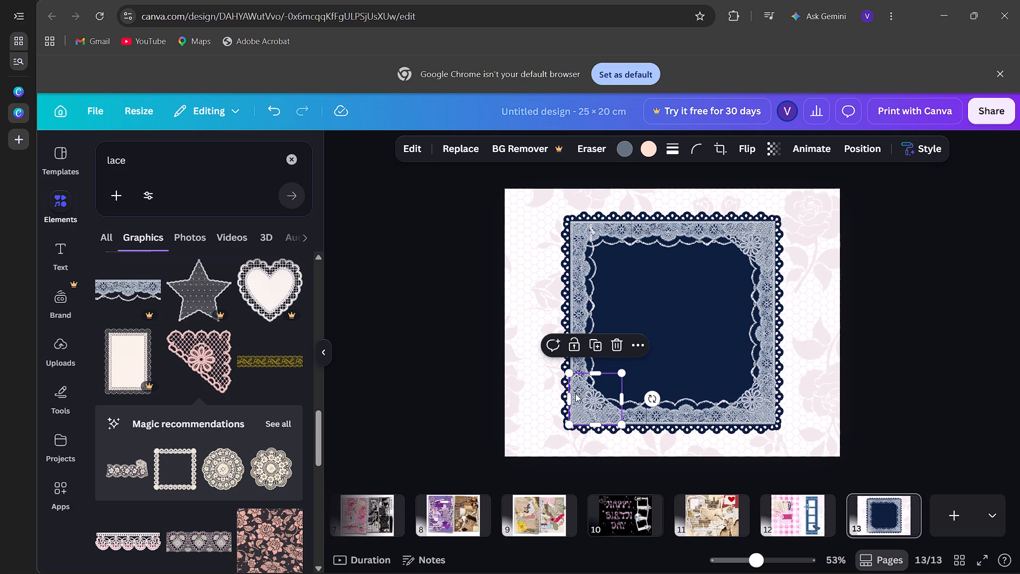
pyautogui.click(588, 352)
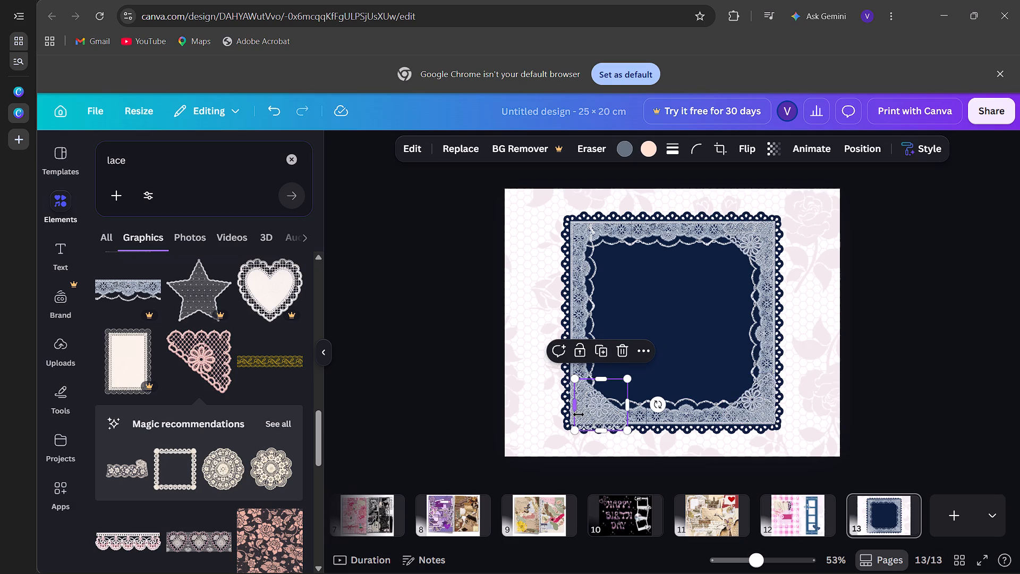
pyautogui.moveTo(579, 415); pyautogui.dragTo(648, 313)
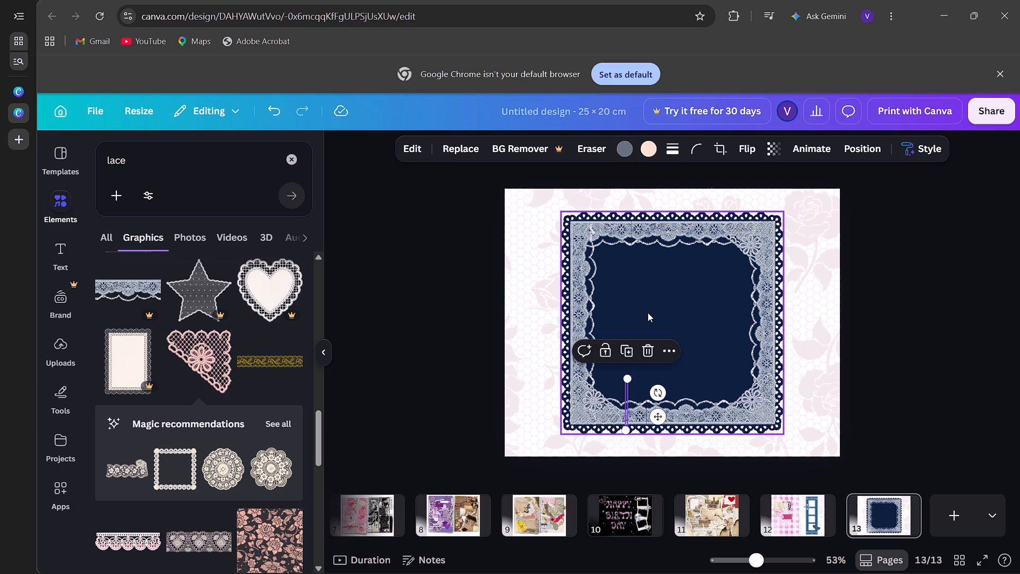
pyautogui.click(265, 101)
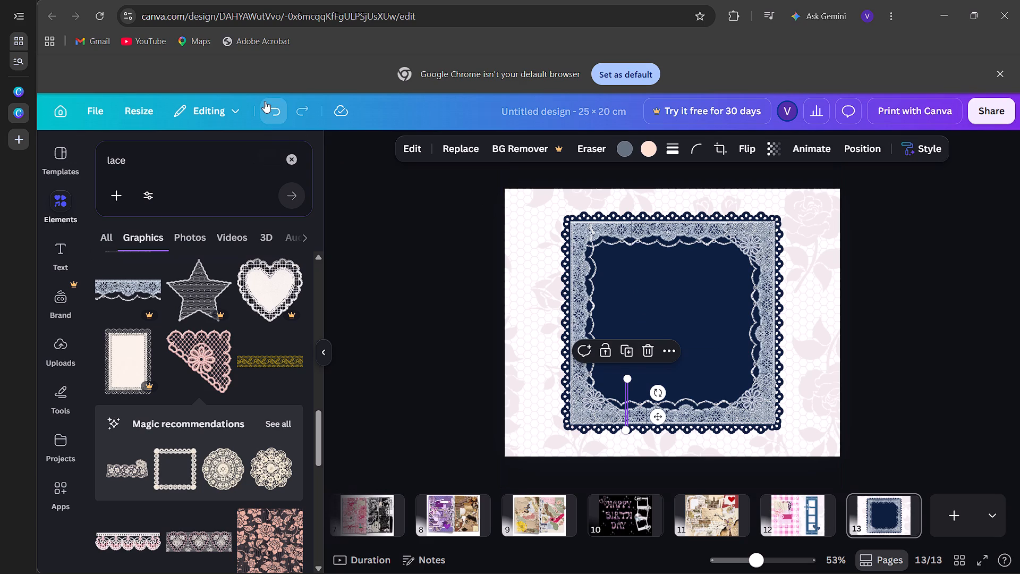
pyautogui.moveTo(598, 402); pyautogui.dragTo(655, 290)
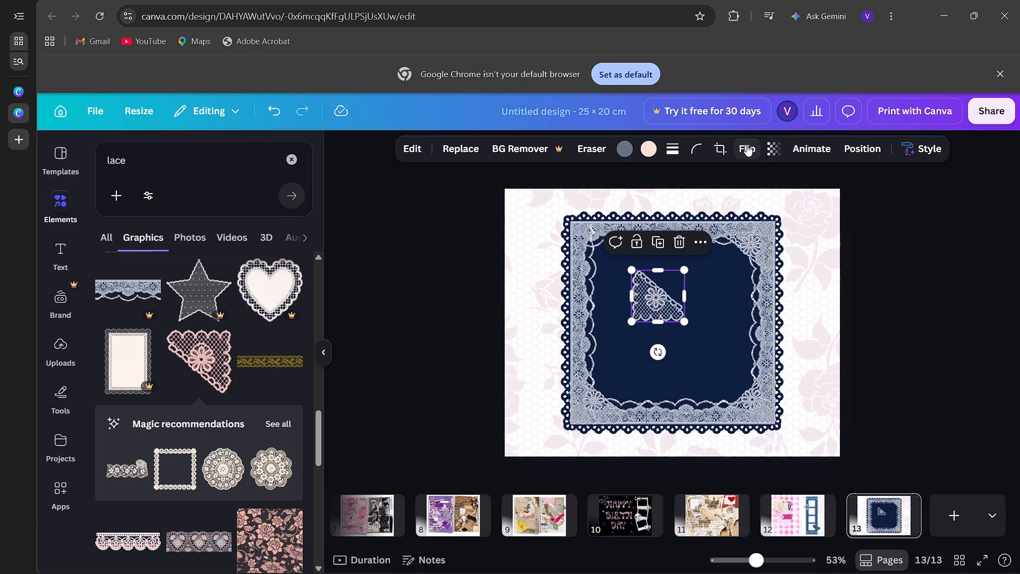
pyautogui.click(746, 145)
pyautogui.click(748, 204)
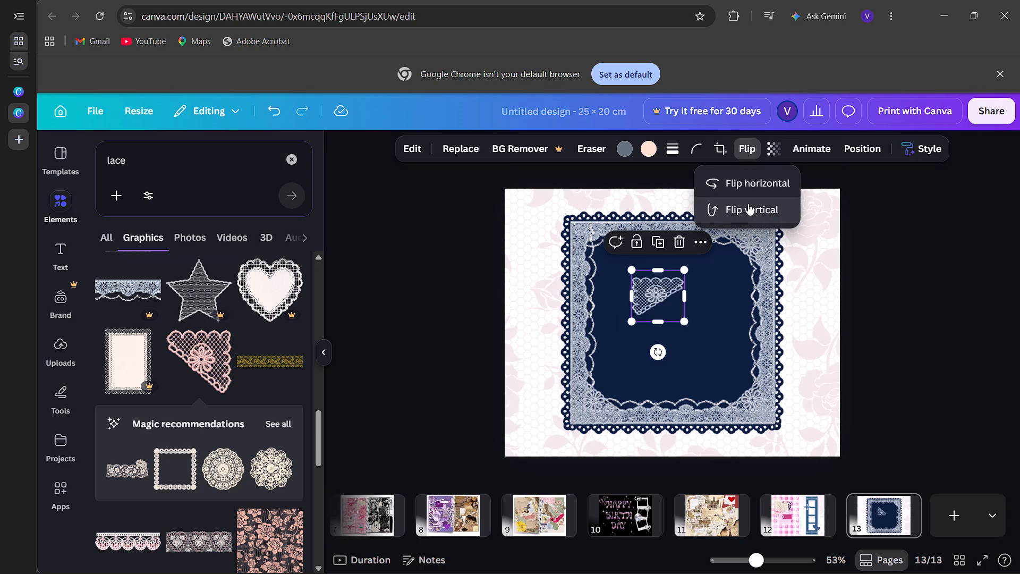
pyautogui.moveTo(666, 293); pyautogui.dragTo(603, 252)
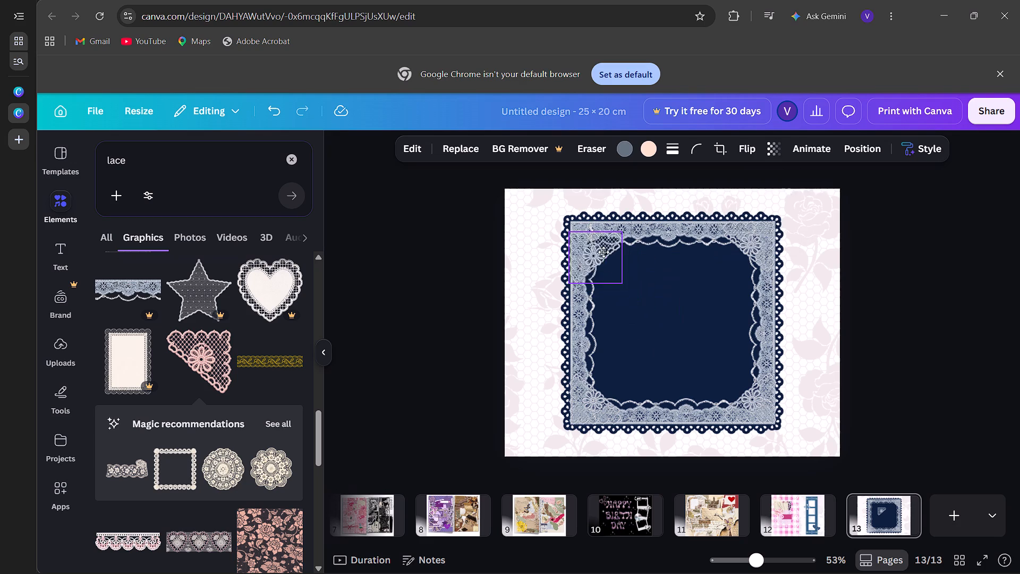
pyautogui.moveTo(603, 252); pyautogui.dragTo(605, 242)
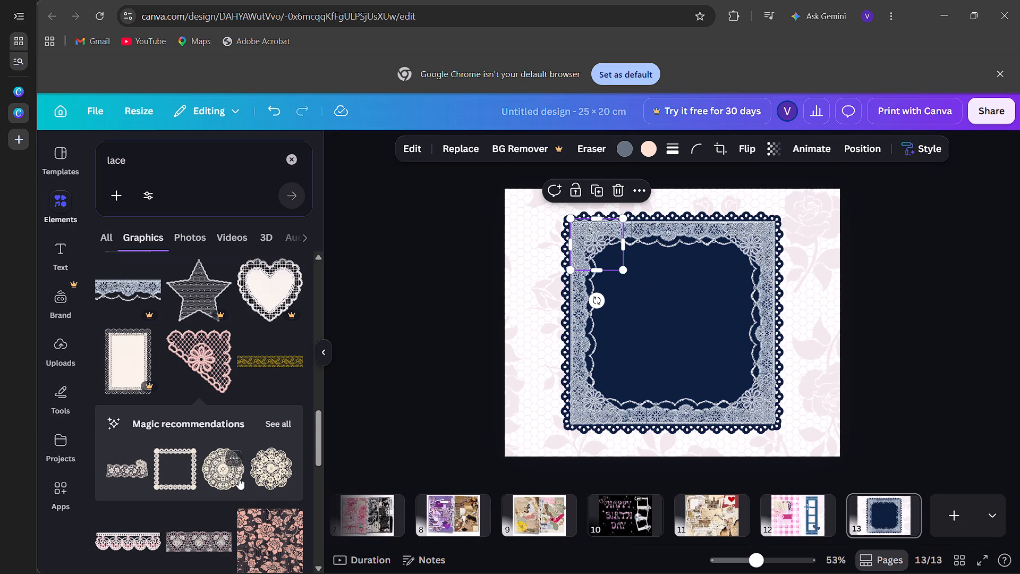
# Add the square pink floral lace pattern and enlarge it to about 15.2 cm square, centred over the navy square inside the frame.
pyautogui.scroll(-3, 239, 478)
pyautogui.scroll(1, 239, 478)
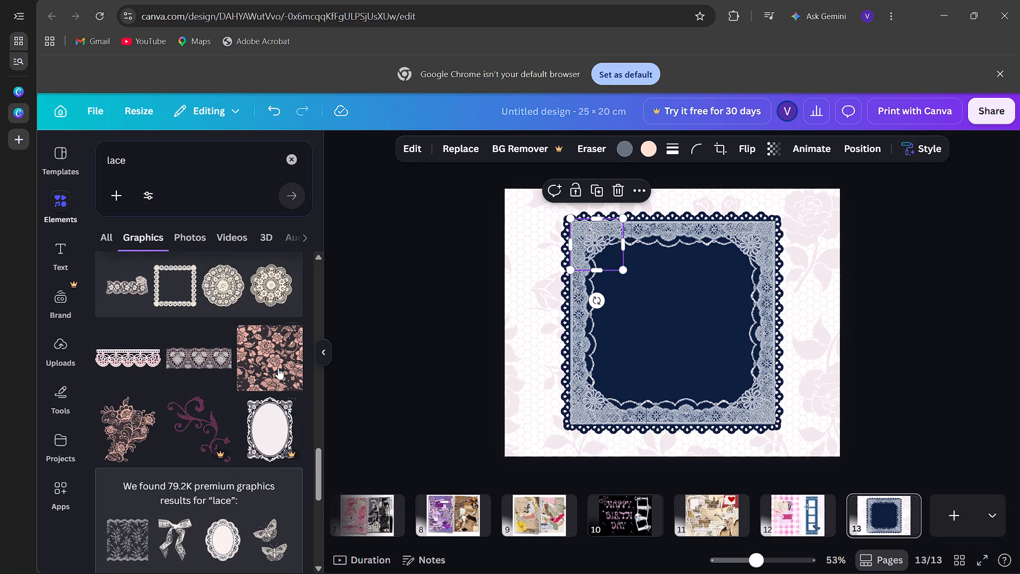
pyautogui.click(278, 368)
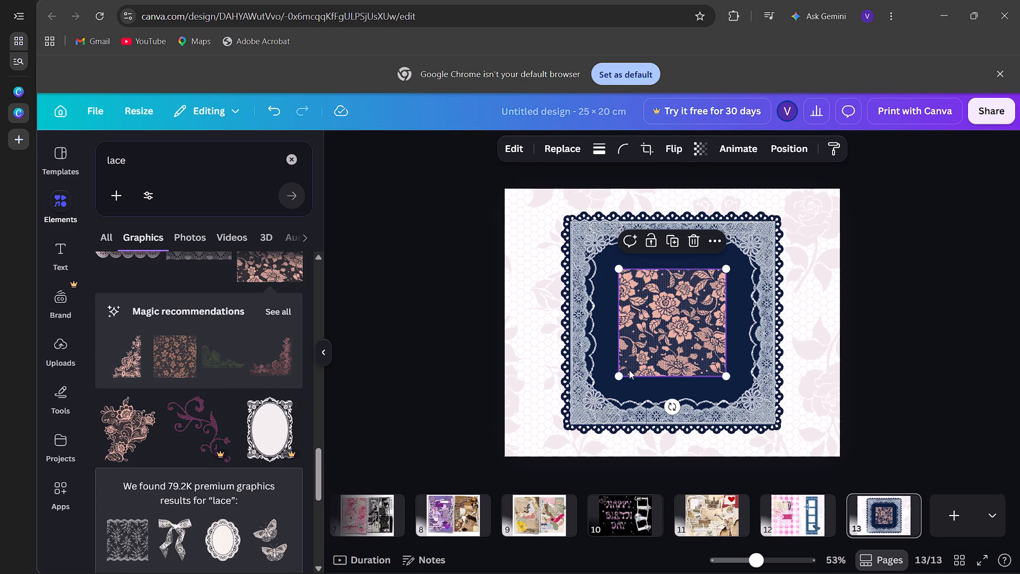
pyautogui.moveTo(618, 375); pyautogui.dragTo(551, 434)
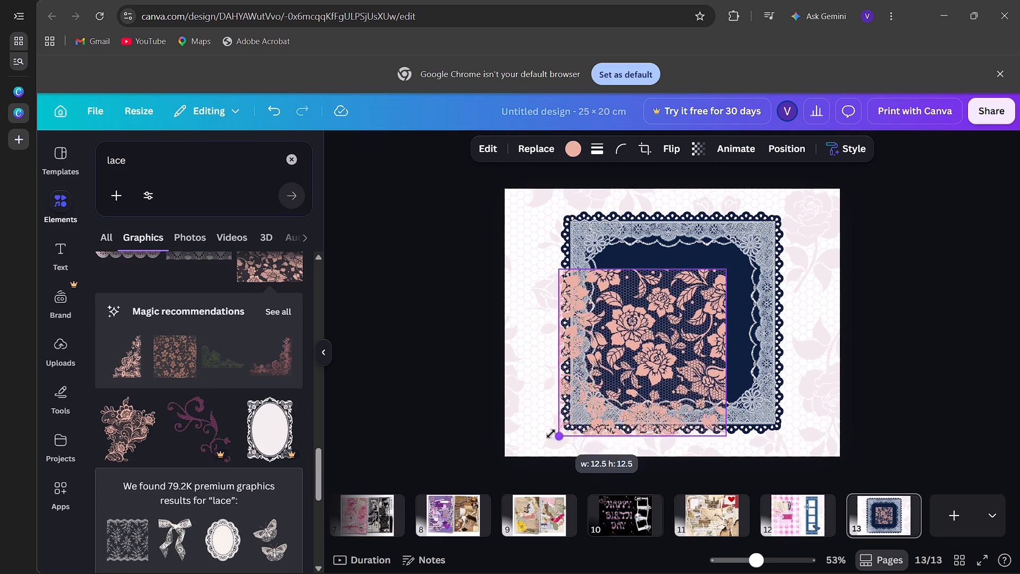
pyautogui.moveTo(551, 434); pyautogui.dragTo(530, 455)
pyautogui.moveTo(605, 370); pyautogui.dragTo(648, 324)
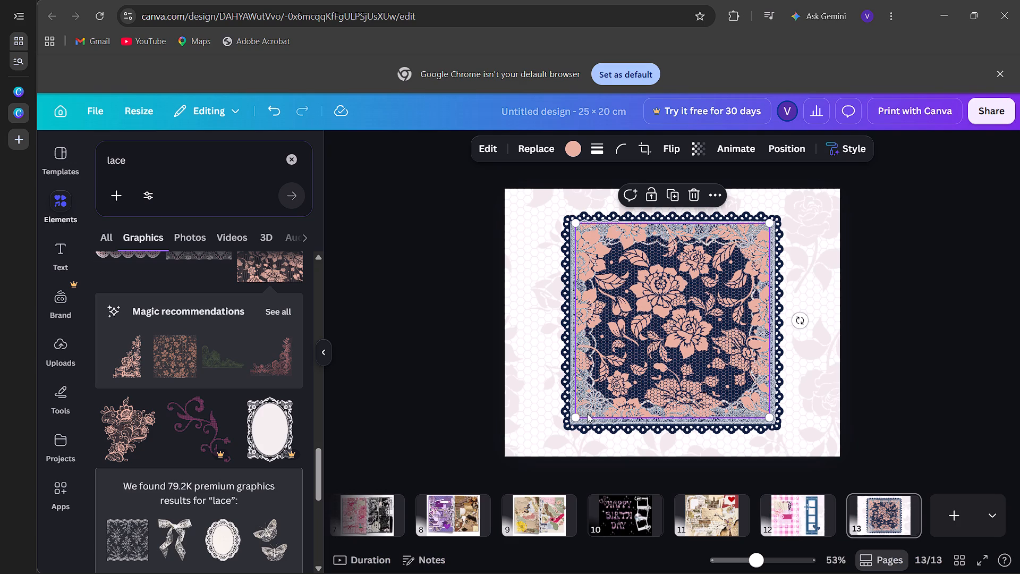
pyautogui.moveTo(579, 415); pyautogui.dragTo(572, 420)
pyautogui.click(623, 372)
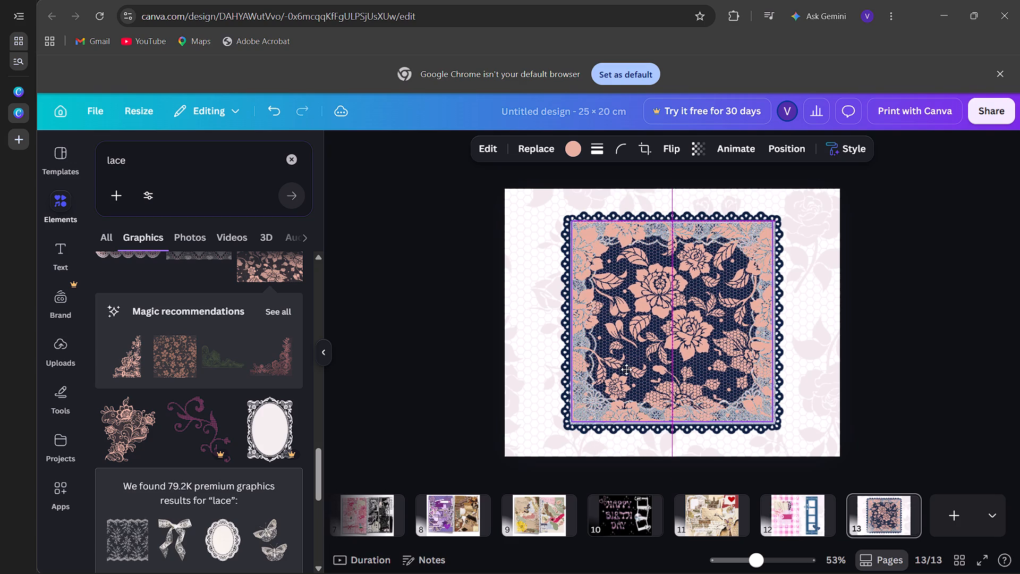
pyautogui.moveTo(769, 422); pyautogui.dragTo(774, 422)
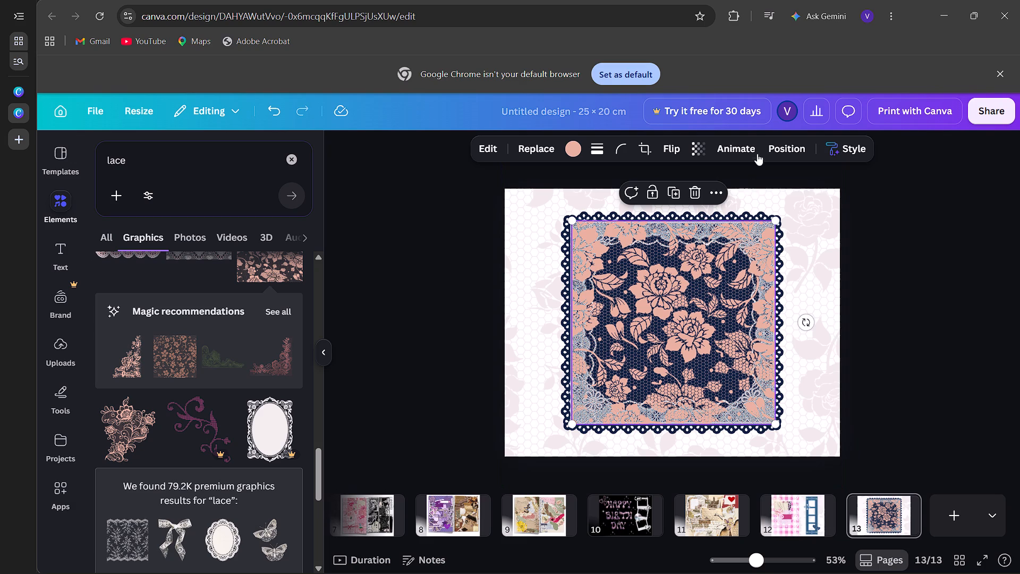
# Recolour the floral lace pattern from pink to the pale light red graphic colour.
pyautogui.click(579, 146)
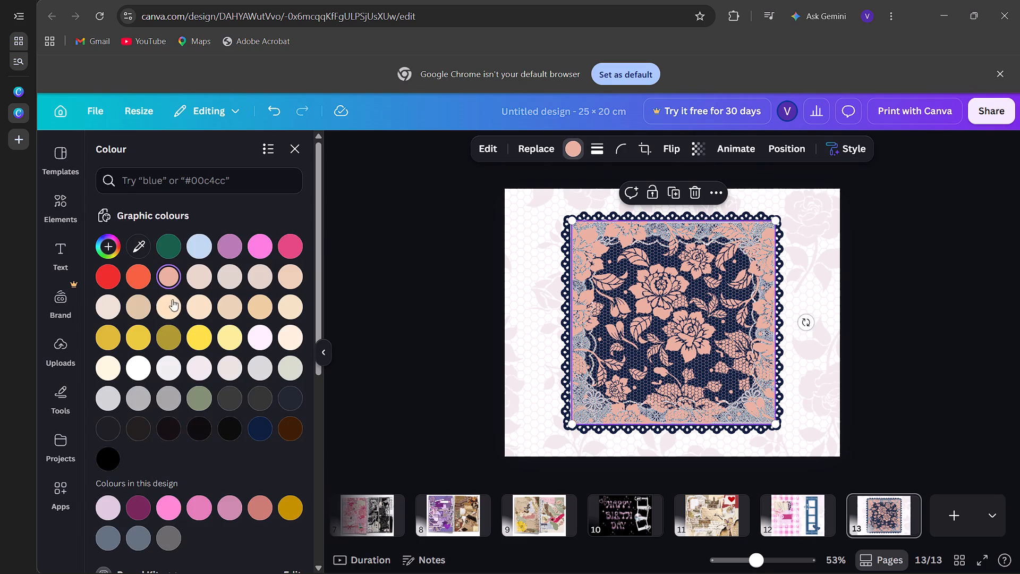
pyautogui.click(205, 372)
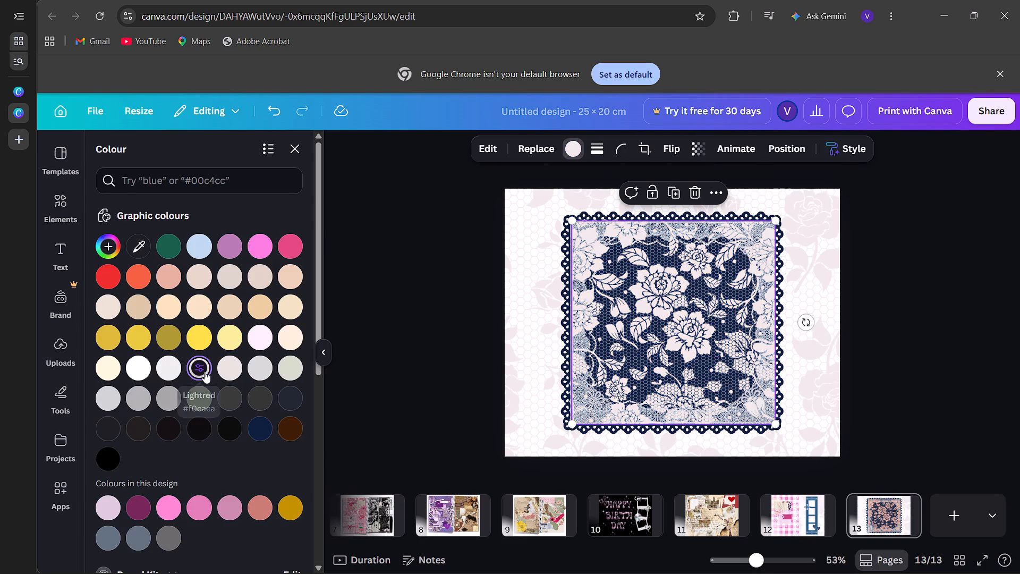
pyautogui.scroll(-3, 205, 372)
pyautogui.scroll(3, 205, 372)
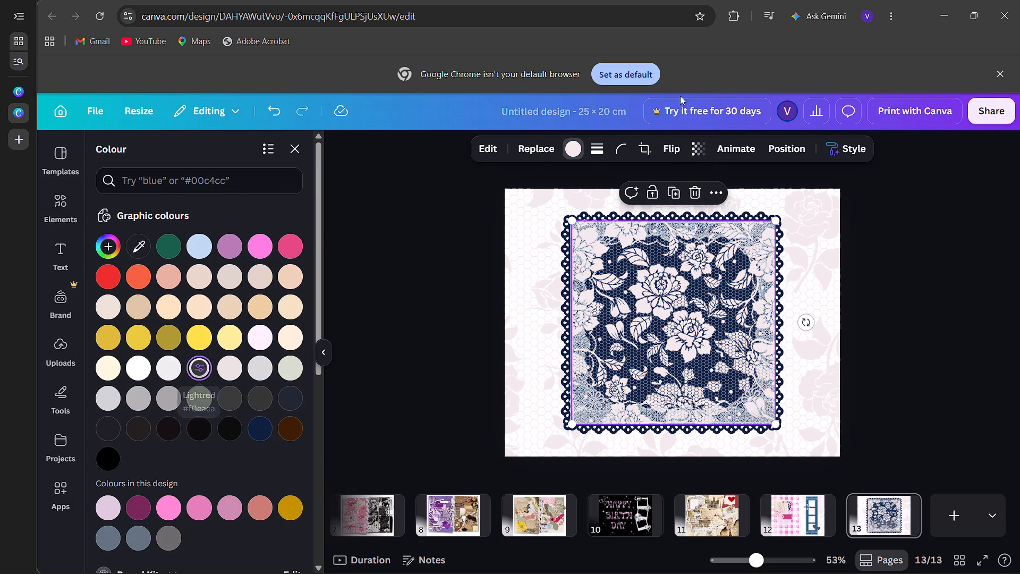
# Send the floral lace pattern to the back, then bring it forward to sit above the navy square but beneath the lace borders.
pyautogui.click(795, 146)
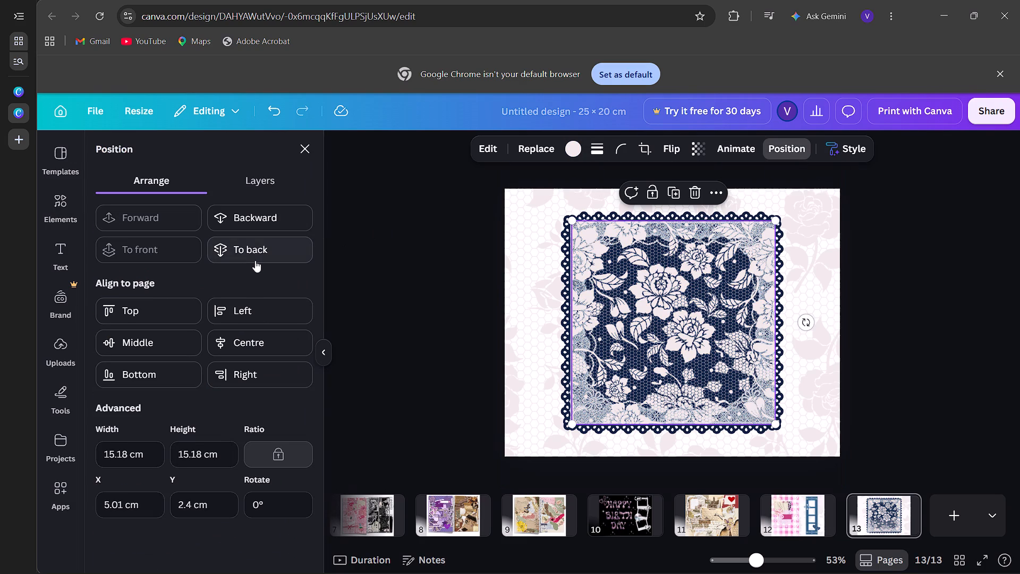
pyautogui.click(255, 260)
pyautogui.click(172, 222)
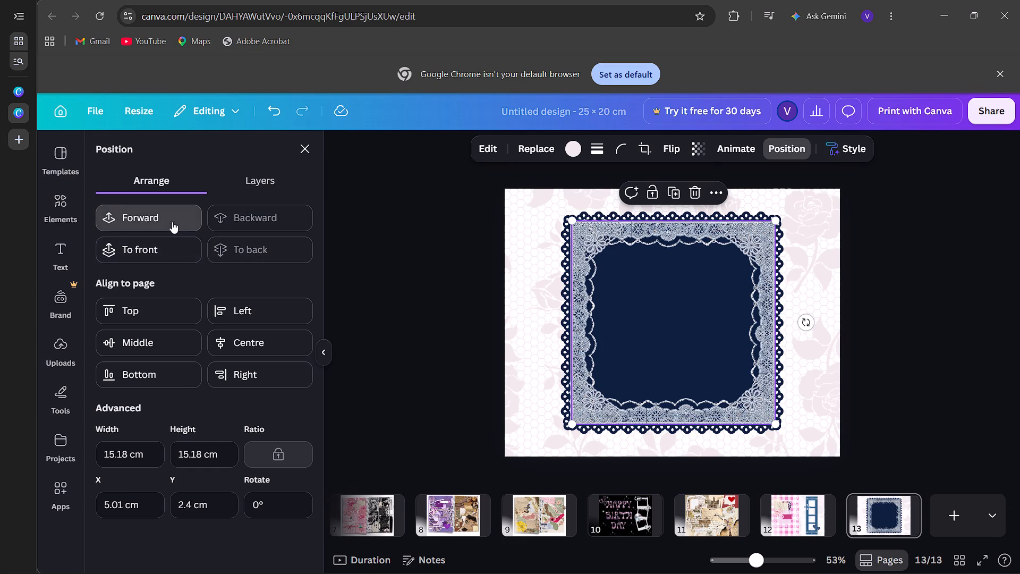
pyautogui.click(172, 222)
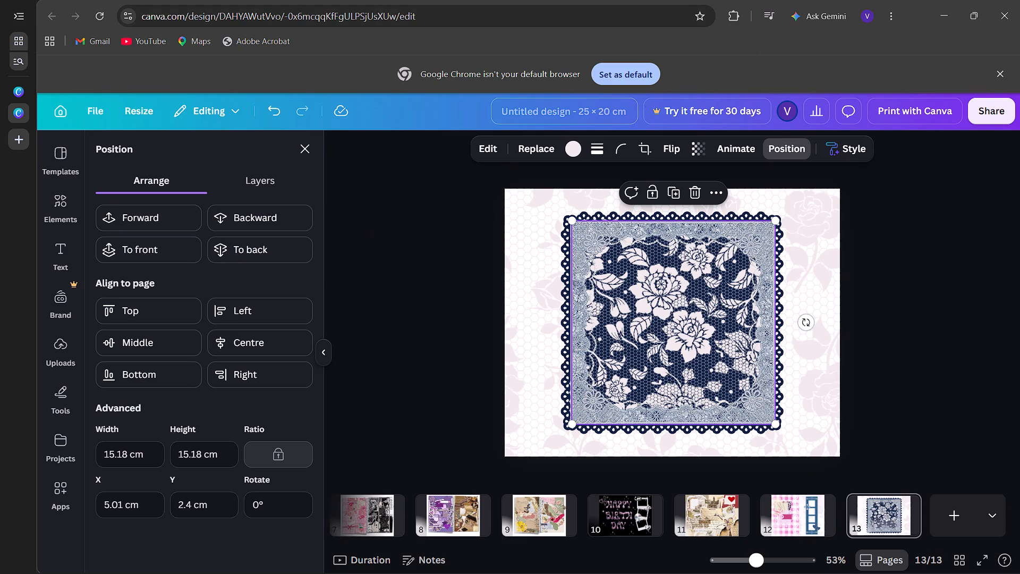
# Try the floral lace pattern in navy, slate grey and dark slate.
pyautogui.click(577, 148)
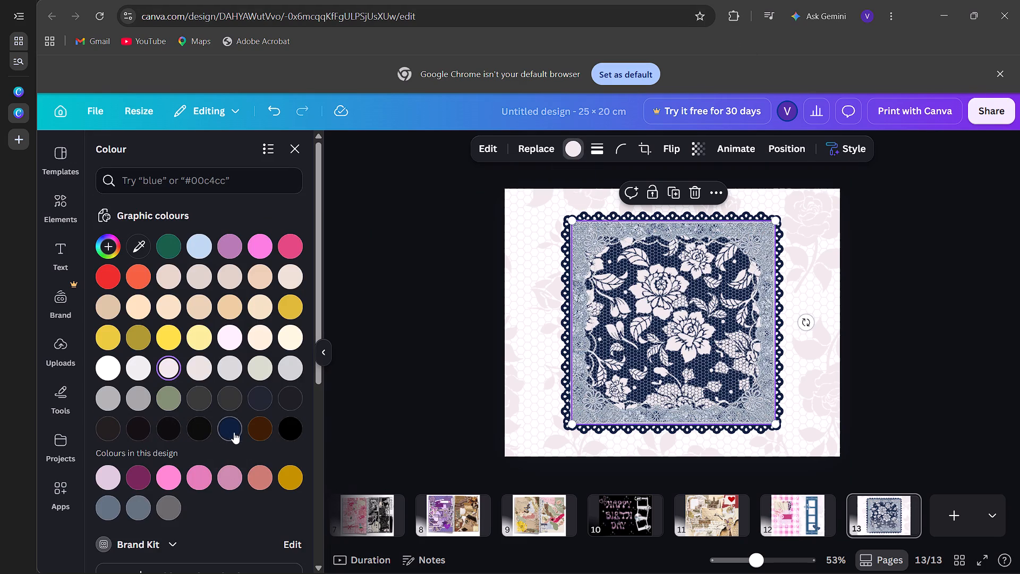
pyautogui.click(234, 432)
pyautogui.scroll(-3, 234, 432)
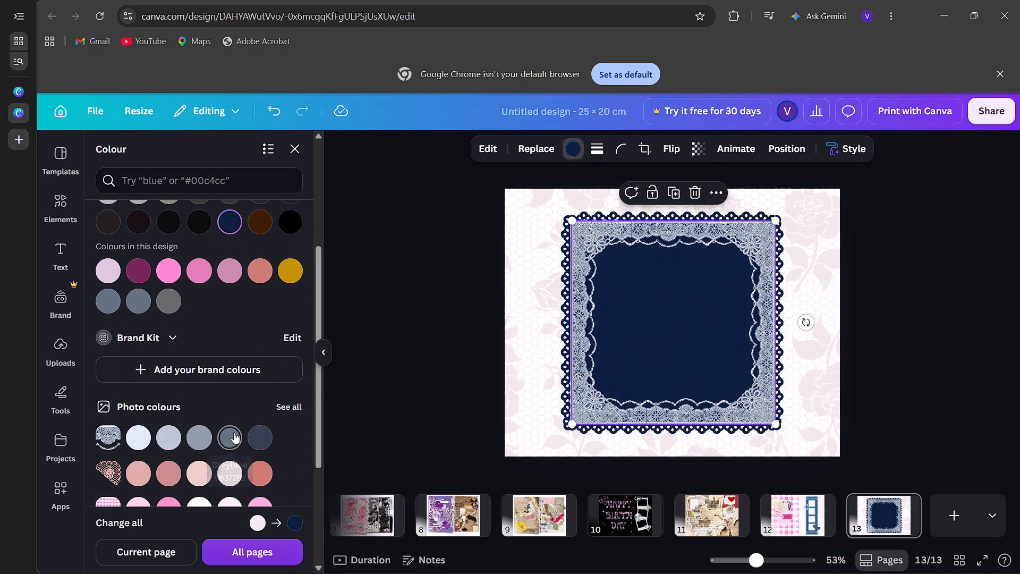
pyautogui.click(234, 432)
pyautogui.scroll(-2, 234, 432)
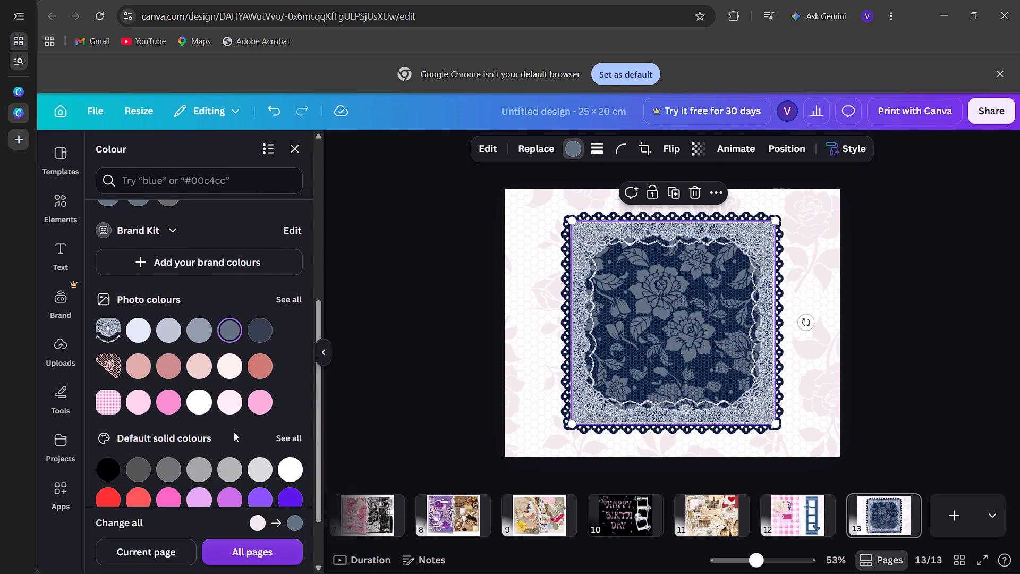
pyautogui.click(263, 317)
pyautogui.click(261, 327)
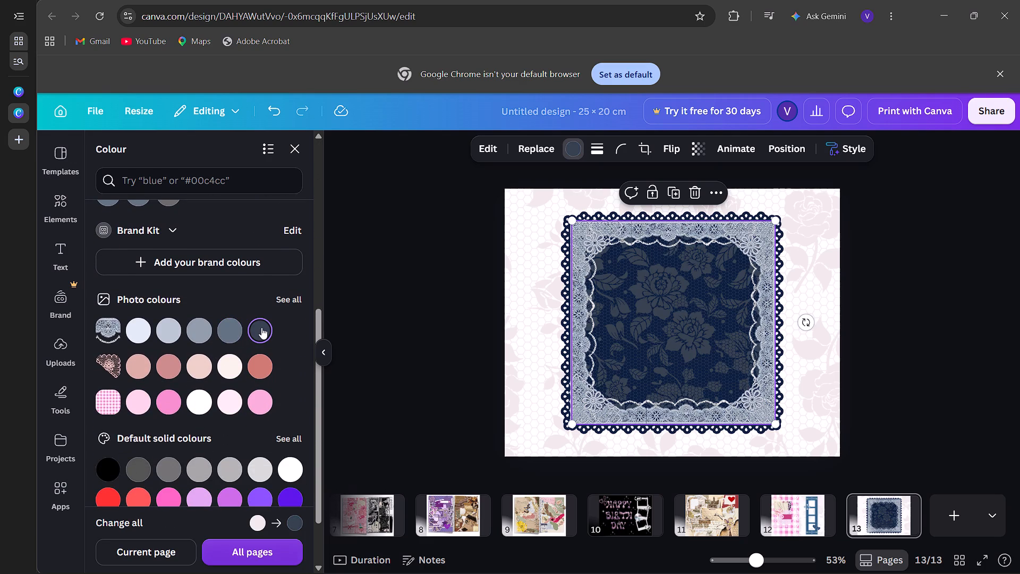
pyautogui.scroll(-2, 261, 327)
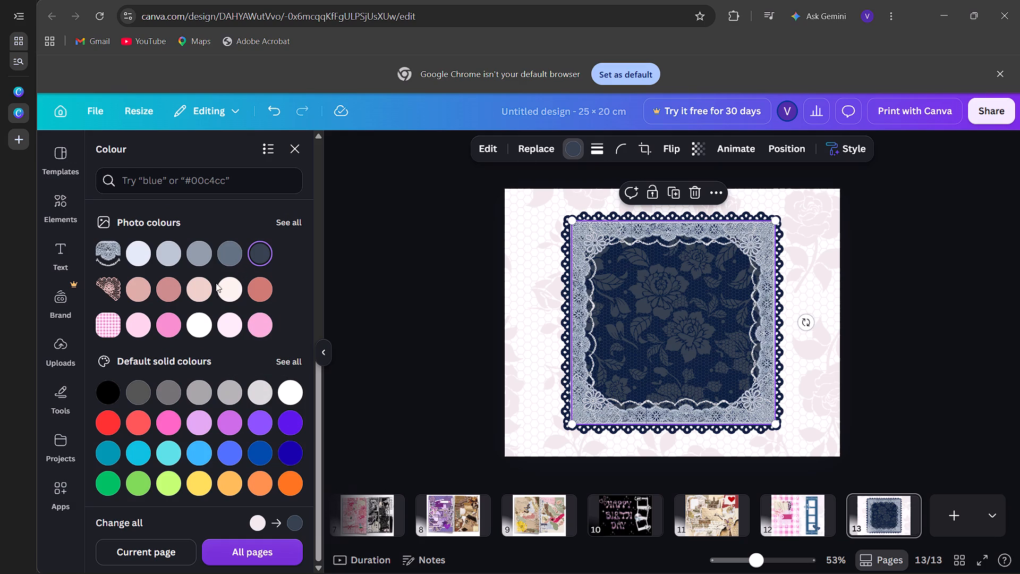
# Recolour the floral lace pattern to the palest pink photo colour of the lace corner.
pyautogui.click(218, 297)
pyautogui.click(225, 293)
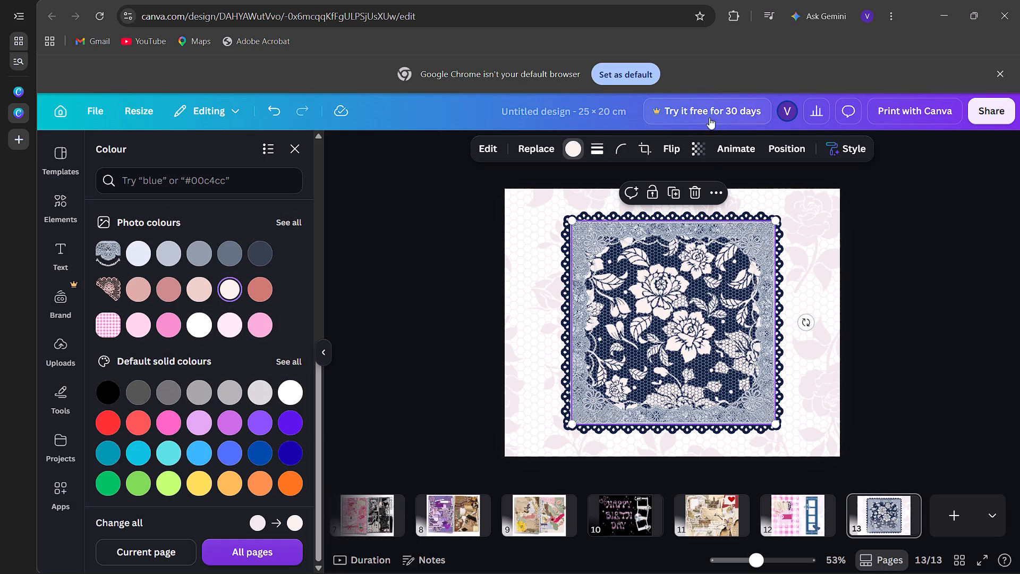
# Lower the floral lace pattern's opacity so it shows only faintly over the navy square.
pyautogui.click(695, 152)
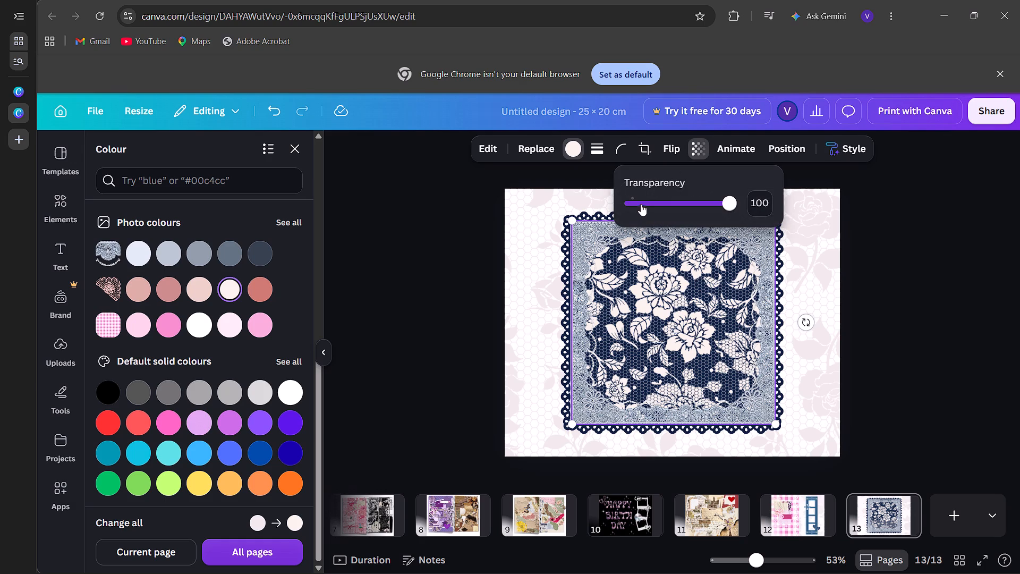
pyautogui.click(640, 205)
pyautogui.click(444, 344)
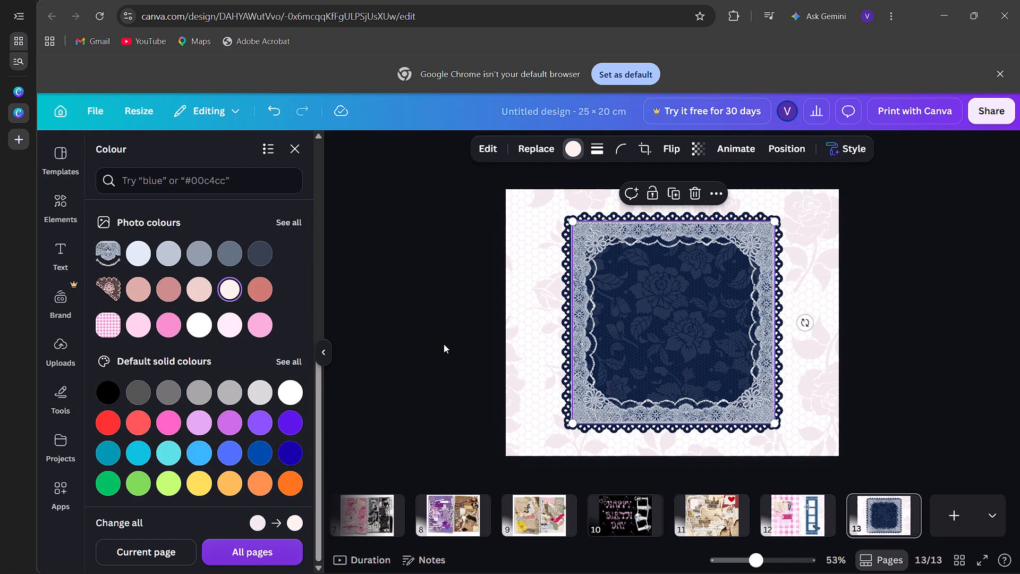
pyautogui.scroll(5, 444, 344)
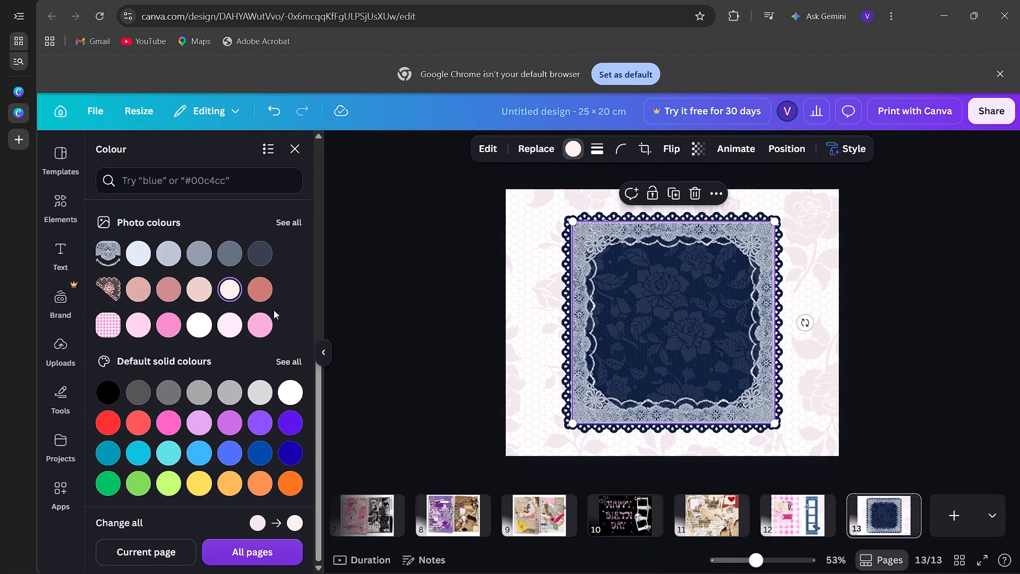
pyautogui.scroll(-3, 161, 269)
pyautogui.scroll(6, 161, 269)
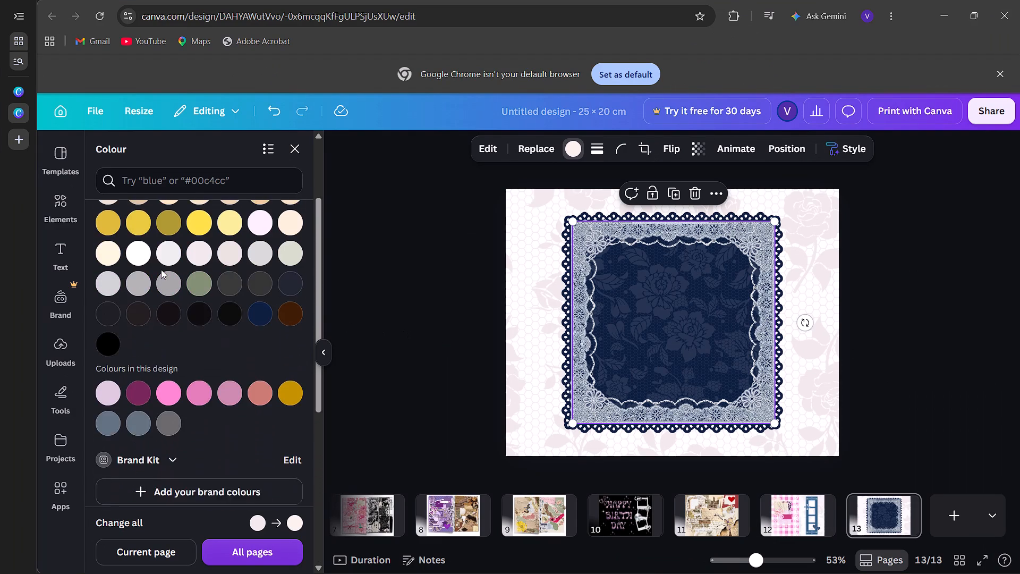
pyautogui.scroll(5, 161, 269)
# Add the premium floral lace fabric with scalloped edges from the lace graphics, enlarge it and centre it over the whole frame.
pyautogui.click(57, 198)
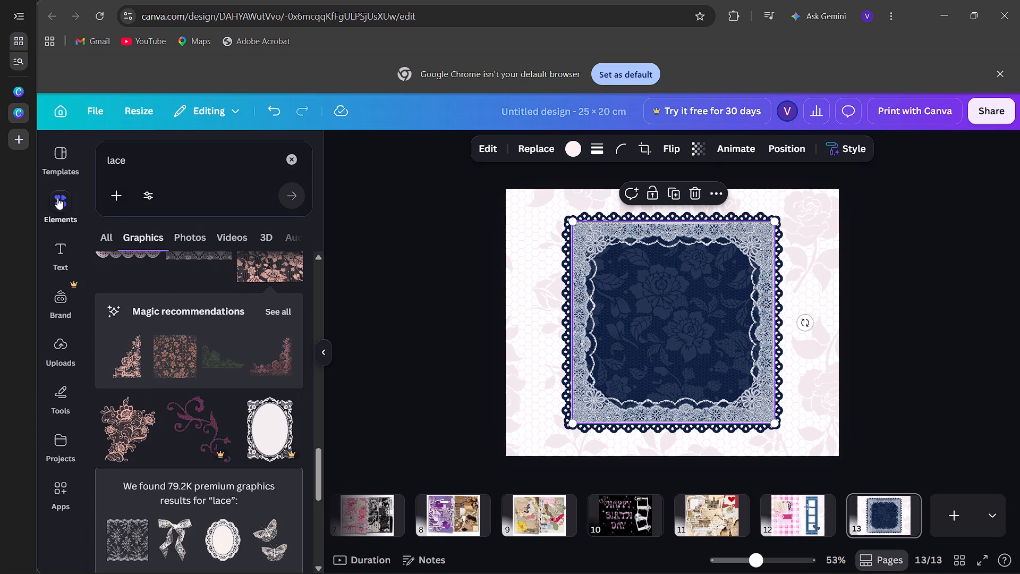
pyautogui.scroll(-2, 233, 452)
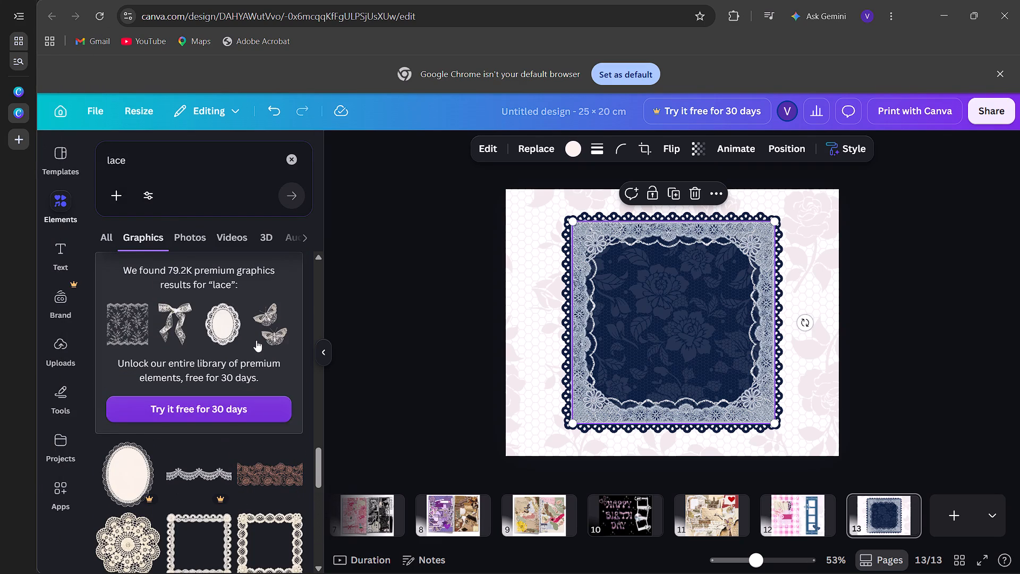
pyautogui.scroll(-3, 256, 340)
pyautogui.scroll(4, 256, 340)
pyautogui.scroll(-1, 256, 340)
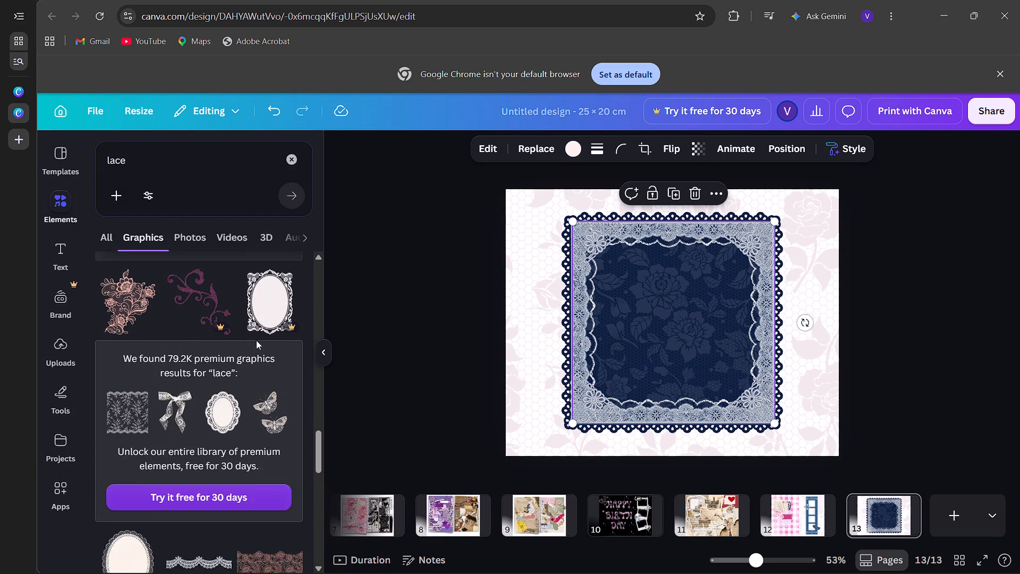
pyautogui.scroll(-1, 256, 340)
pyautogui.click(142, 280)
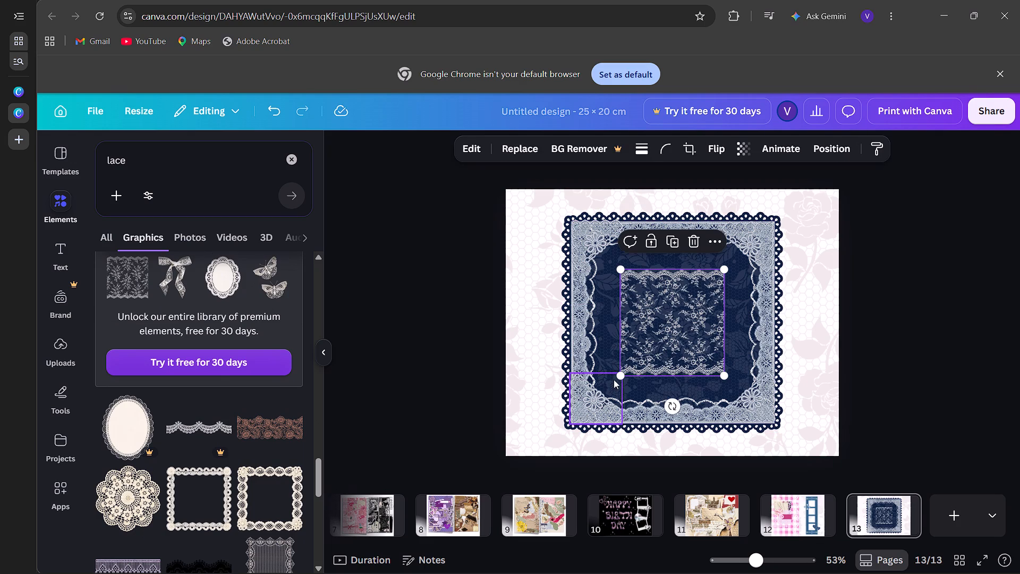
pyautogui.moveTo(618, 375); pyautogui.dragTo(508, 508)
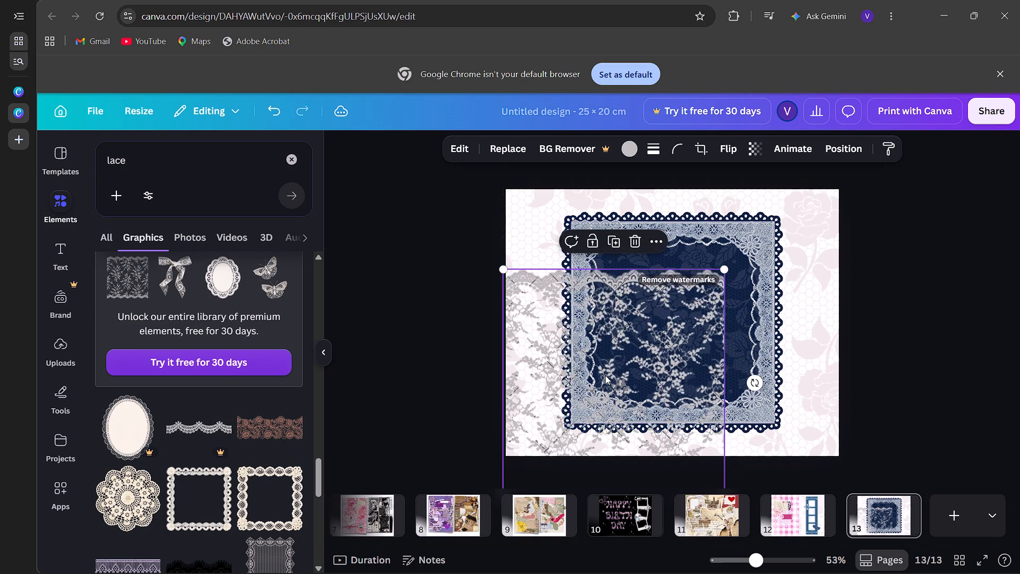
pyautogui.moveTo(605, 375); pyautogui.dragTo(663, 317)
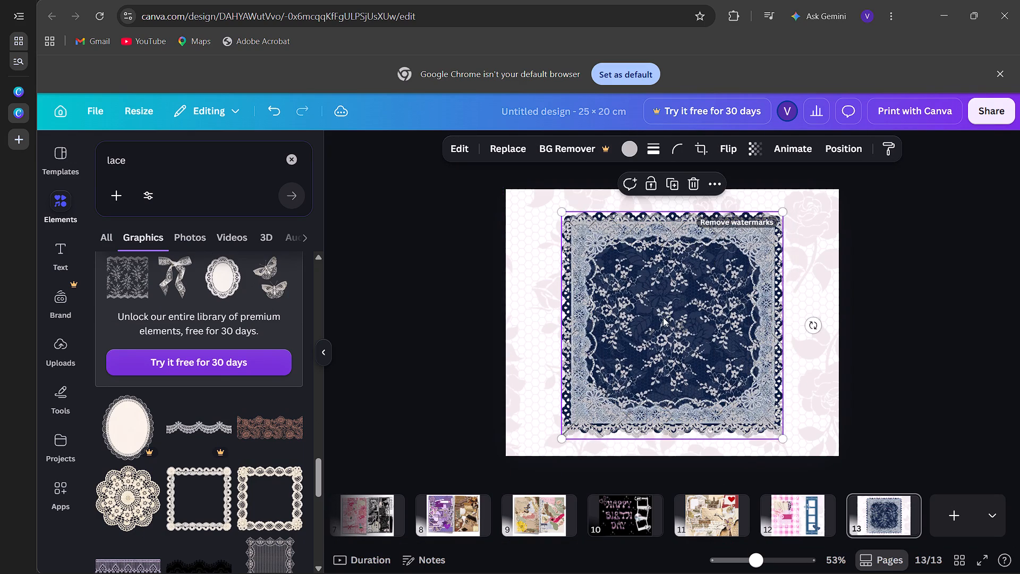
pyautogui.moveTo(555, 438); pyautogui.dragTo(597, 390)
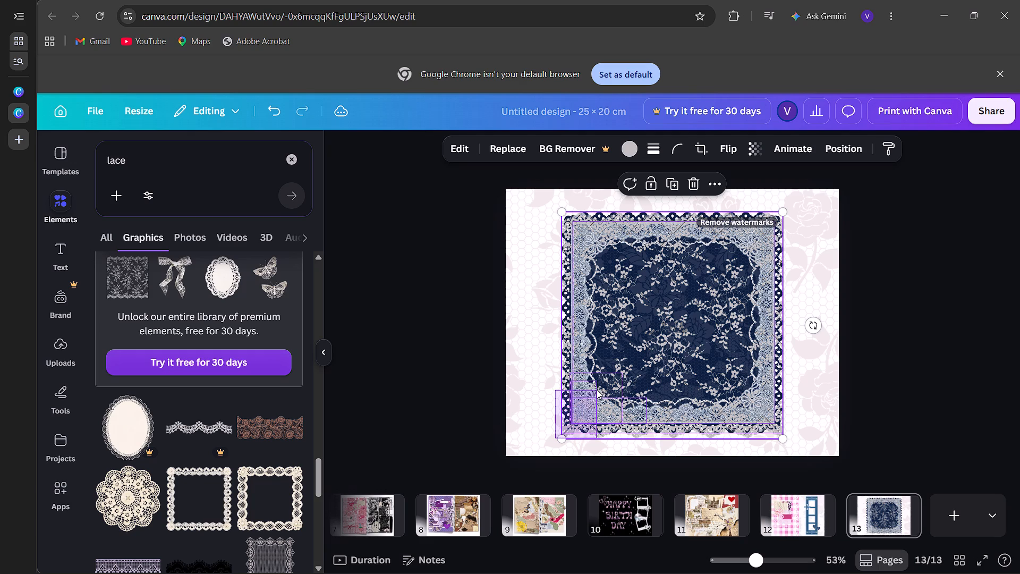
pyautogui.moveTo(597, 390); pyautogui.dragTo(558, 427)
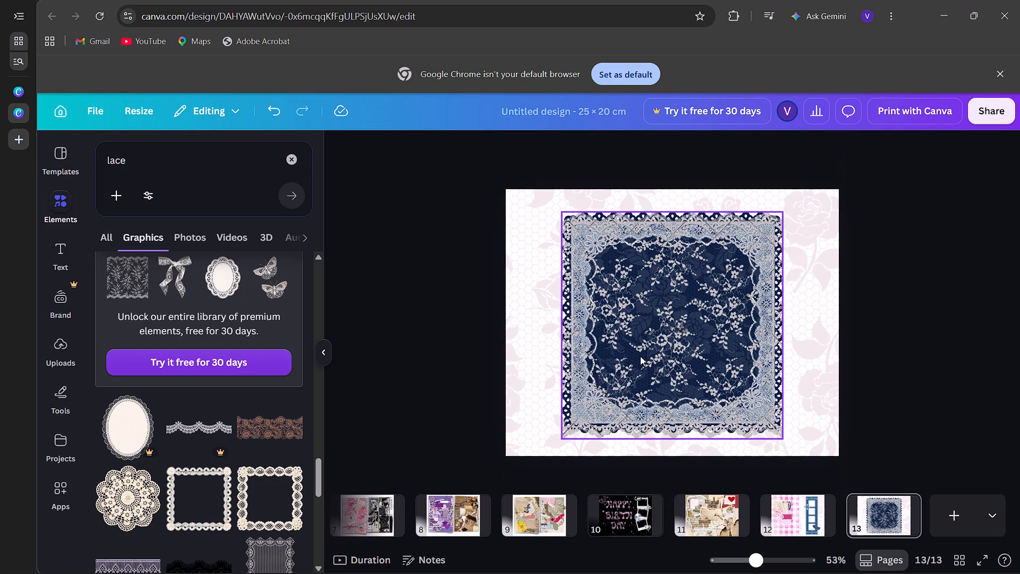
pyautogui.click(640, 356)
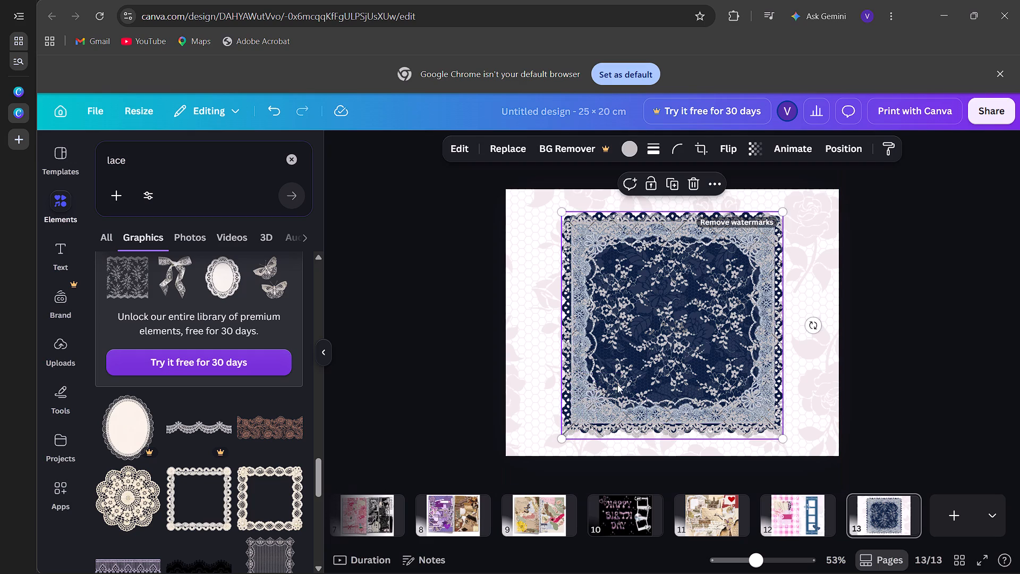
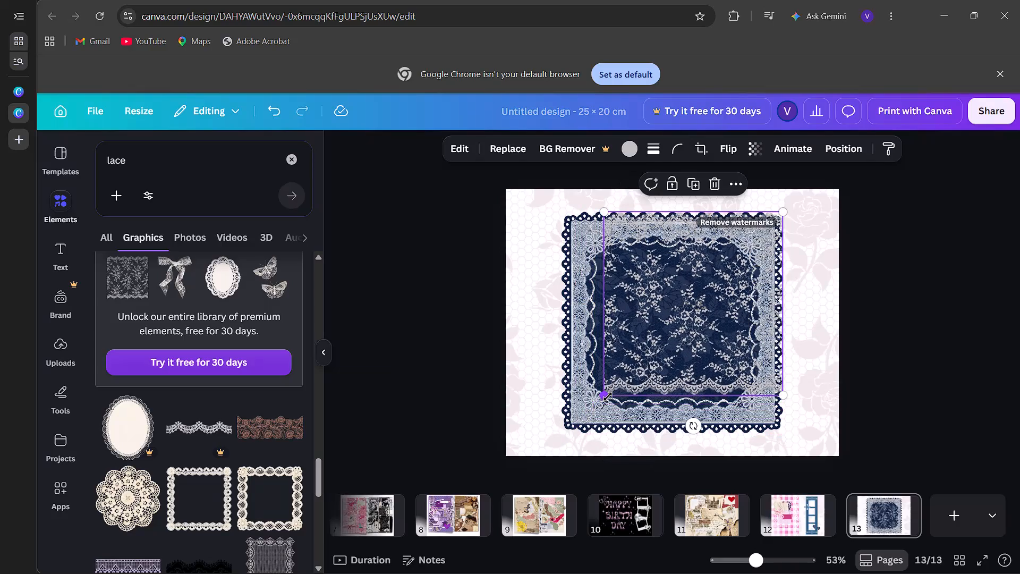
# Enlarge the grey floral lace pattern to about 15.14 × 15.53 cm and centre it over the navy scalloped square.
pyautogui.moveTo(674, 357); pyautogui.dragTo(657, 374)
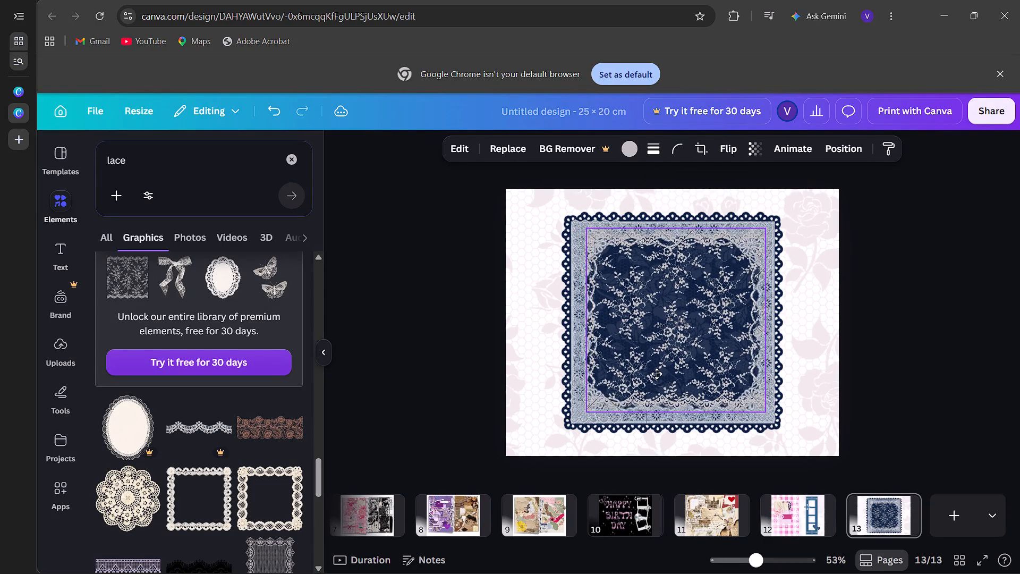
pyautogui.moveTo(657, 374); pyautogui.dragTo(654, 374)
pyautogui.moveTo(583, 411); pyautogui.dragTo(581, 412)
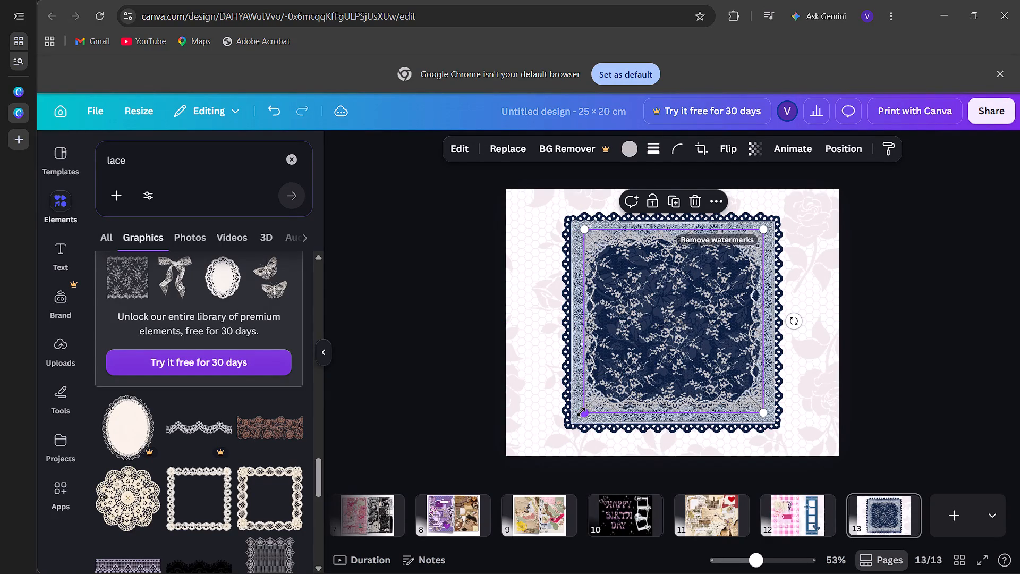
pyautogui.moveTo(581, 412); pyautogui.dragTo(562, 421)
pyautogui.moveTo(617, 398); pyautogui.dragTo(622, 386)
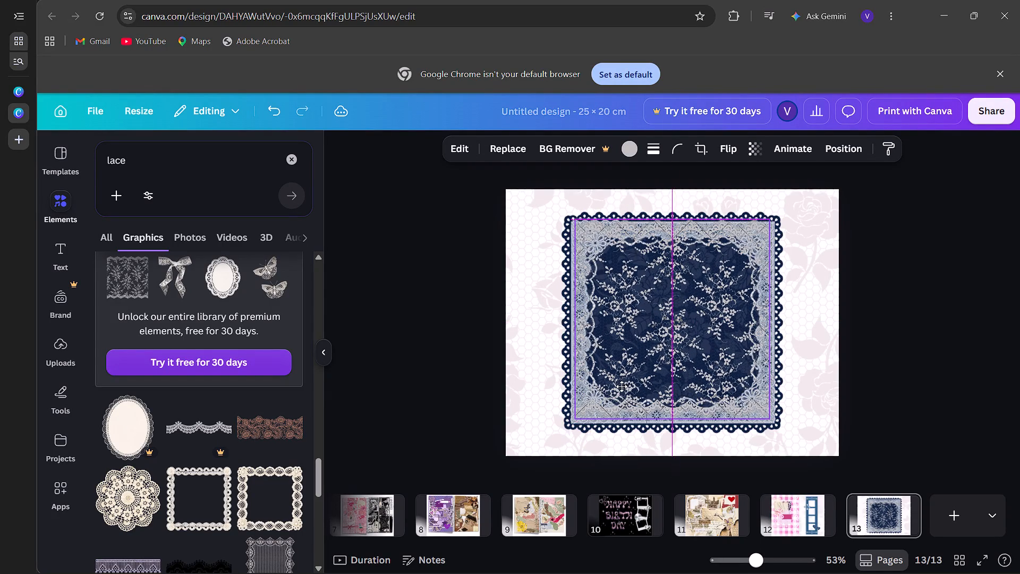
pyautogui.moveTo(622, 386); pyautogui.dragTo(620, 387)
pyautogui.moveTo(763, 415); pyautogui.dragTo(769, 425)
pyautogui.click(712, 381)
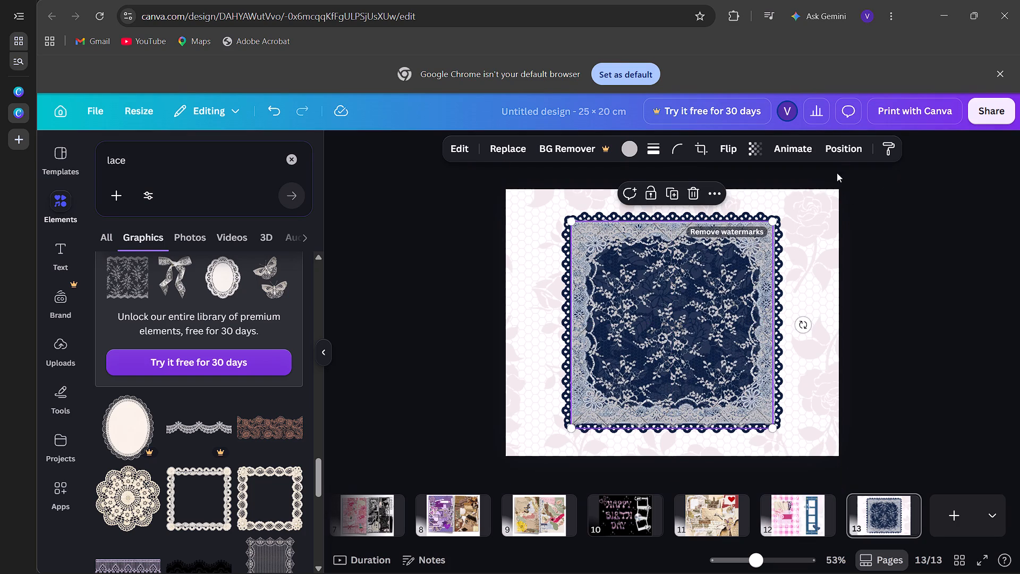
# Rearrange the floral lace pattern's layer order so it lies above the navy square but beneath the lace frame.
pyautogui.click(835, 156)
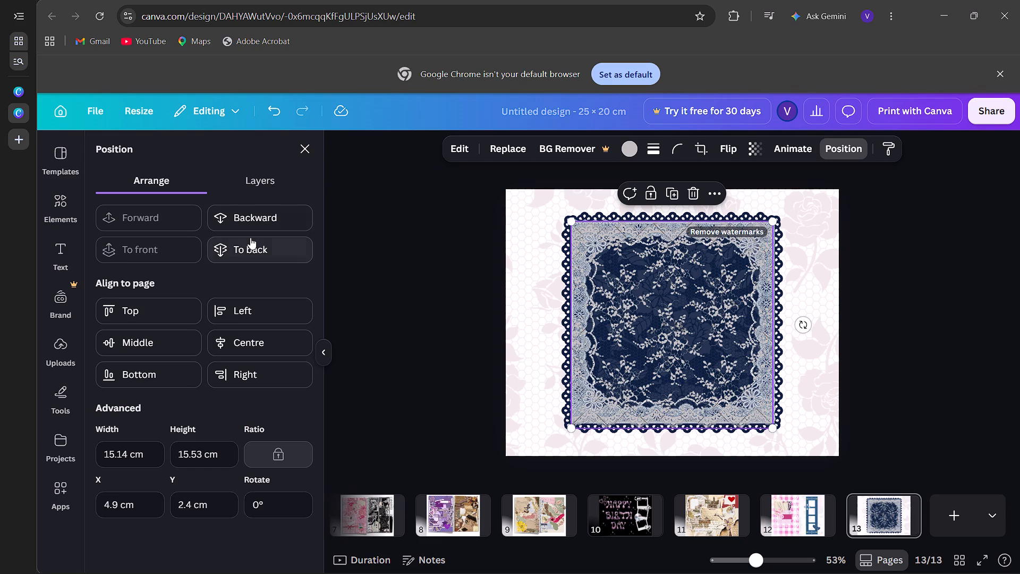
pyautogui.click(250, 238)
pyautogui.click(166, 217)
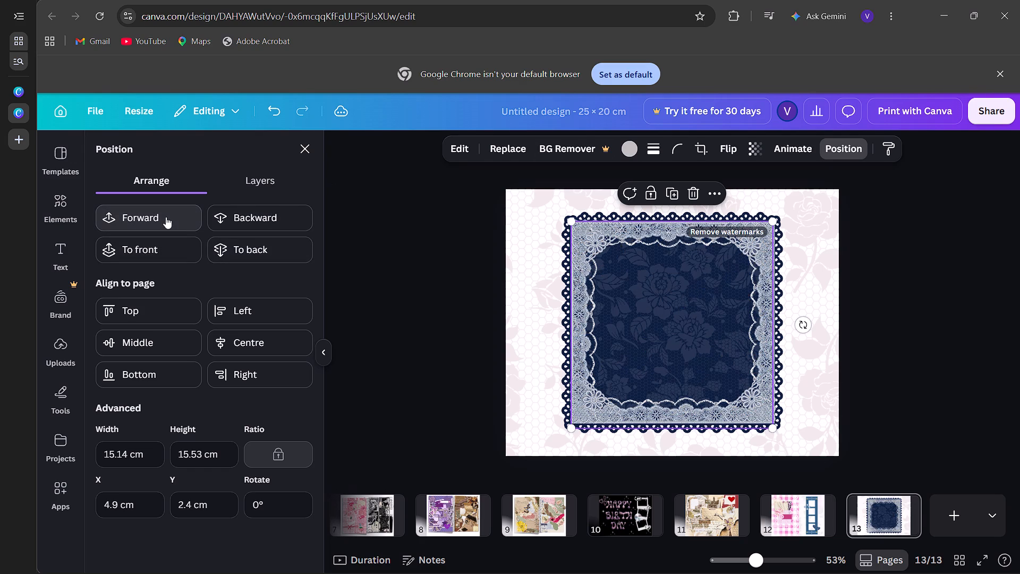
pyautogui.click(166, 217)
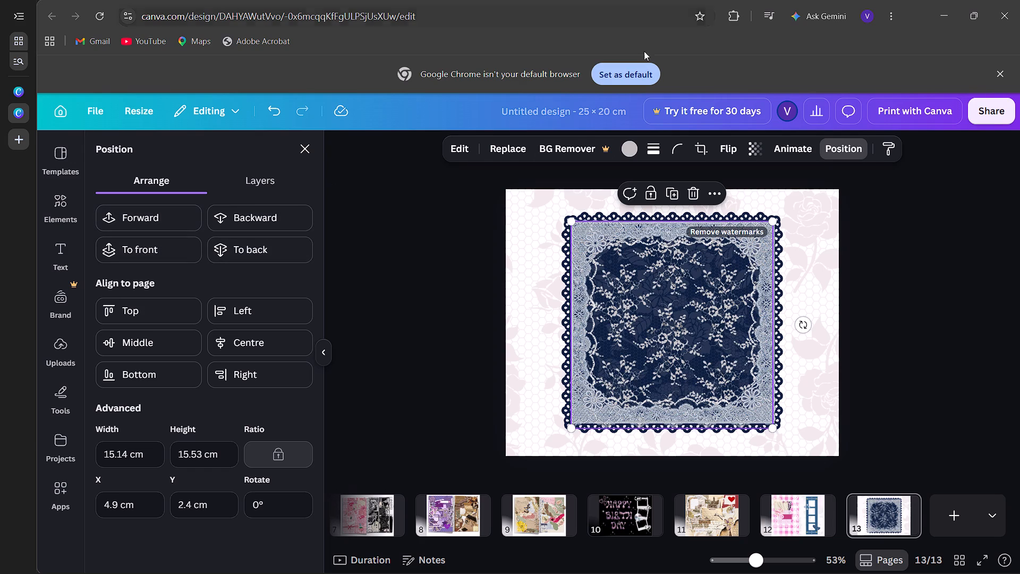
# Set the floral lace pattern's transparency to 46.
pyautogui.click(755, 146)
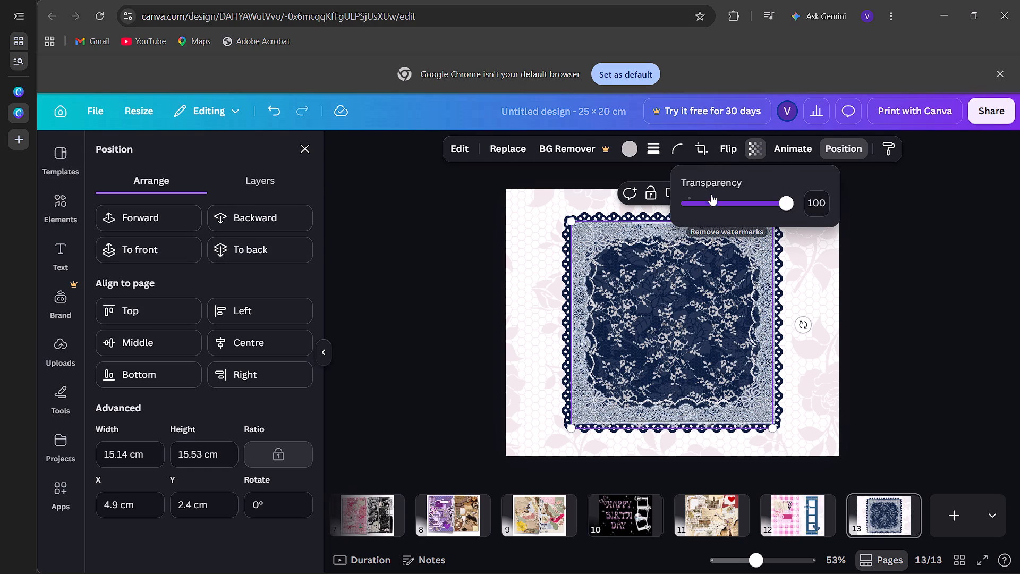
pyautogui.click(710, 200)
pyautogui.click(733, 204)
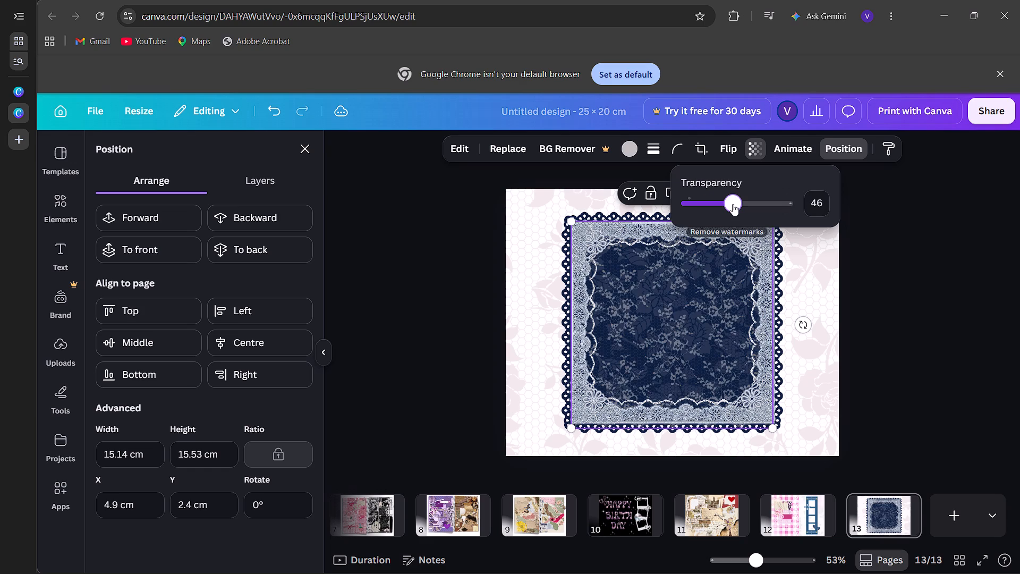
pyautogui.click(488, 440)
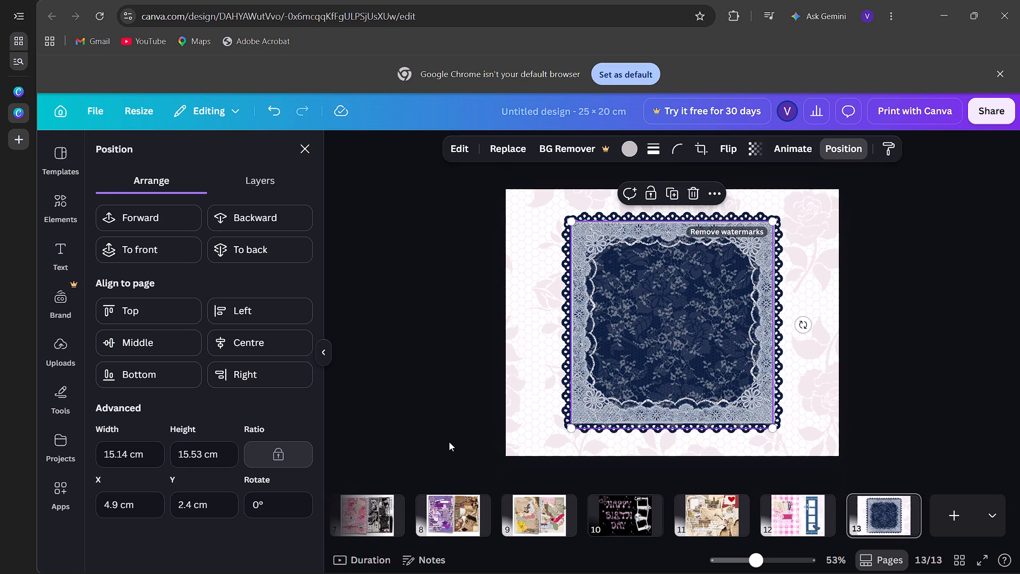
pyautogui.click(449, 442)
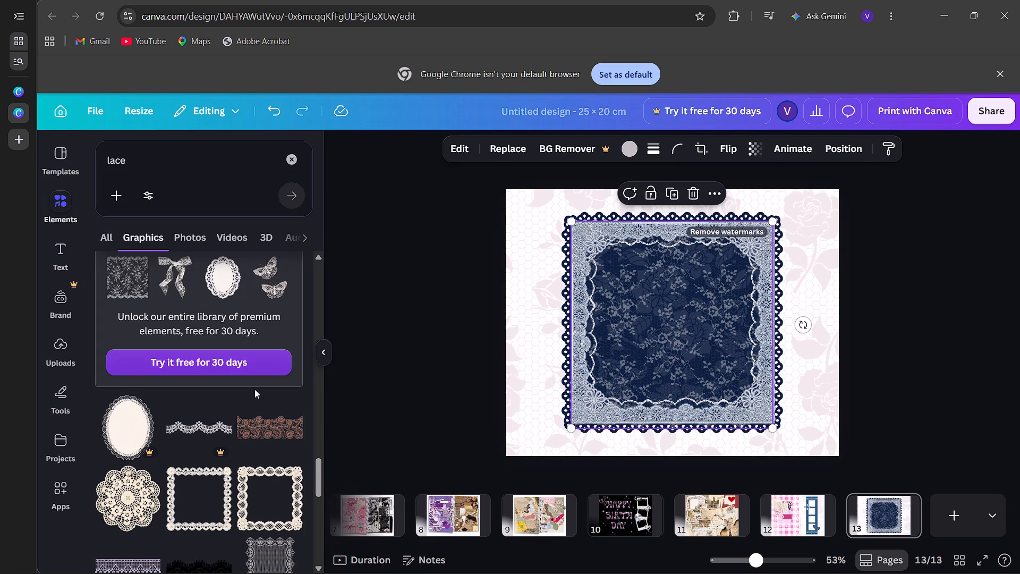
# Browse further through the lace graphics for a corner decoration and check the details of the Ornate Oval Lace Frame.
pyautogui.scroll(-3, 221, 411)
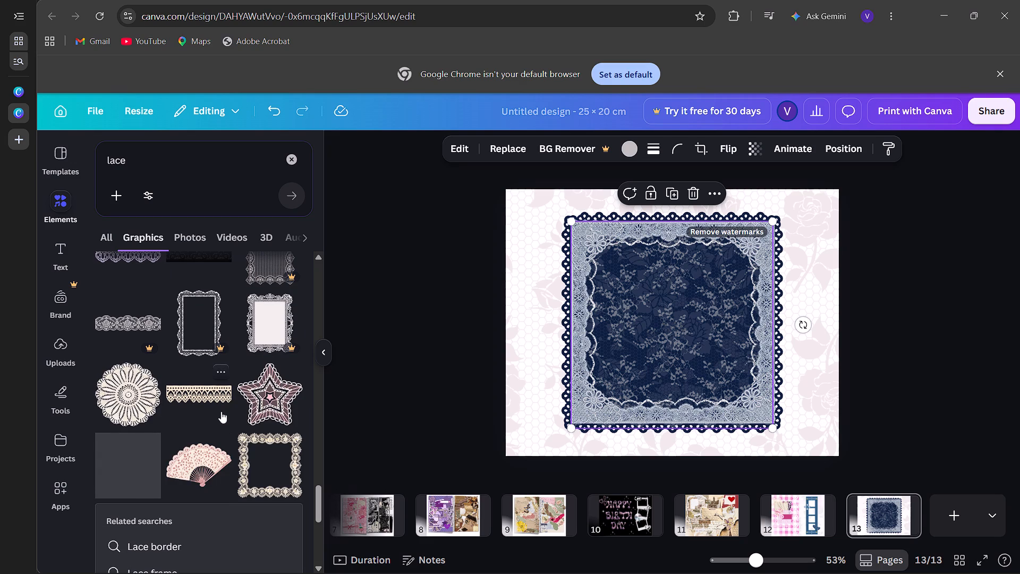
pyautogui.scroll(-3, 221, 411)
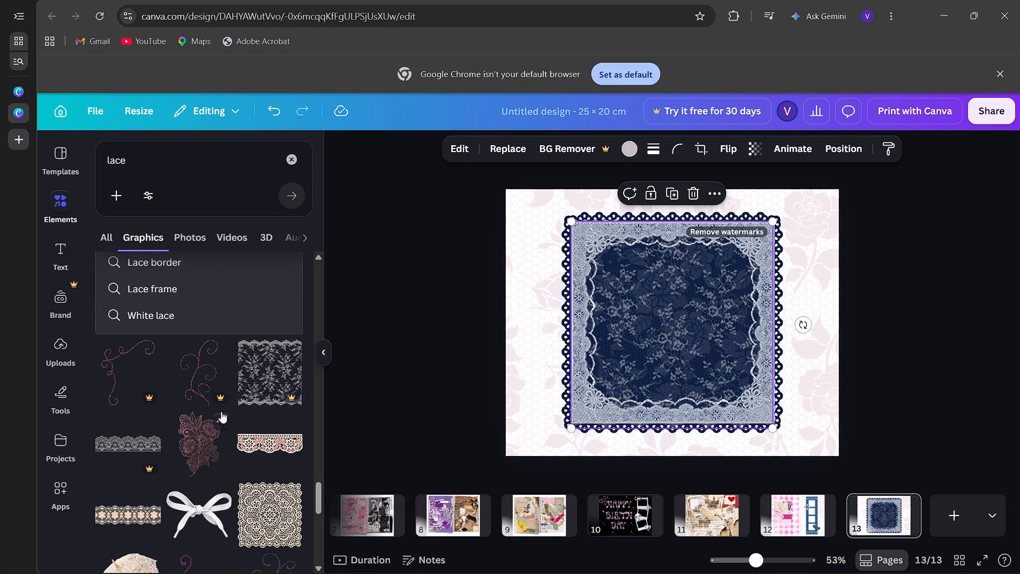
pyautogui.scroll(-2, 221, 411)
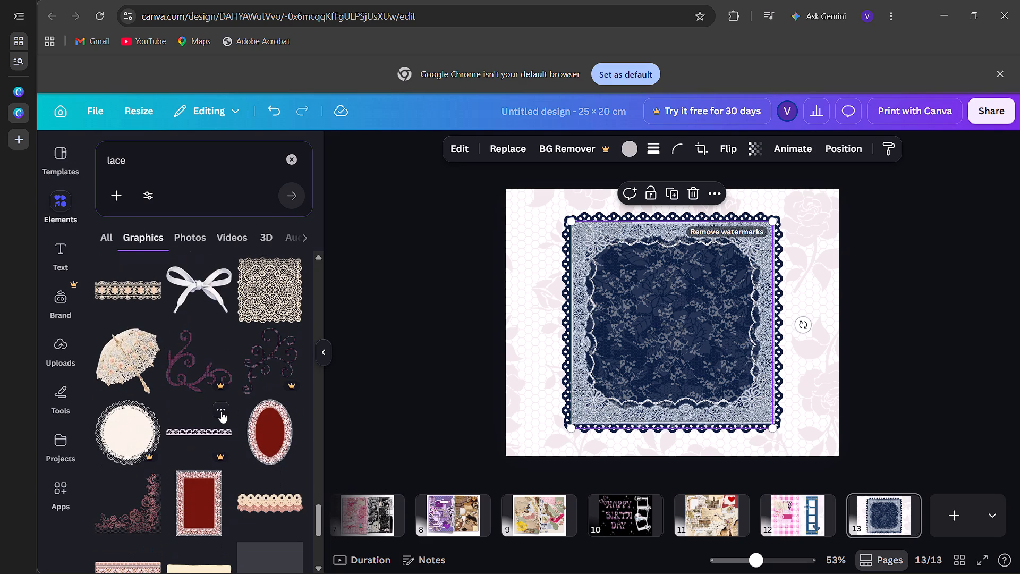
pyautogui.scroll(-3, 221, 411)
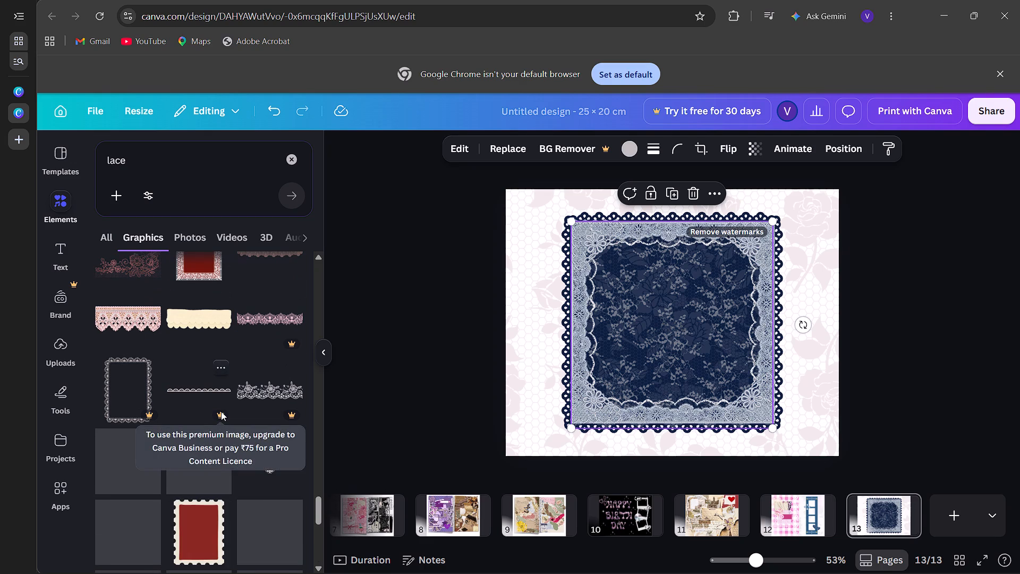
pyautogui.scroll(-3, 221, 411)
pyautogui.scroll(2, 221, 411)
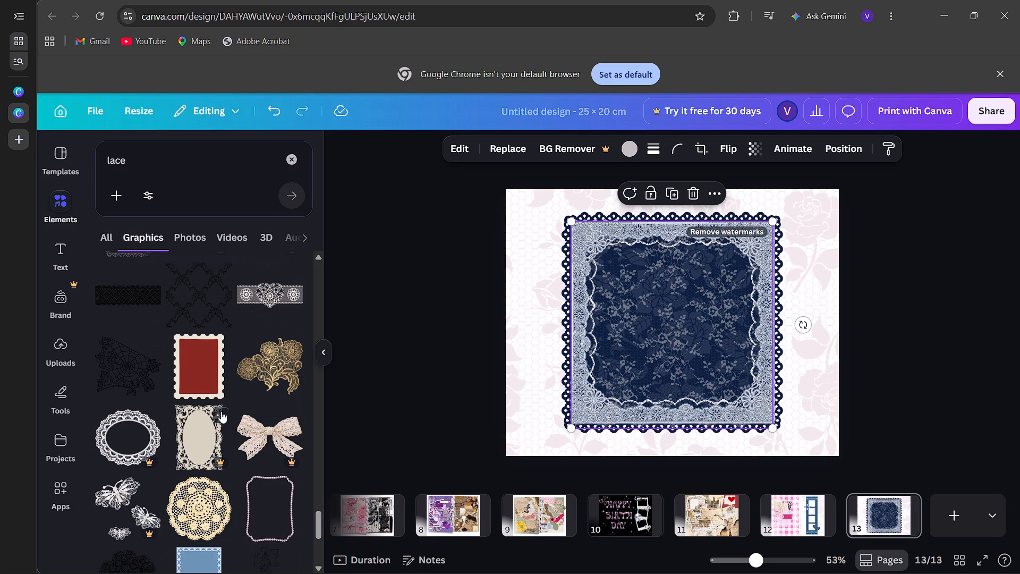
pyautogui.click(221, 411)
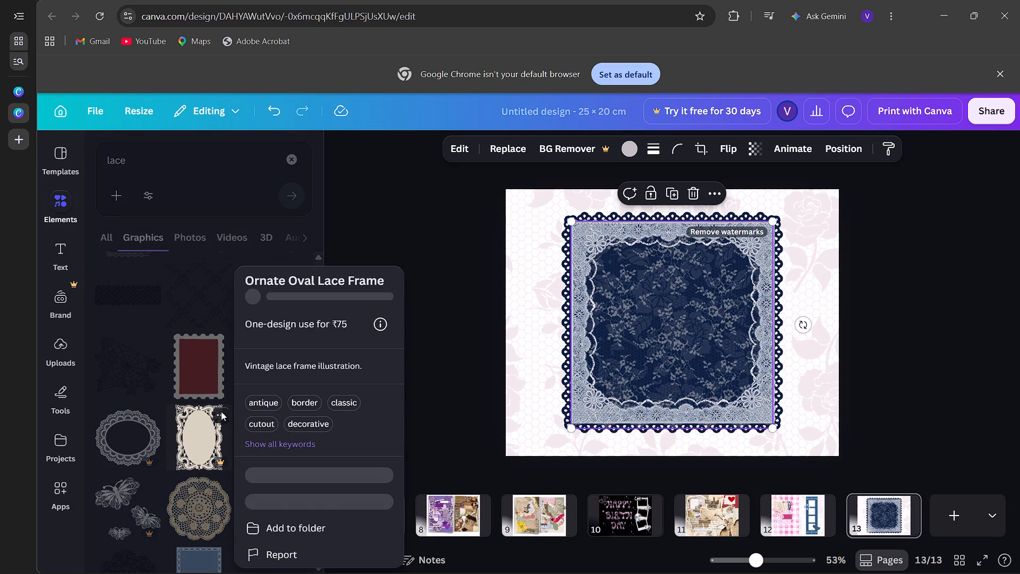
pyautogui.click(359, 255)
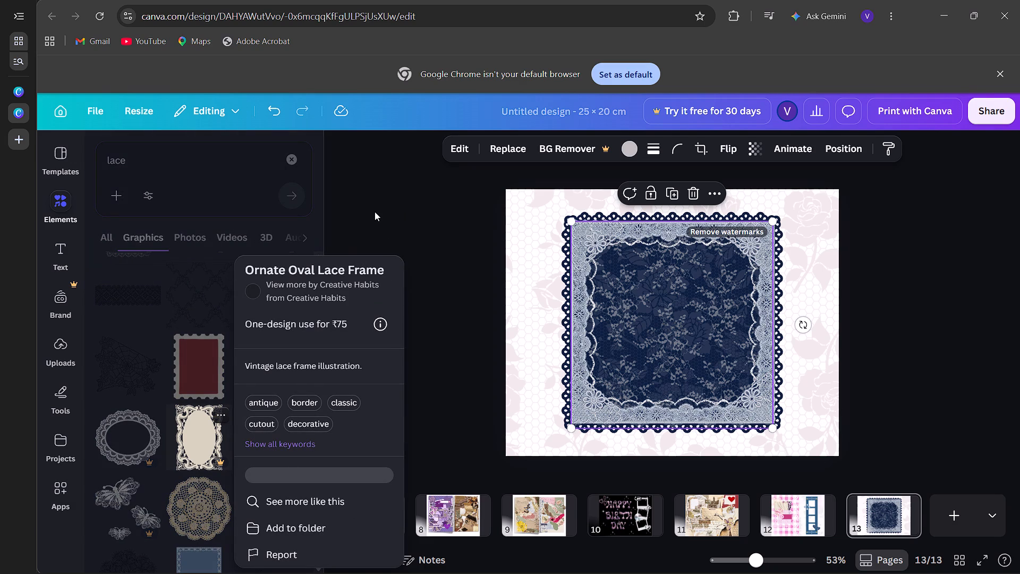
pyautogui.click(375, 212)
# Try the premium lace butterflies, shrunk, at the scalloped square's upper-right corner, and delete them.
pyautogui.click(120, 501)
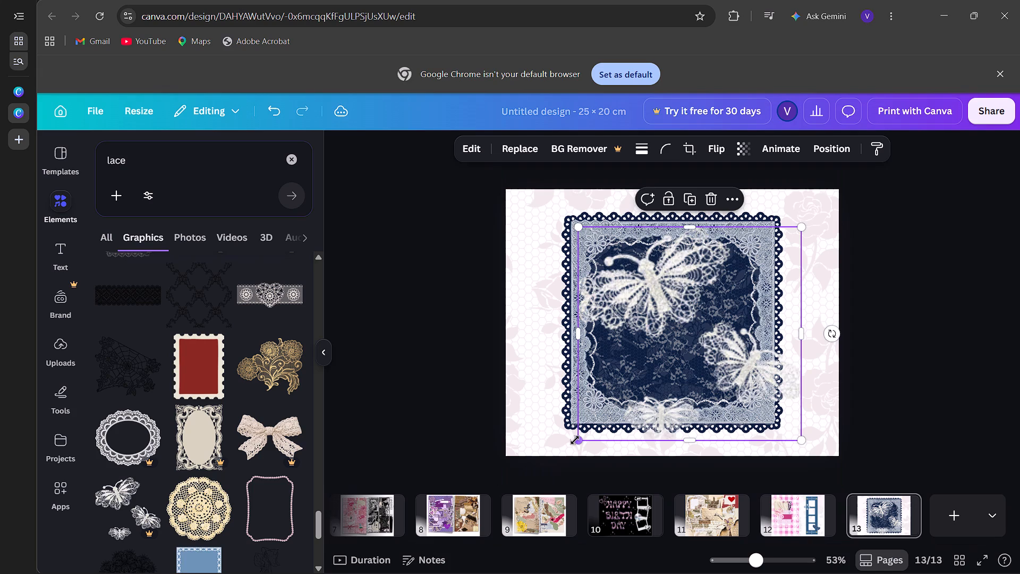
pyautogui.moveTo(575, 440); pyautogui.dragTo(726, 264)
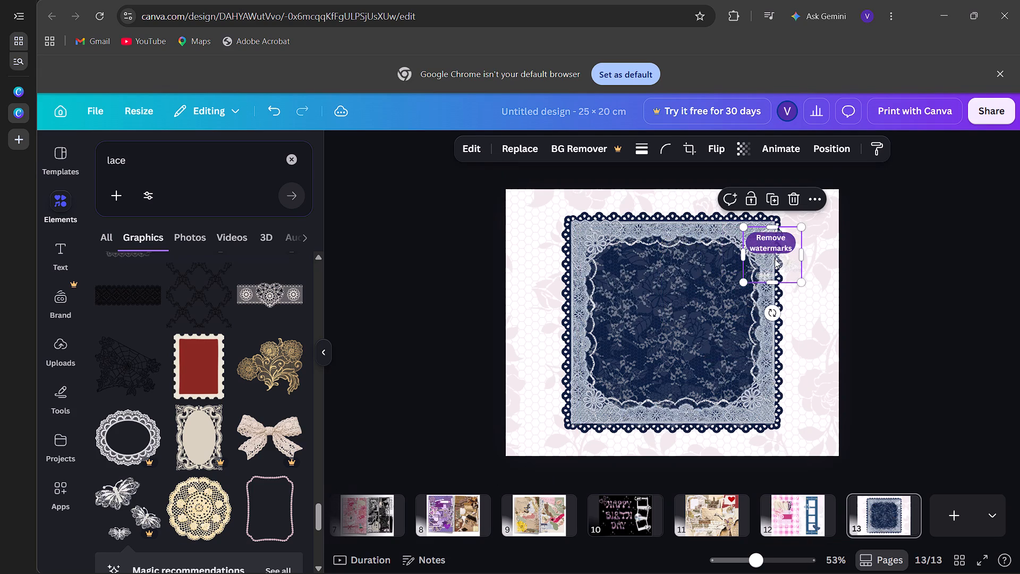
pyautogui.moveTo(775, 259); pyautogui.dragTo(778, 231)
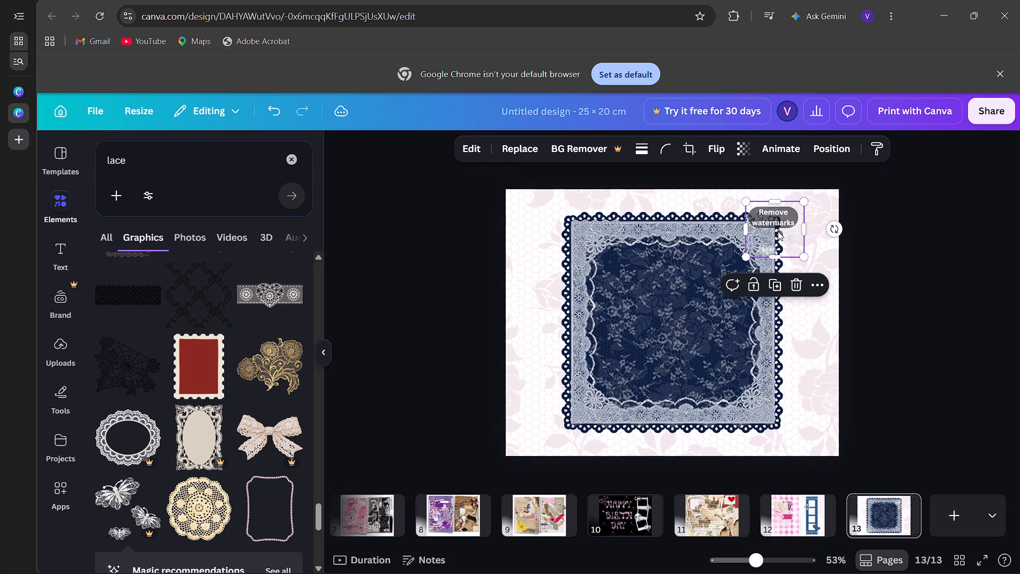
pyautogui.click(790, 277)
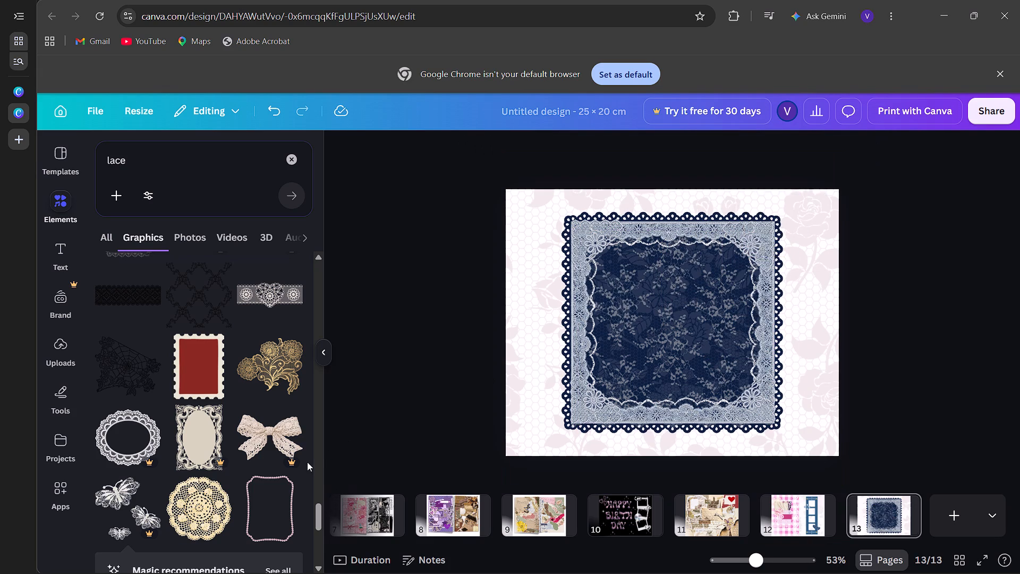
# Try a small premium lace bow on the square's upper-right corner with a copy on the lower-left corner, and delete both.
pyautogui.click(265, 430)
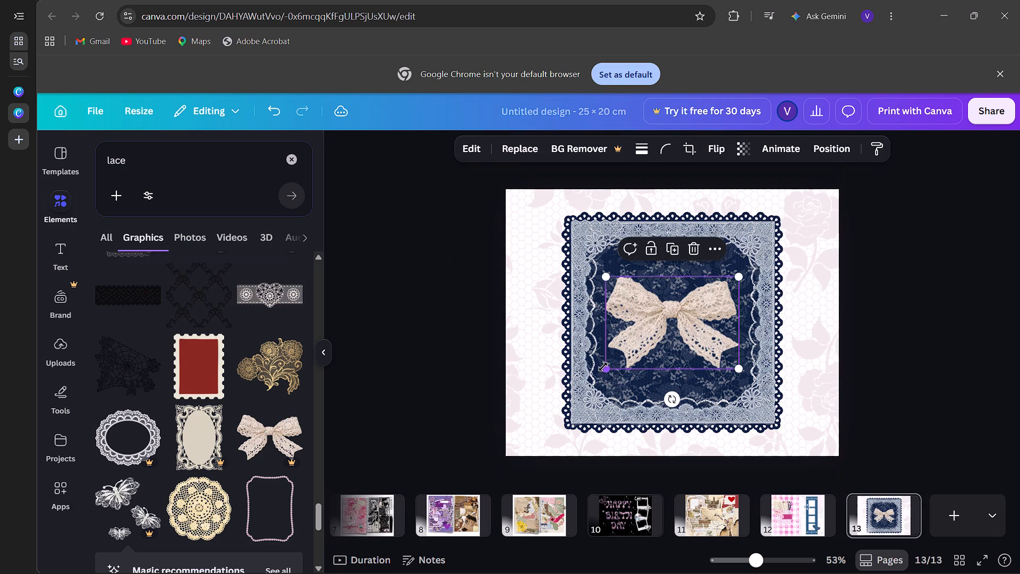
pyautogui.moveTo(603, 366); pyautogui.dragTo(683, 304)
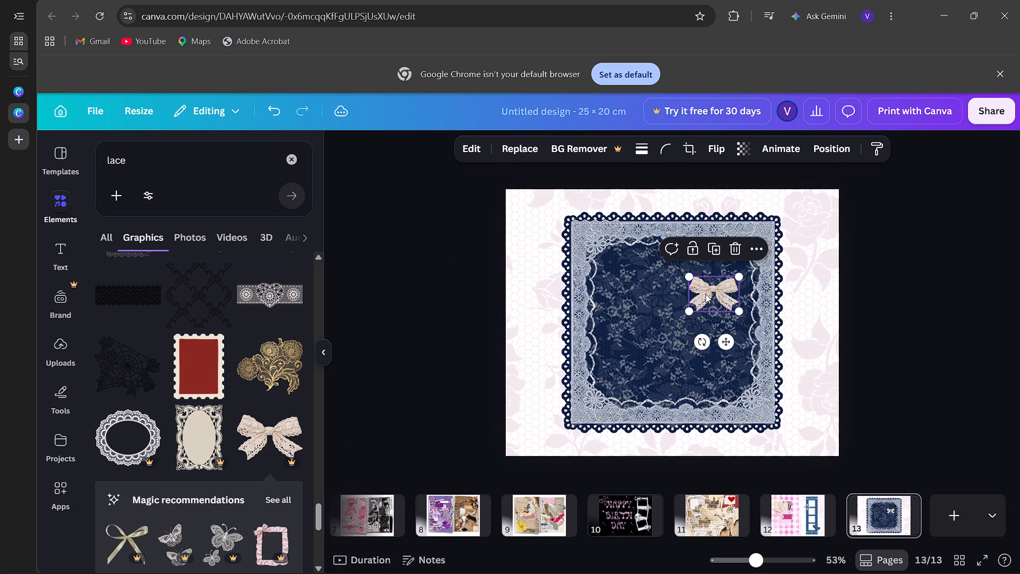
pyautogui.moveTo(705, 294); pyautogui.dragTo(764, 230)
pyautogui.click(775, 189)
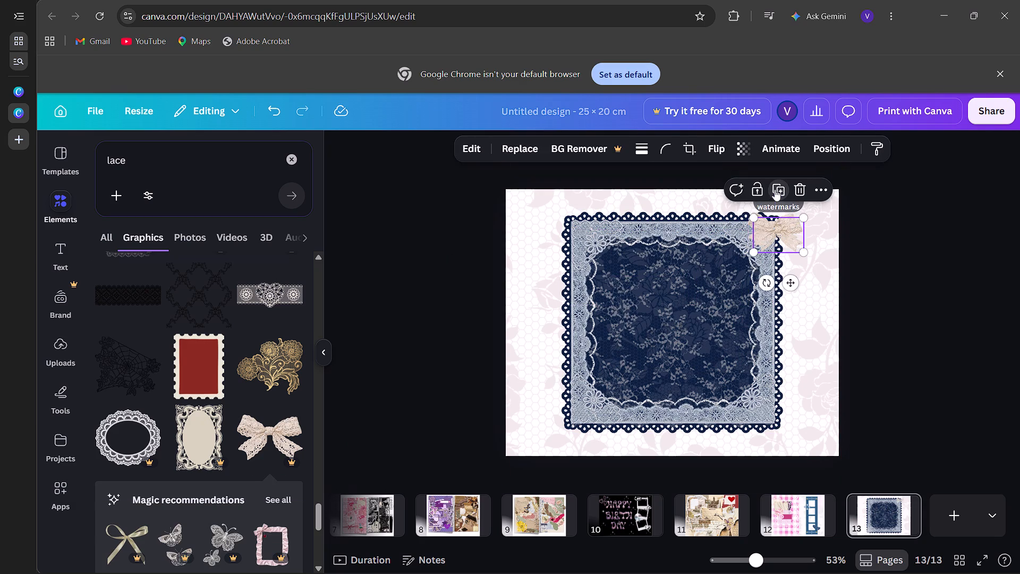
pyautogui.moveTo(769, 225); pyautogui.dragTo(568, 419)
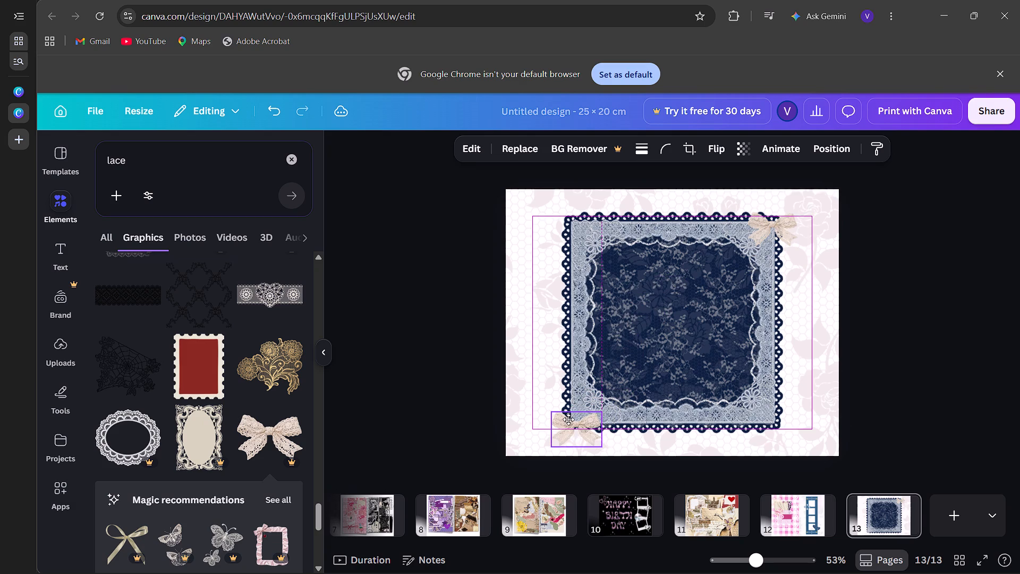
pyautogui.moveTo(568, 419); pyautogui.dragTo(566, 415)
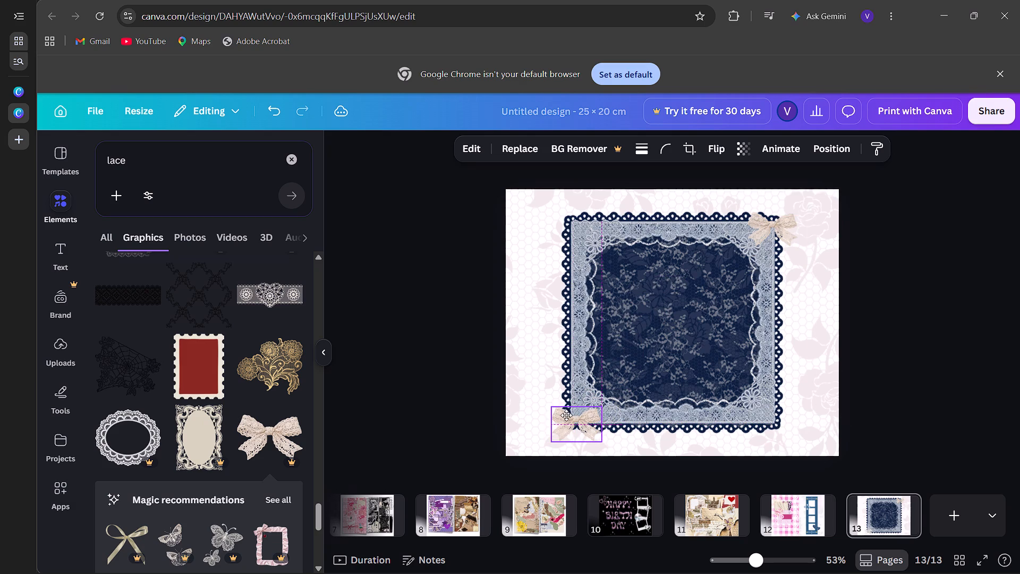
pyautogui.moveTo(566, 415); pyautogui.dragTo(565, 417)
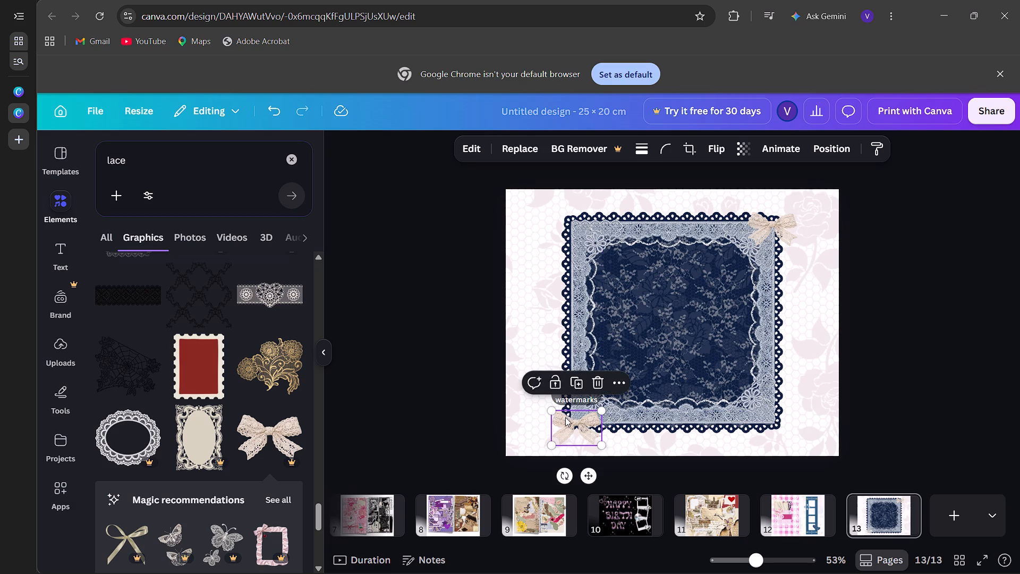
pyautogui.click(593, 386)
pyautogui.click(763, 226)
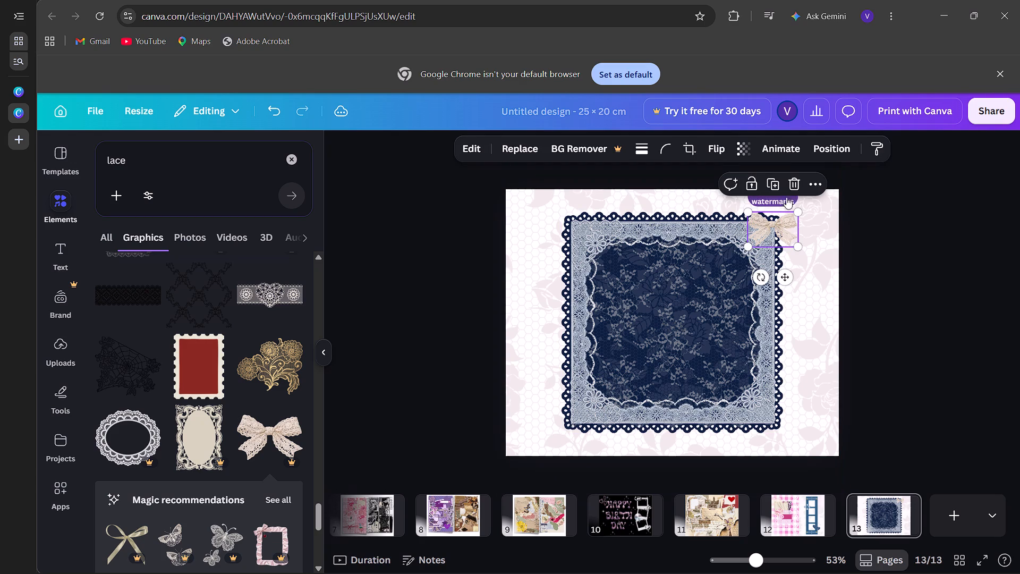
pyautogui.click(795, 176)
# Add the free white lace star, shrink it to about 2.5 × 2.6 cm and place it on the square's upper-right corner.
pyautogui.scroll(-2, 134, 528)
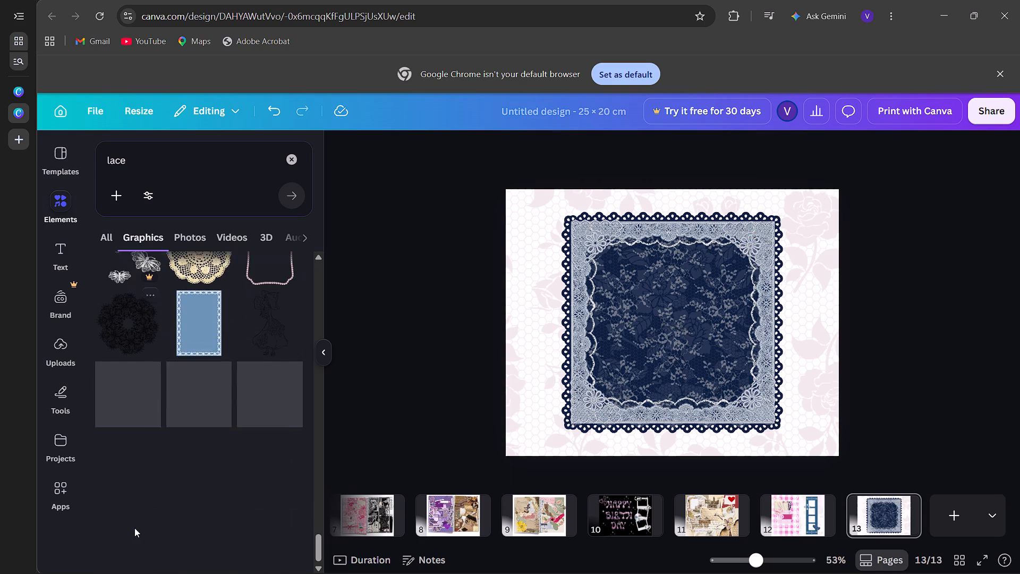
pyautogui.scroll(-2, 134, 528)
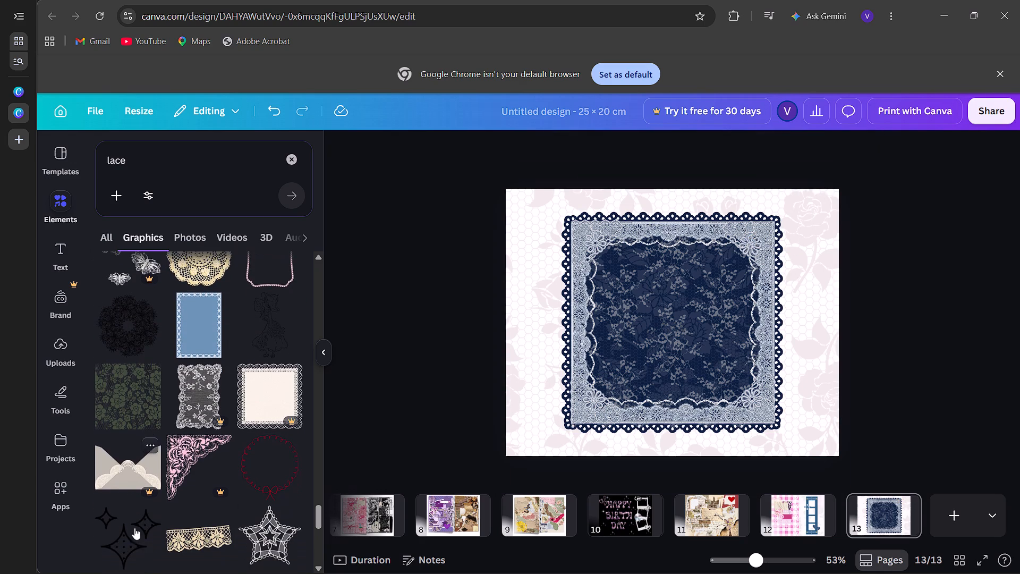
pyautogui.click(254, 538)
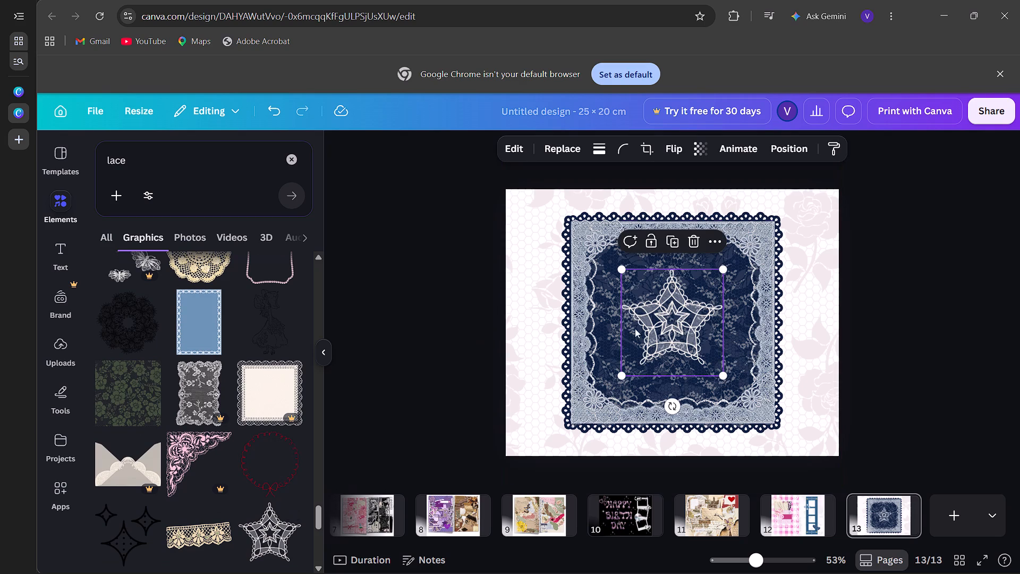
pyautogui.moveTo(620, 379); pyautogui.dragTo(709, 326)
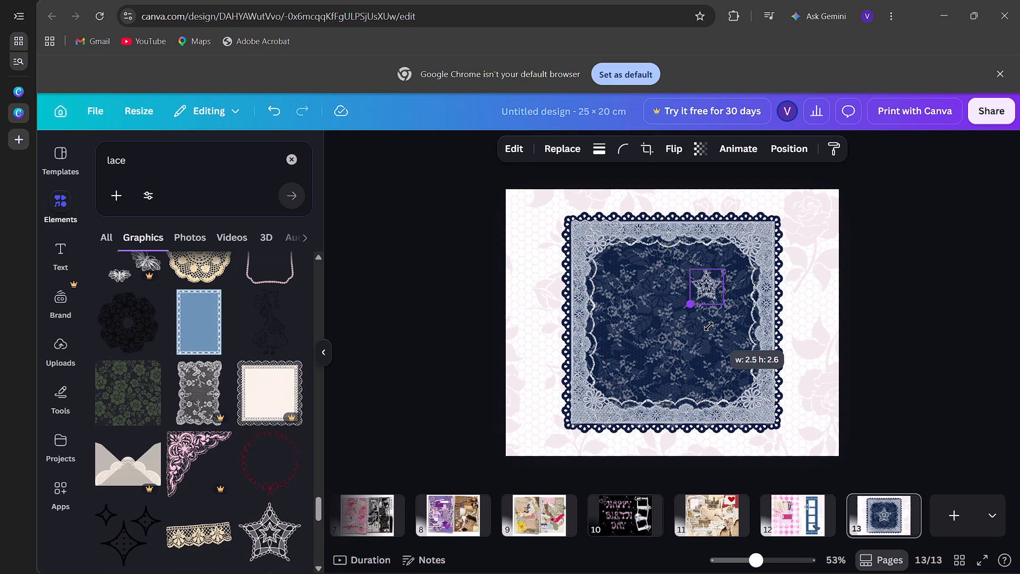
pyautogui.moveTo(709, 326); pyautogui.dragTo(709, 327)
pyautogui.moveTo(708, 296); pyautogui.dragTo(773, 234)
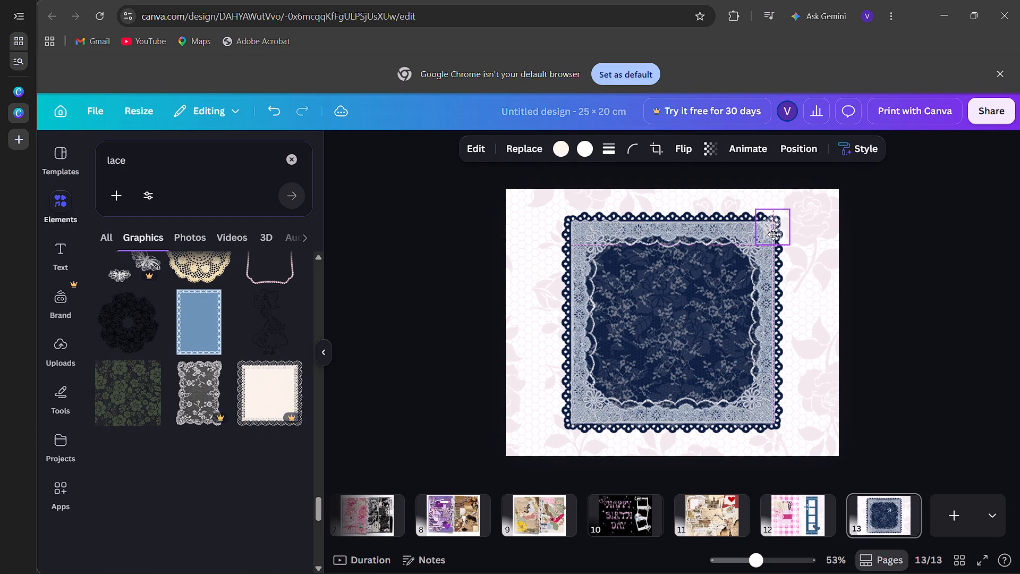
pyautogui.moveTo(773, 234); pyautogui.dragTo(776, 227)
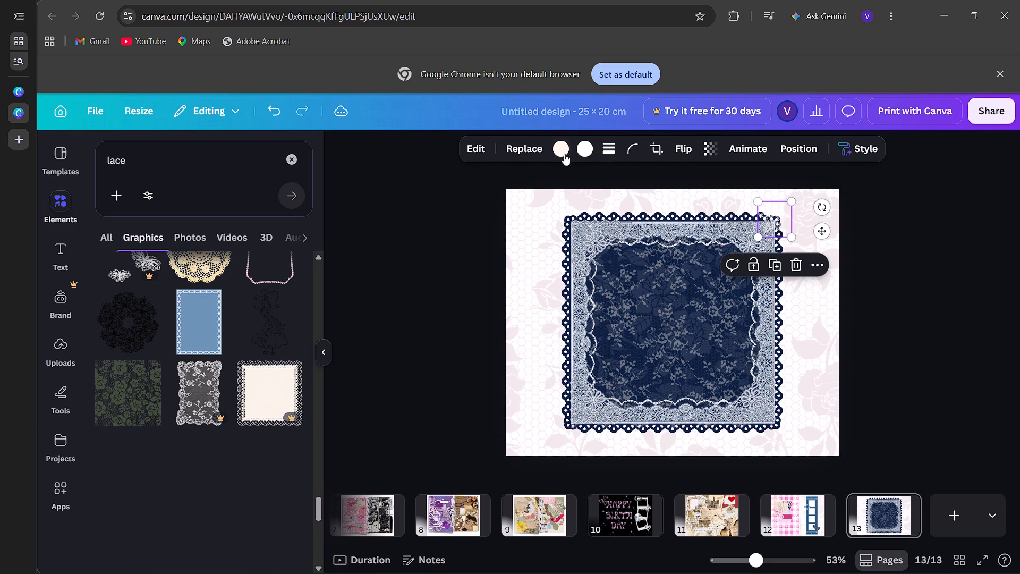
# Recolour the lace star on the square's upper-right corner from white to the dark navy graphic colour.
pyautogui.click(563, 150)
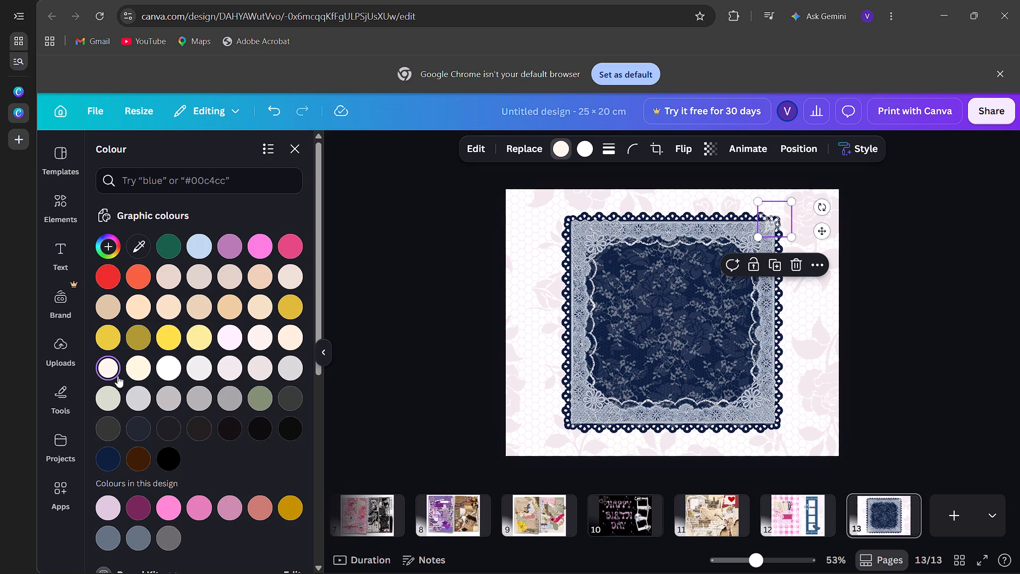
pyautogui.click(108, 458)
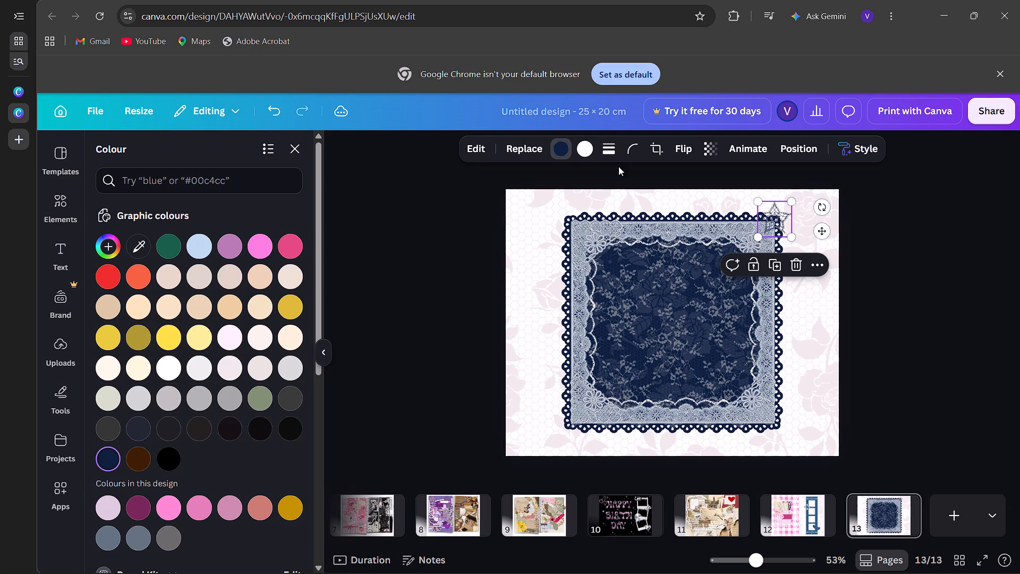
# Duplicate the navy lace star three times and align the copies on the scalloped square's upper-left, lower-left and lower-right corners.
pyautogui.click(782, 266)
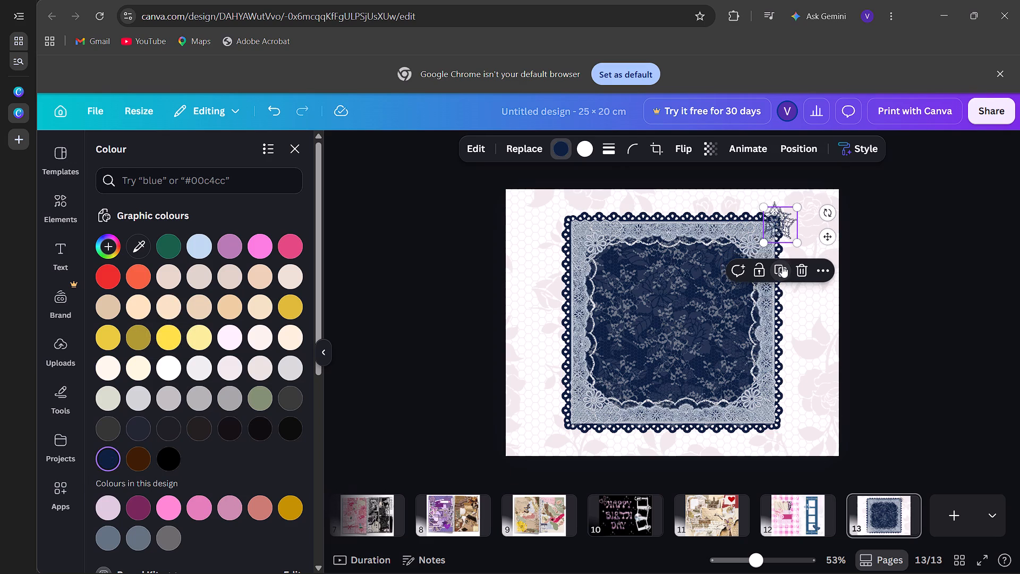
pyautogui.moveTo(776, 220); pyautogui.dragTo(564, 218)
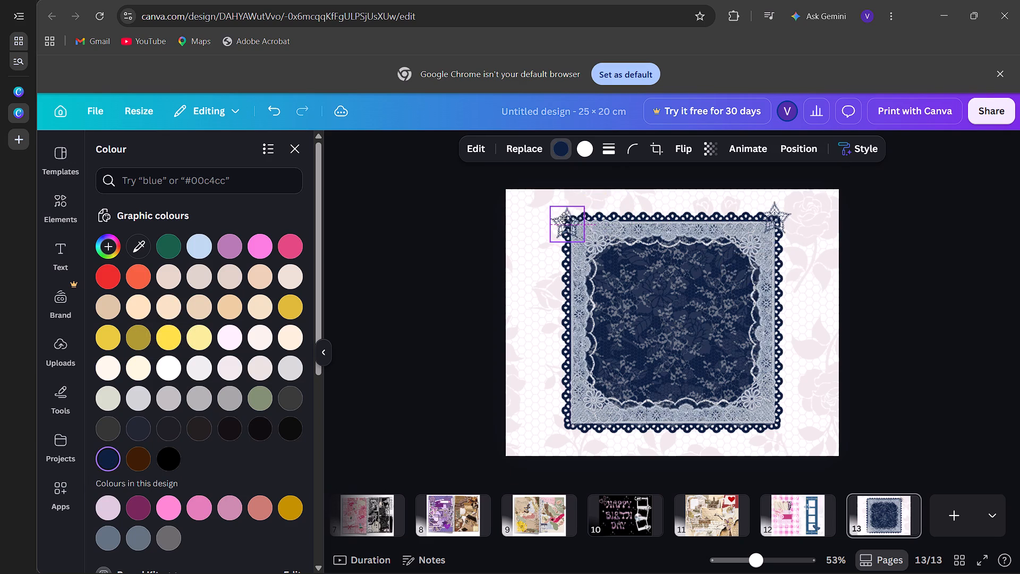
pyautogui.moveTo(564, 218); pyautogui.dragTo(567, 217)
pyautogui.click(572, 271)
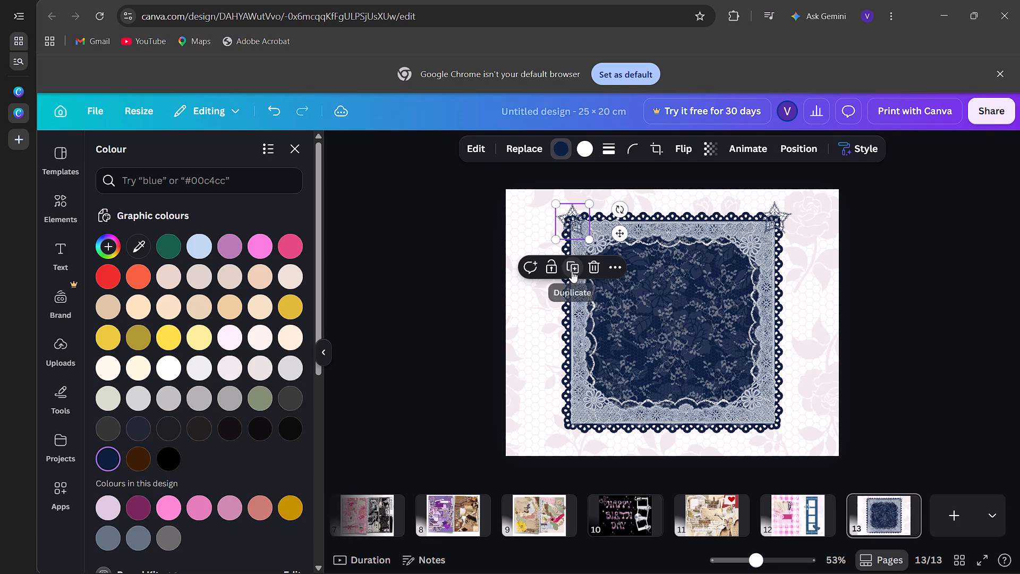
pyautogui.moveTo(576, 225); pyautogui.dragTo(569, 423)
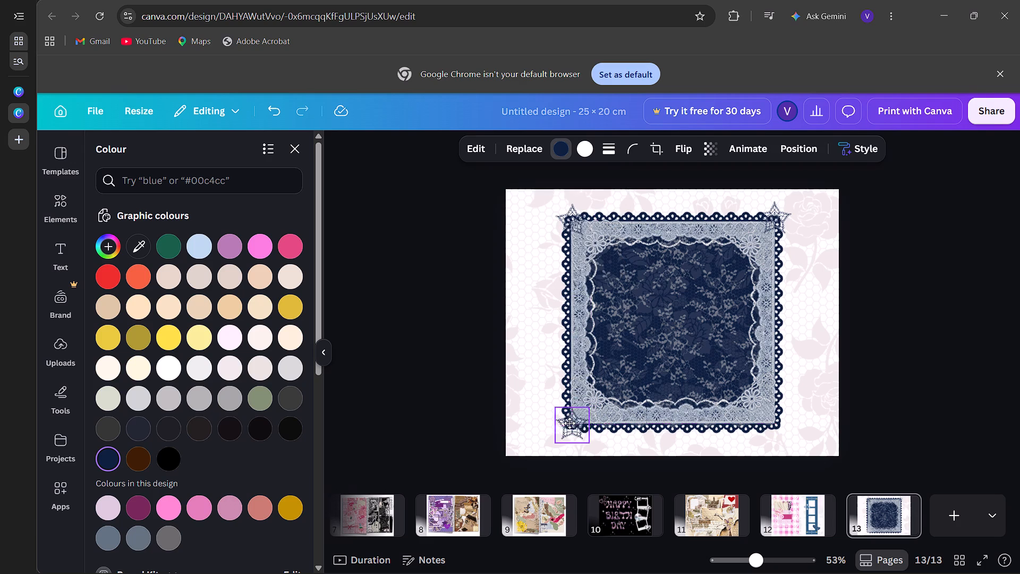
pyautogui.moveTo(569, 423); pyautogui.dragTo(567, 422)
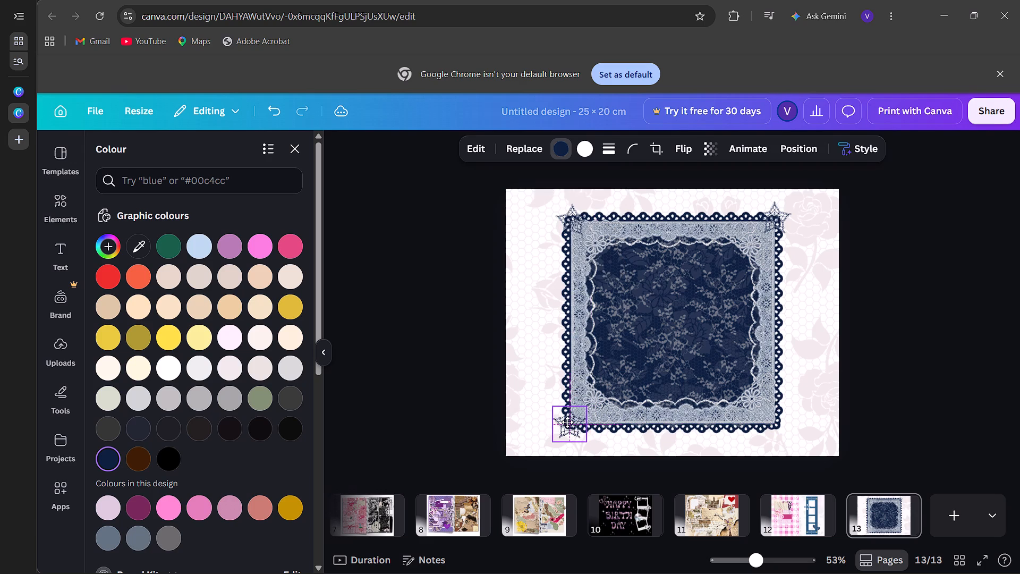
pyautogui.moveTo(567, 422); pyautogui.dragTo(567, 420)
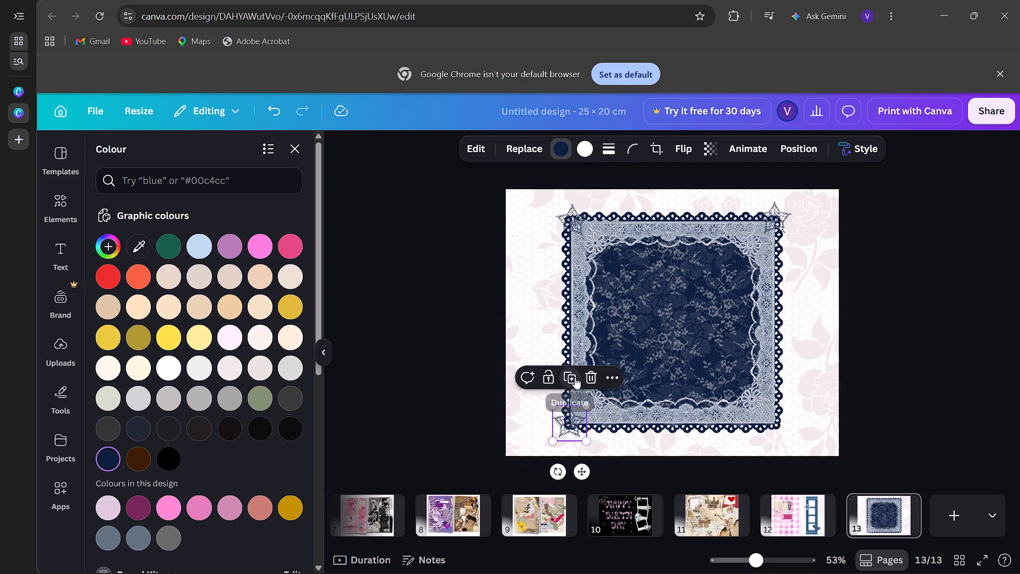
pyautogui.click(575, 377)
pyautogui.moveTo(576, 421); pyautogui.dragTo(741, 398)
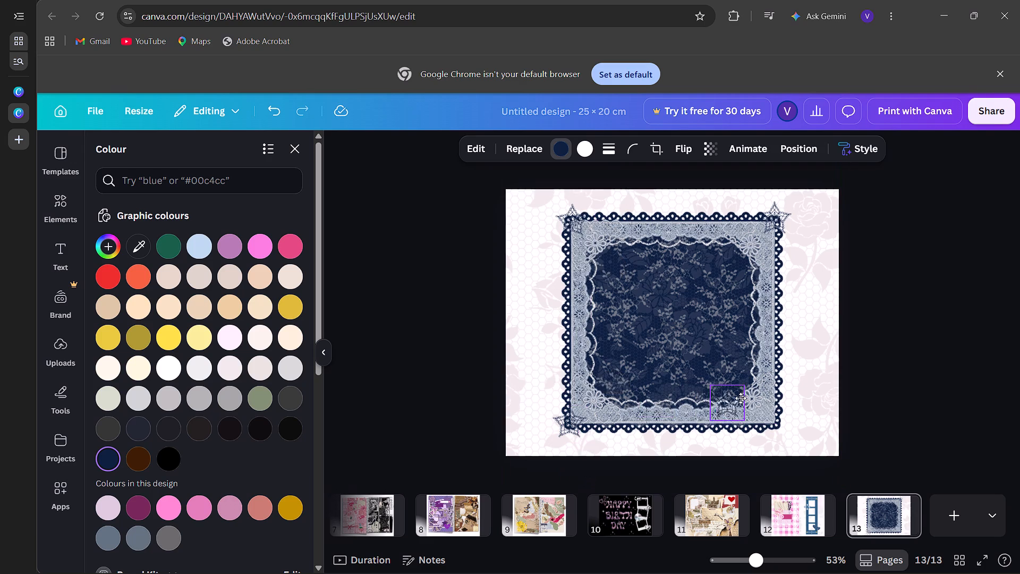
pyautogui.moveTo(741, 398); pyautogui.dragTo(772, 412)
pyautogui.click(772, 412)
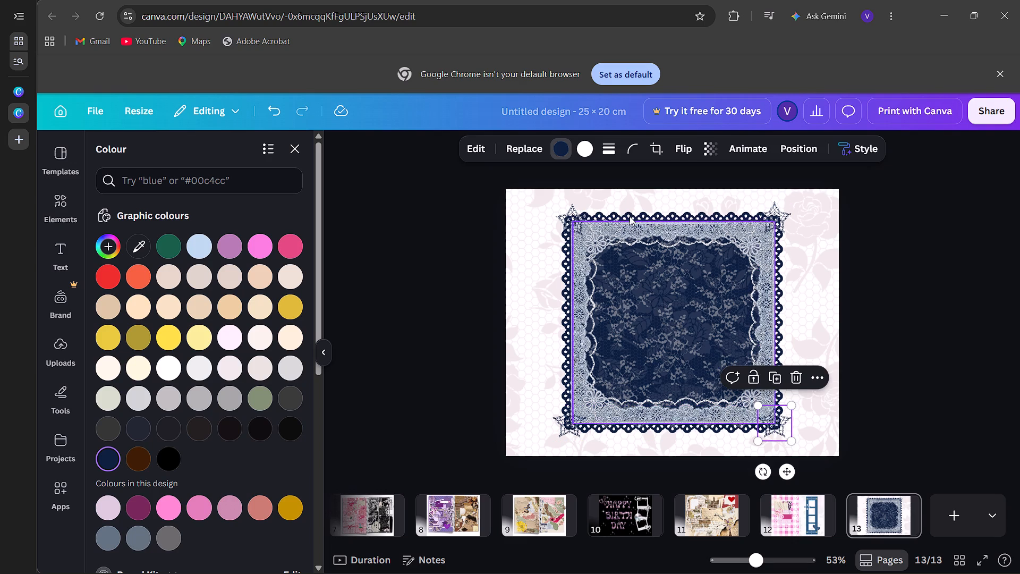
pyautogui.click(575, 226)
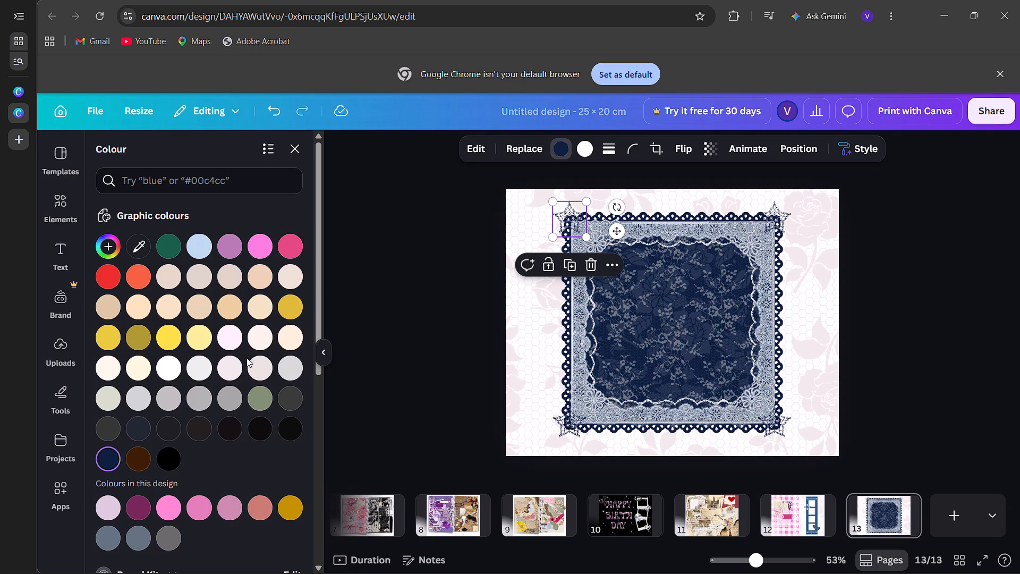
pyautogui.scroll(-5, 193, 376)
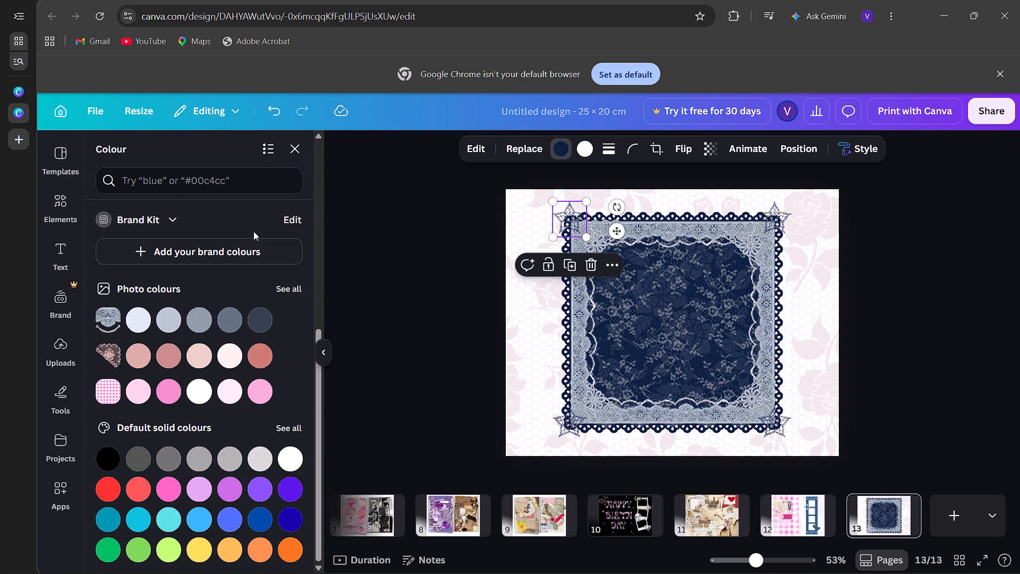
pyautogui.click(293, 149)
# Browse the lace graphics and the full Magic recommendations for the lace star, looking for further decorations for the page.
pyautogui.scroll(-1, 197, 455)
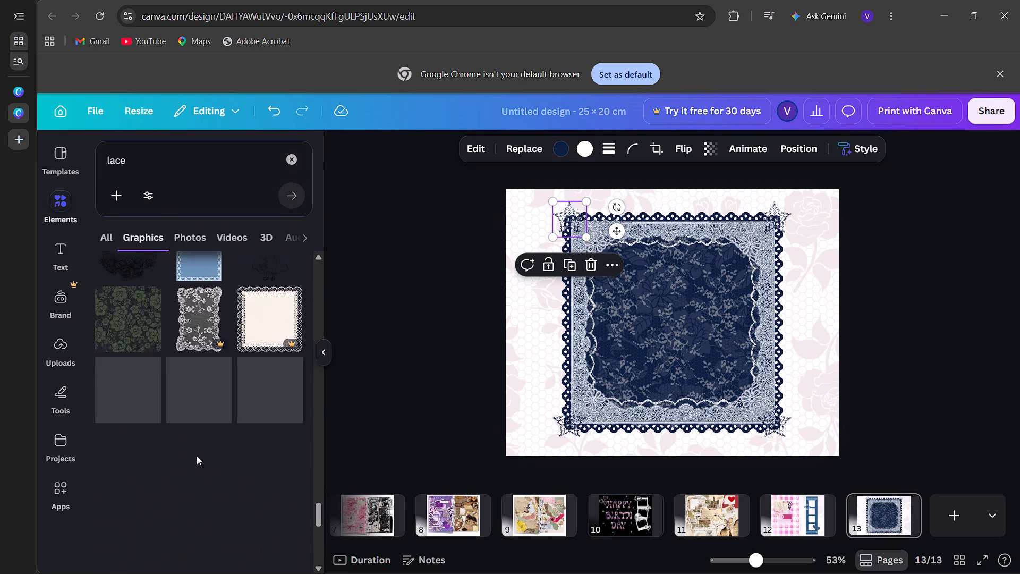
pyautogui.scroll(-2, 197, 455)
pyautogui.scroll(1, 197, 455)
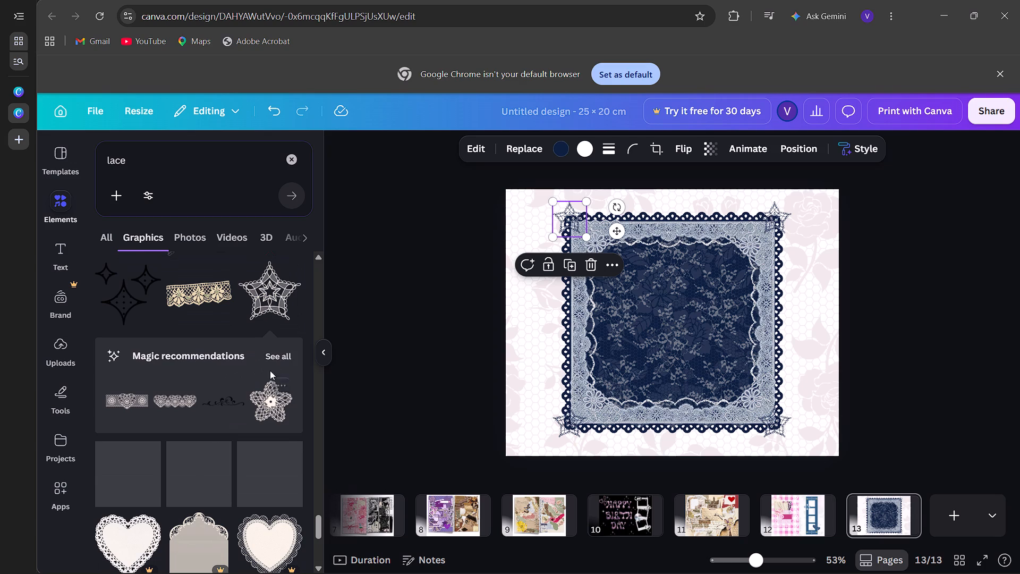
pyautogui.click(271, 353)
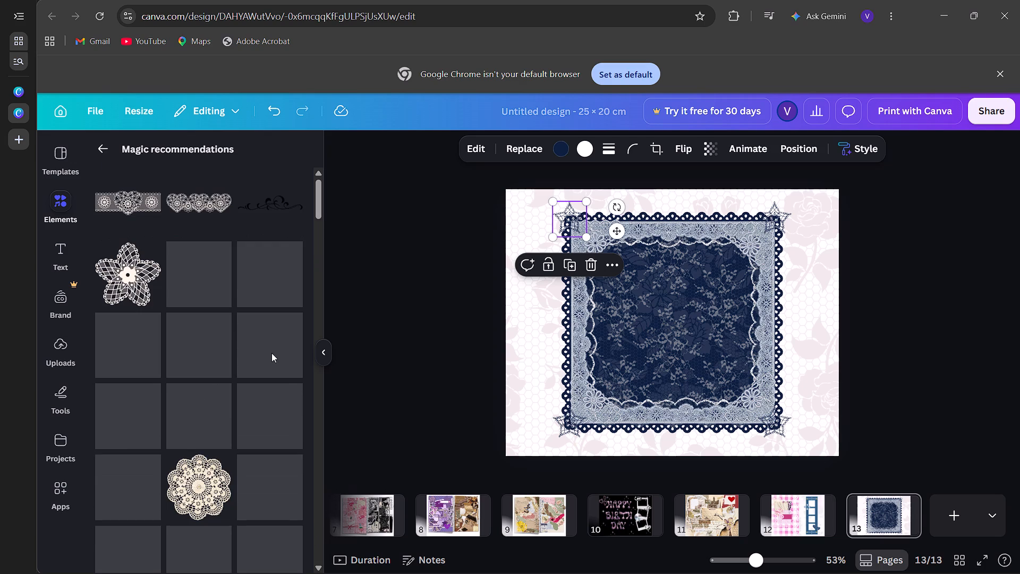
pyautogui.scroll(3, 271, 353)
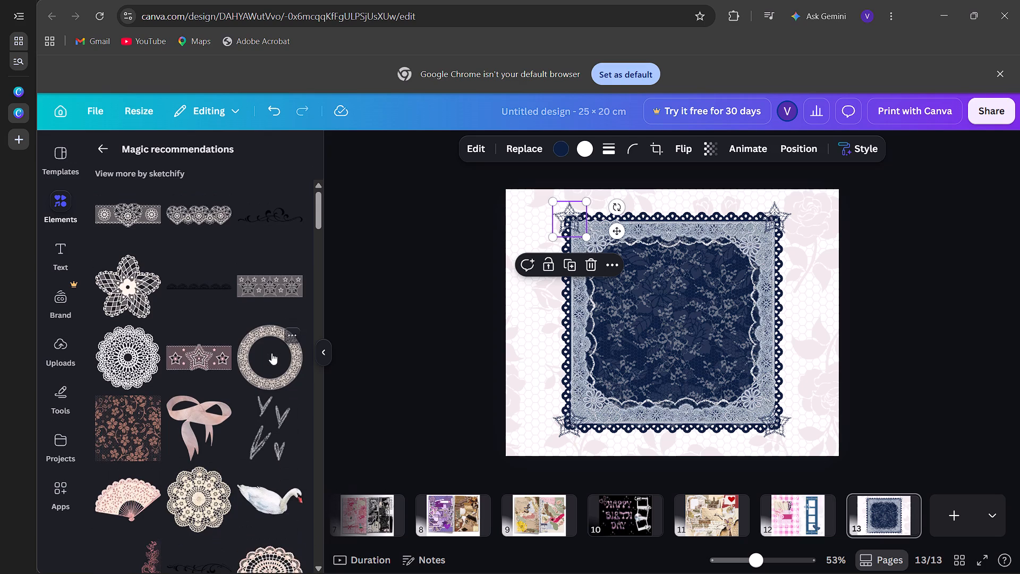
pyautogui.scroll(-5, 271, 353)
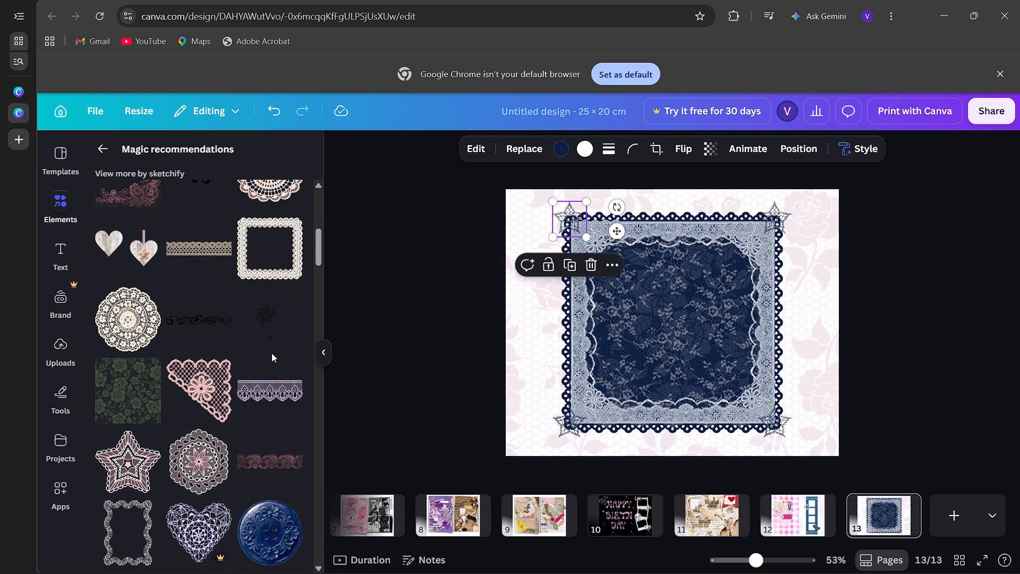
pyautogui.scroll(-3, 271, 353)
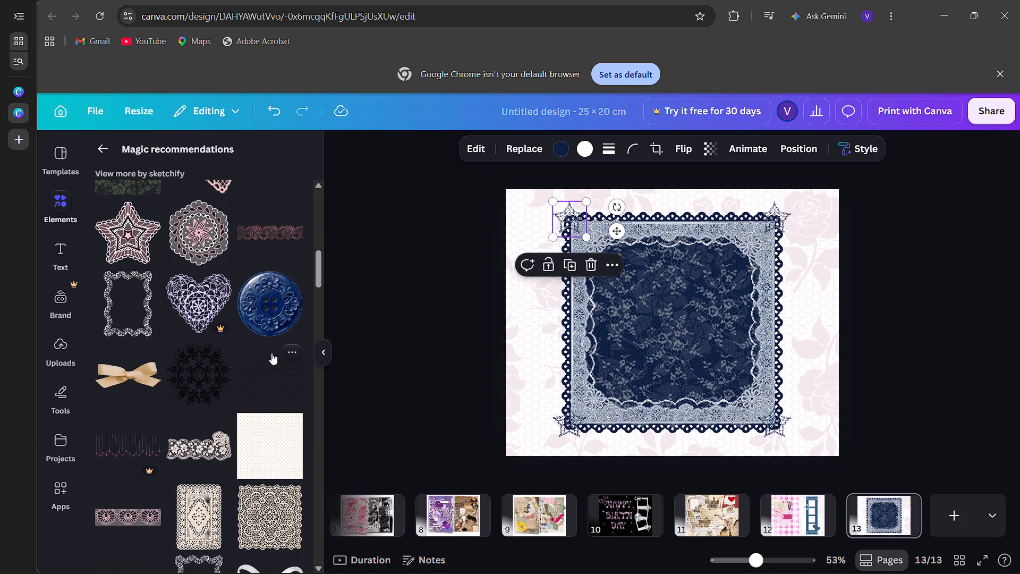
pyautogui.scroll(-5, 271, 353)
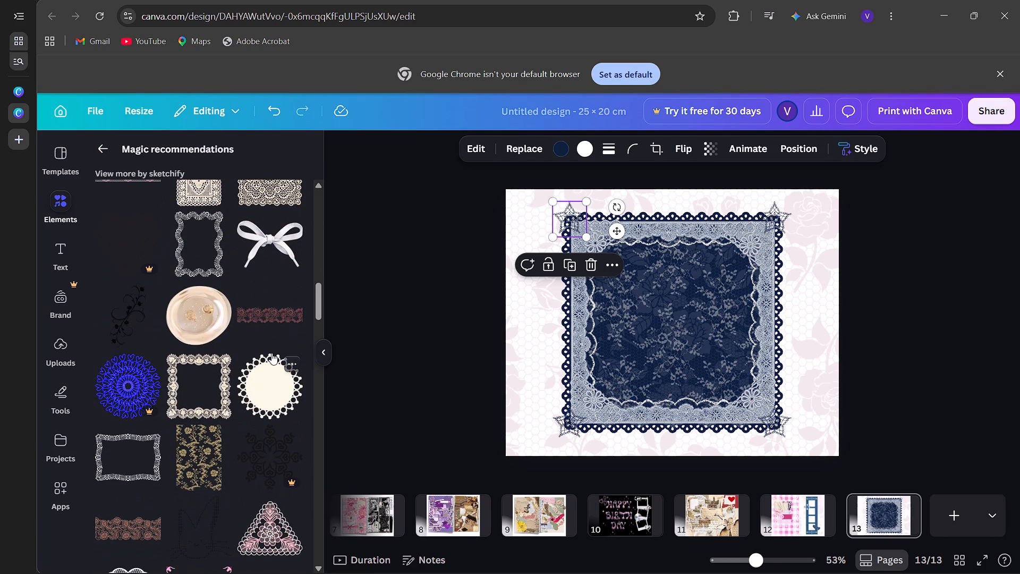
pyautogui.scroll(-4, 271, 353)
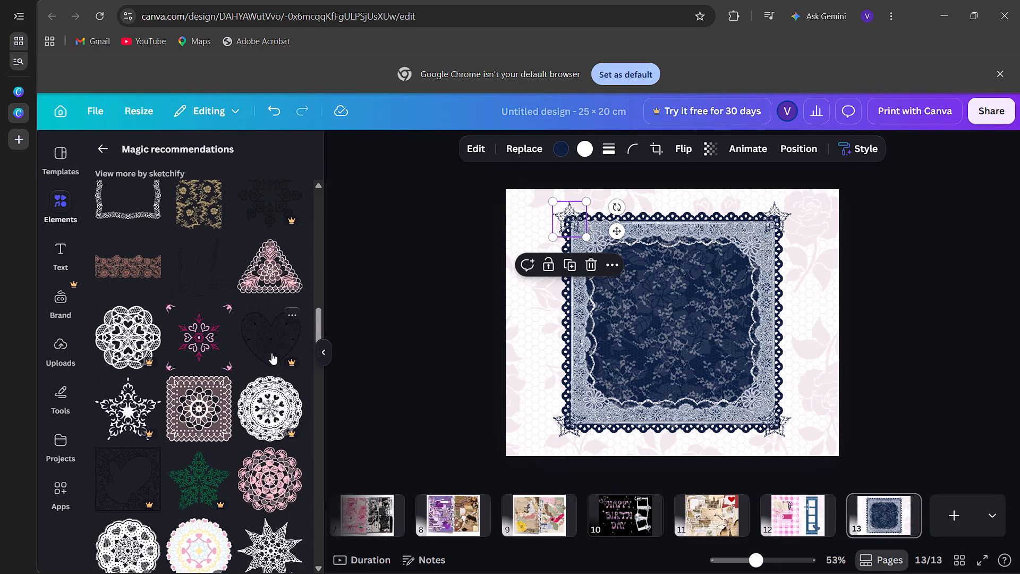
pyautogui.scroll(-8, 271, 353)
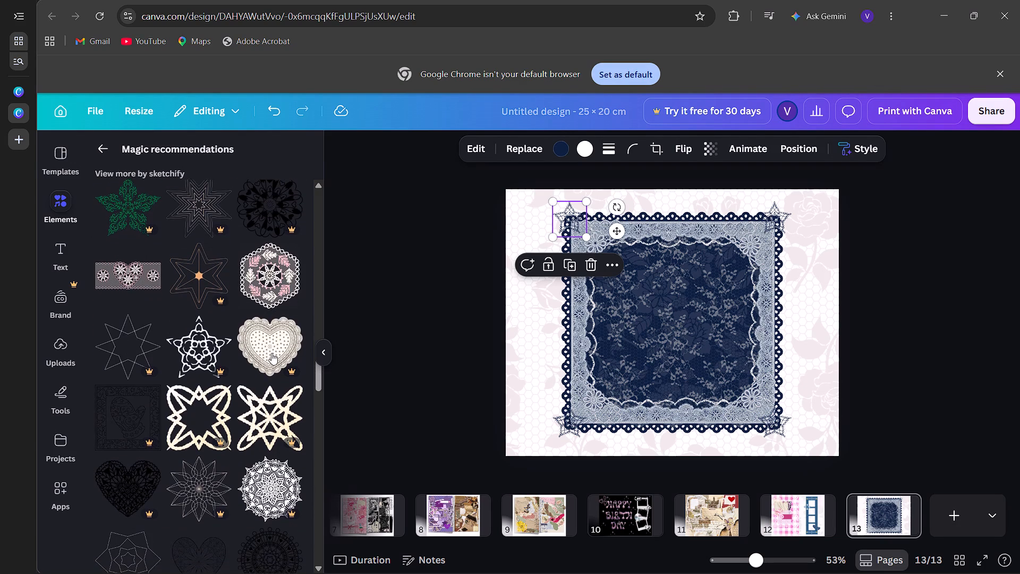
pyautogui.scroll(-7, 271, 353)
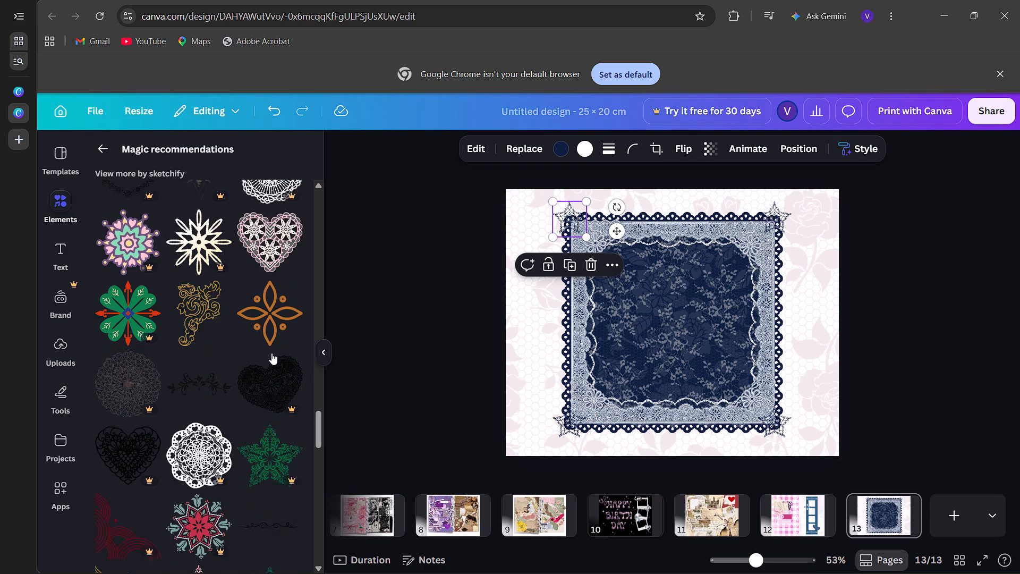
pyautogui.scroll(-1, 271, 353)
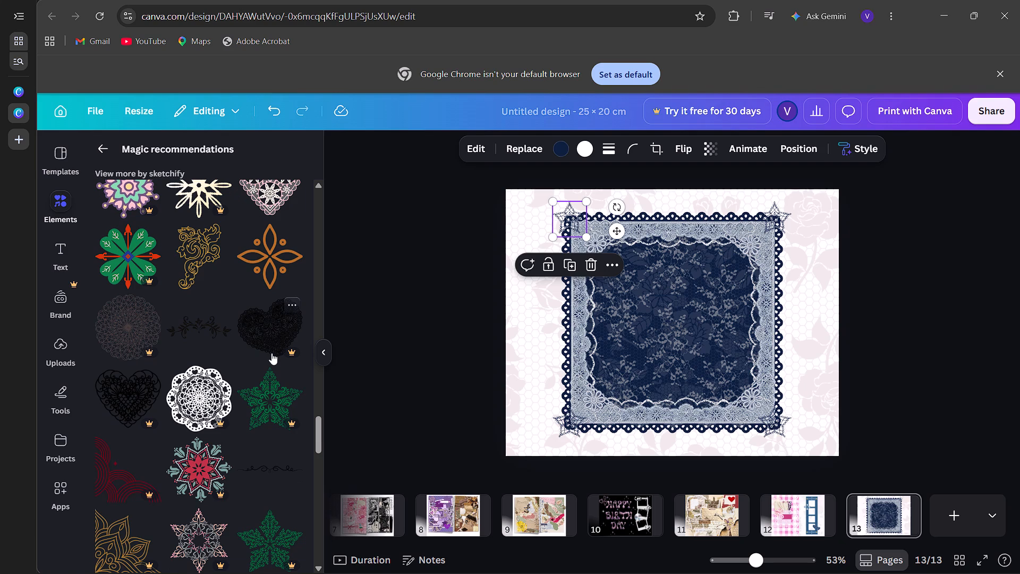
pyautogui.scroll(-4, 149, 443)
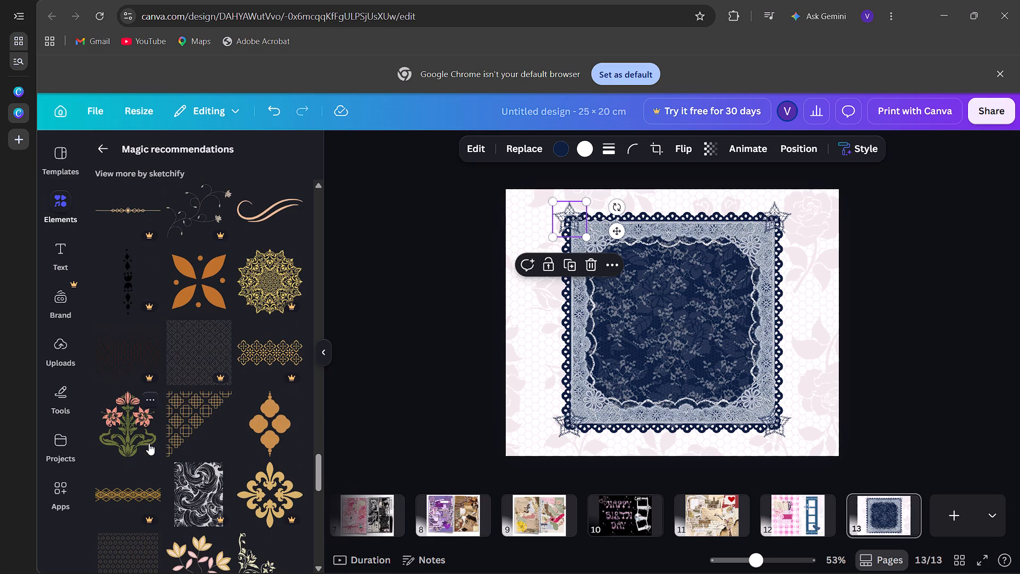
# Add a blank page 14 after the lace page and bring up the 25 × 20 cm templates for it.
pyautogui.click(951, 513)
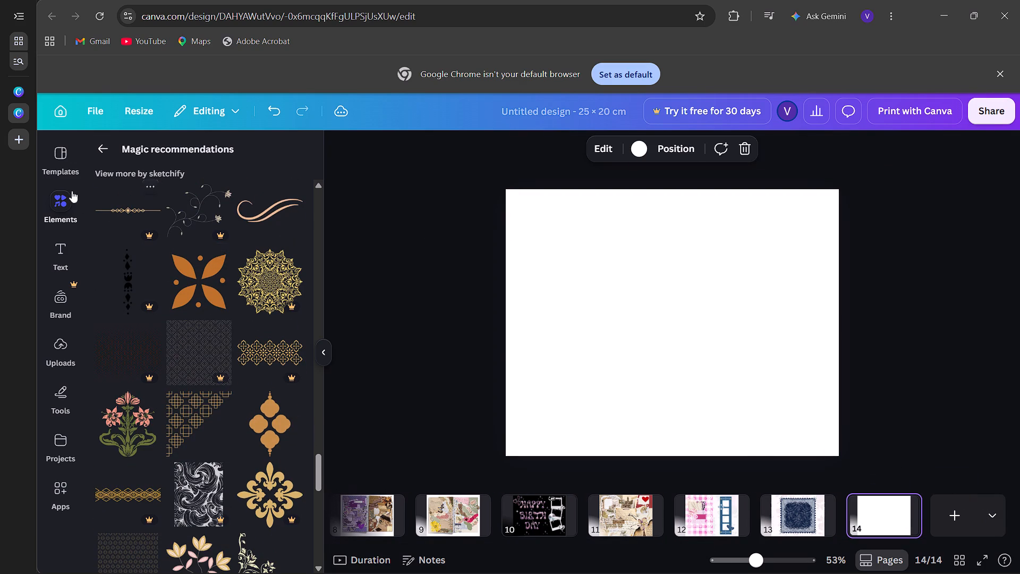
pyautogui.click(58, 149)
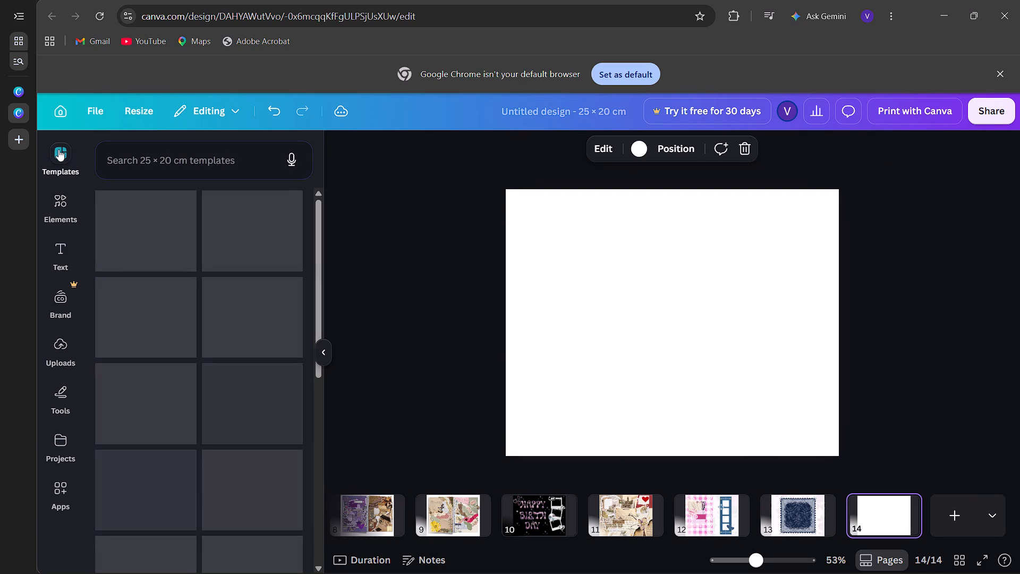
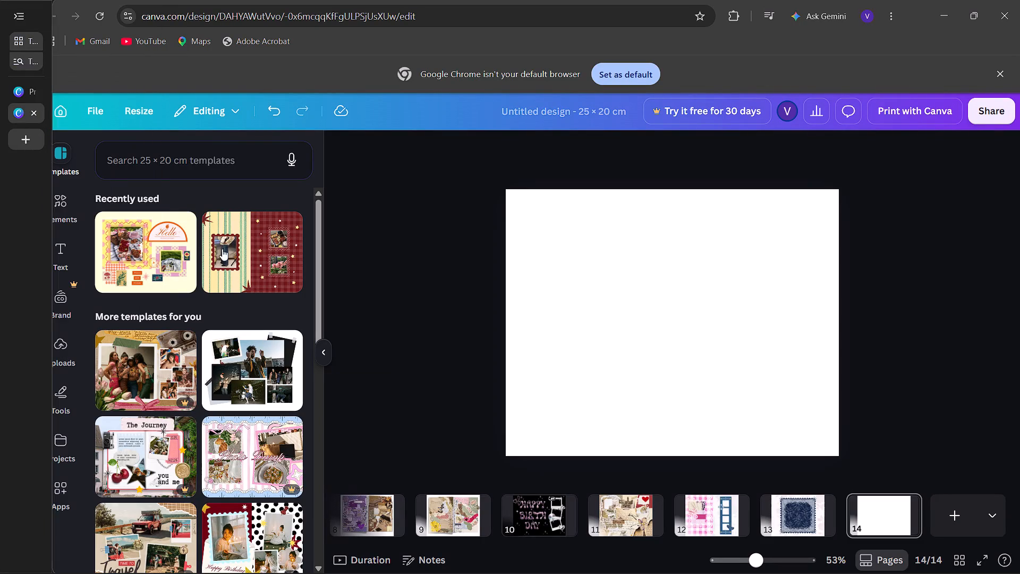
# Search the graphics for "square" and look through the results for a paper-like square for page 14.
pyautogui.click(59, 205)
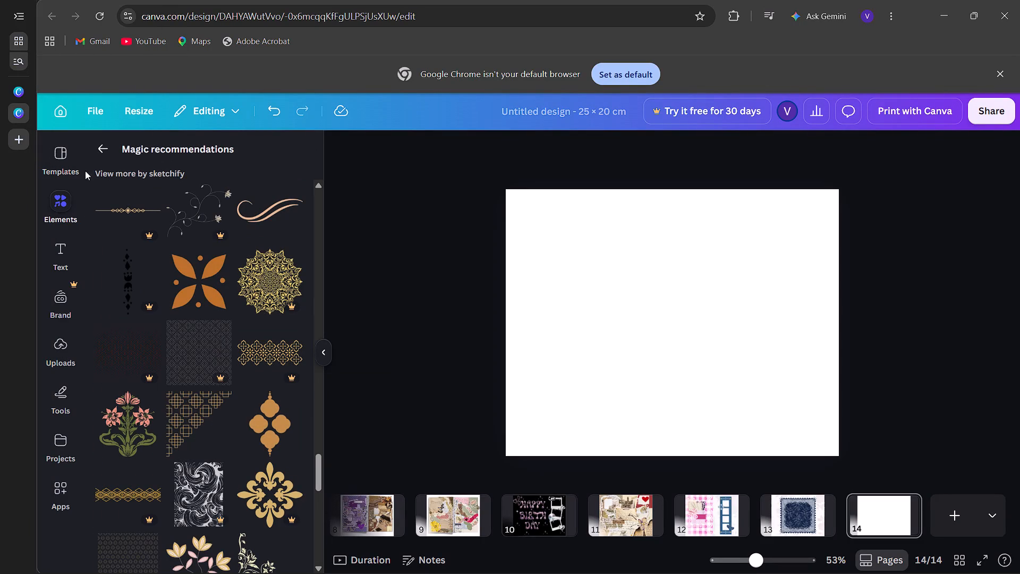
pyautogui.click(104, 155)
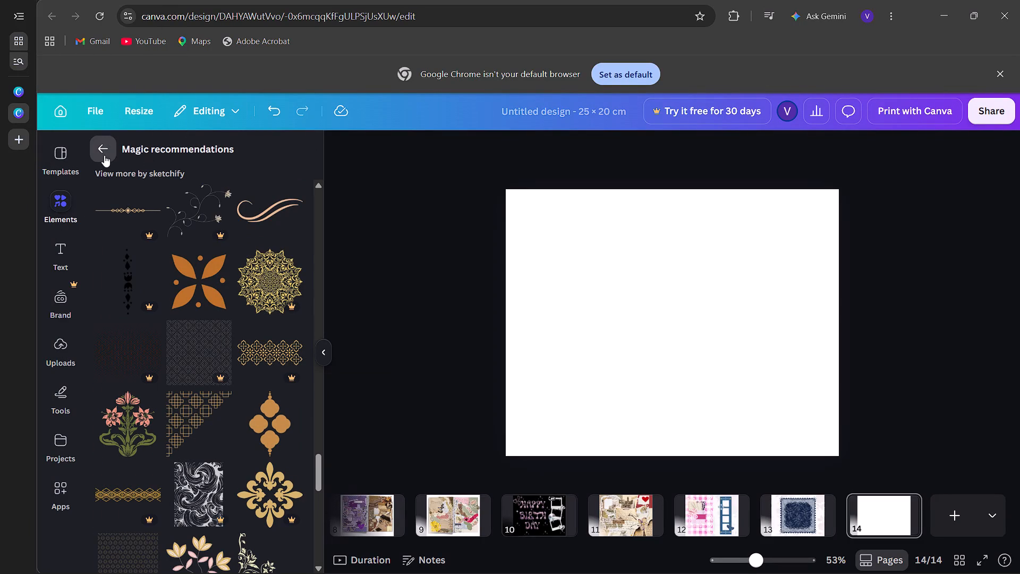
pyautogui.click(155, 159)
pyautogui.press('BackSpace')
pyautogui.press('BackSpace')
pyautogui.press('BackSpace')
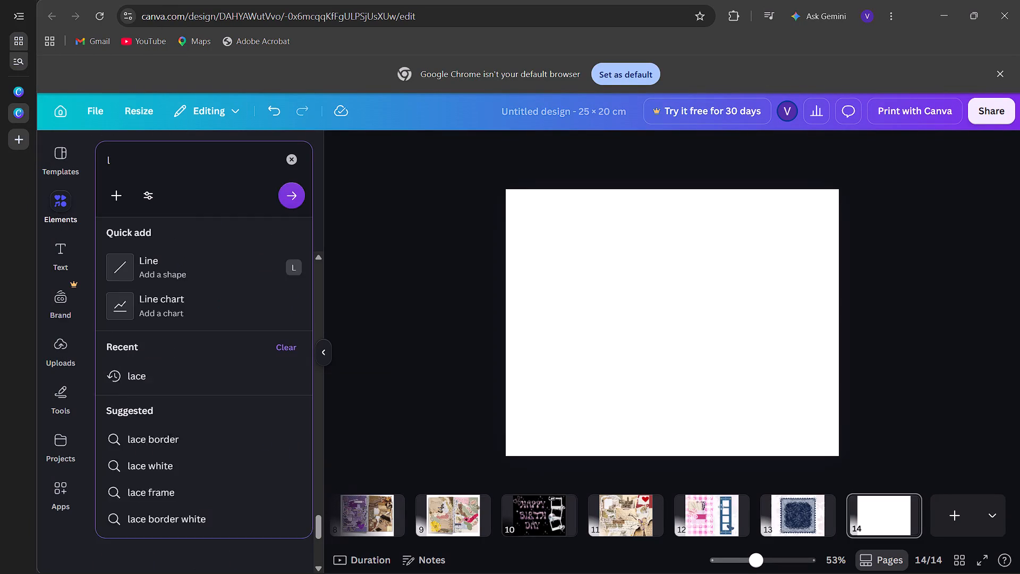
pyautogui.press('BackSpace')
pyautogui.press('BackSpace')
pyautogui.write('square')
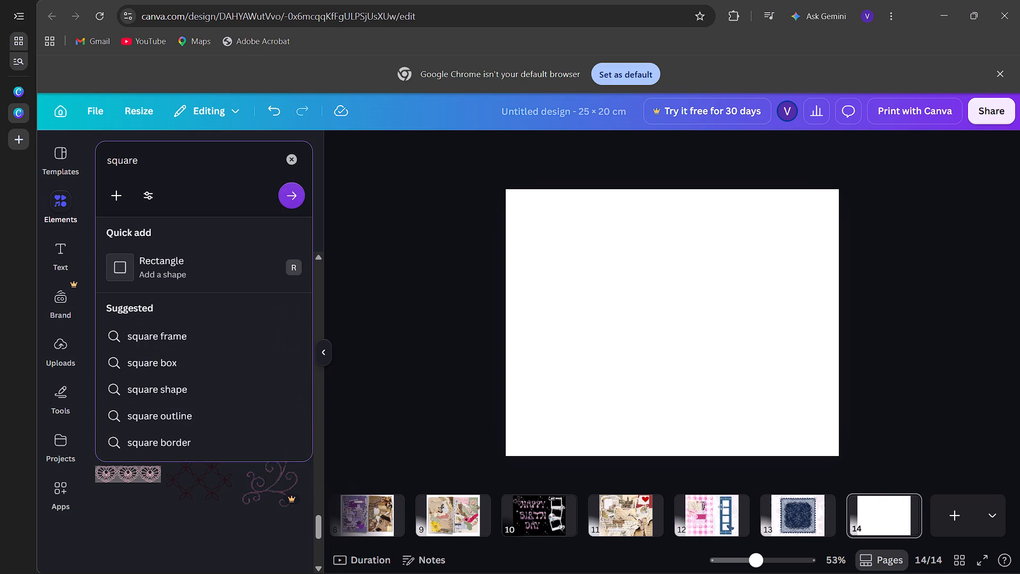
pyautogui.press('Return')
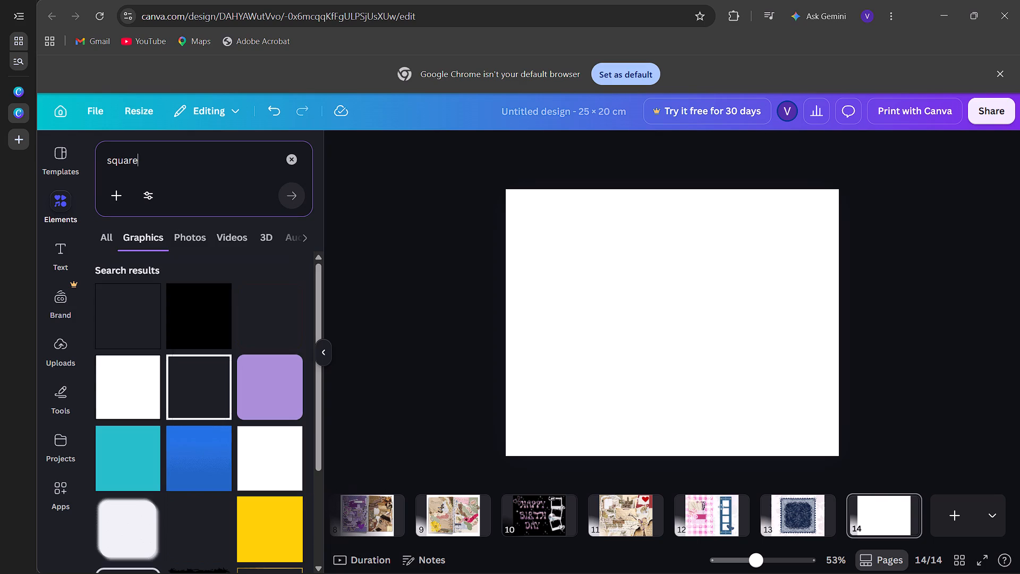
pyautogui.scroll(-3, 178, 441)
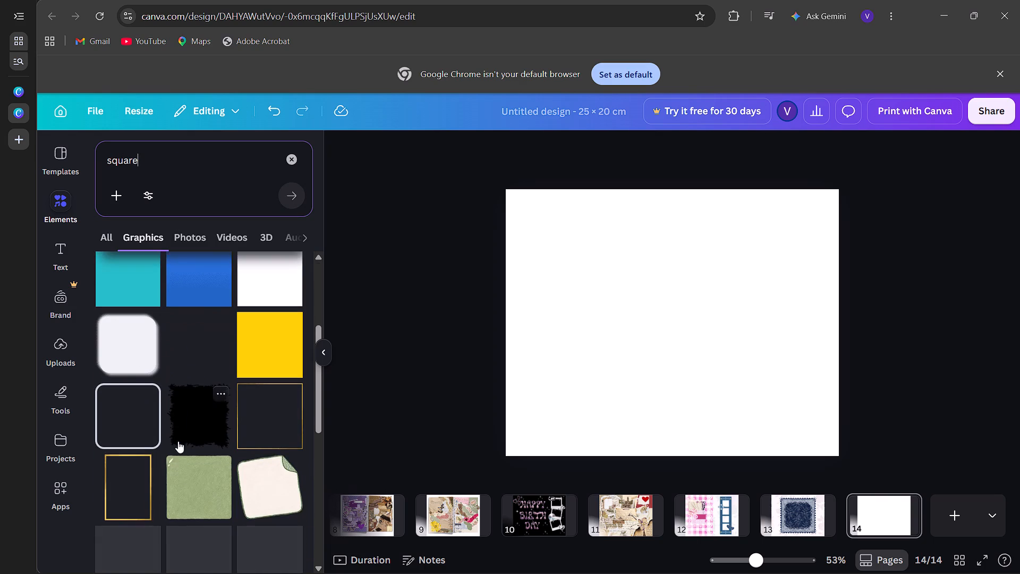
pyautogui.scroll(-5, 178, 441)
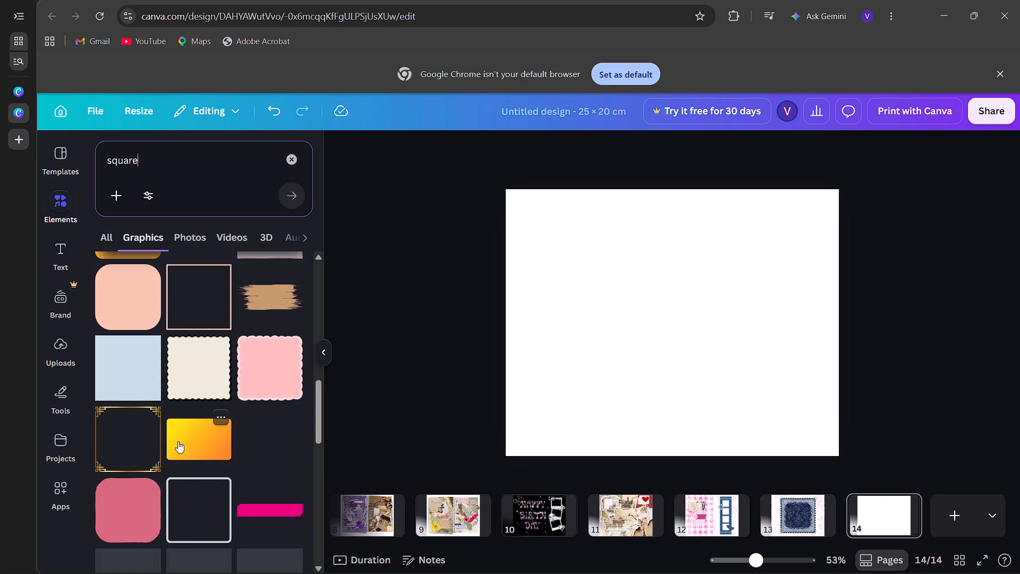
pyautogui.scroll(-2, 178, 441)
# Search the graphics for "square paper" and add the white lace-edged square to page 14.
pyautogui.click(150, 151)
pyautogui.press('space')
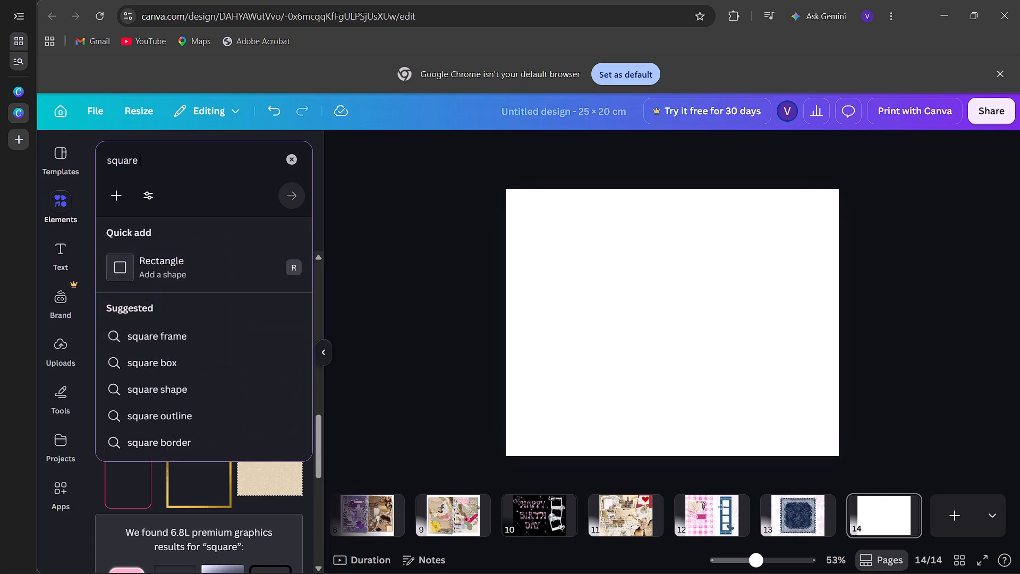
pyautogui.write('paper')
pyautogui.press('Return')
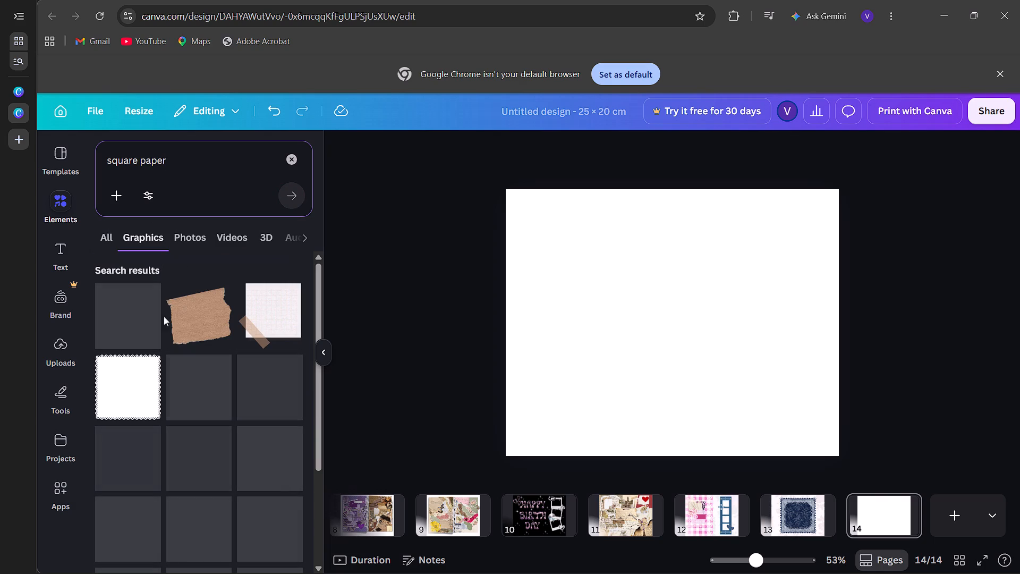
pyautogui.click(115, 384)
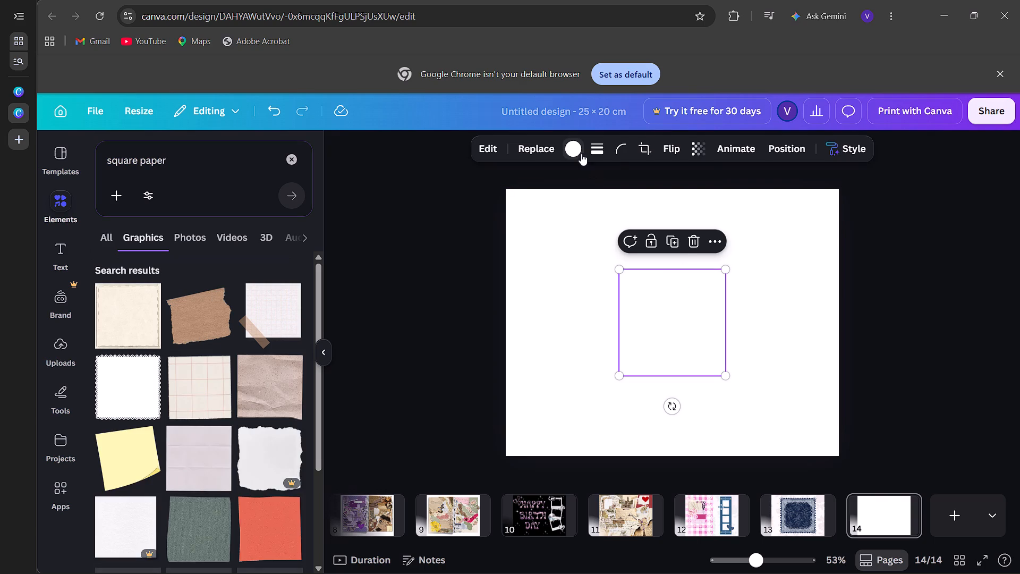
# Set page 14's background colour to black.
pyautogui.click(589, 253)
pyautogui.click(643, 138)
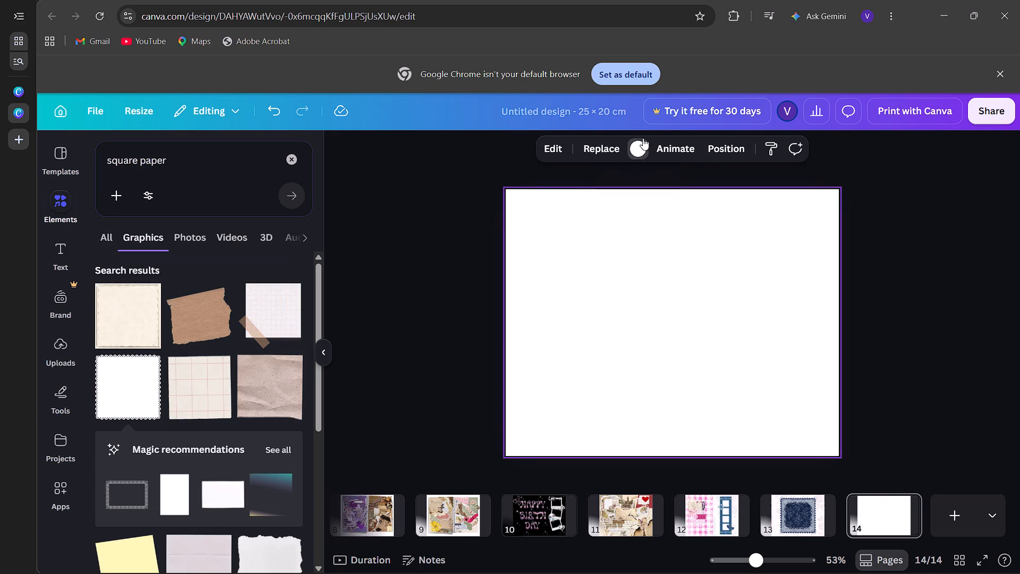
pyautogui.click(105, 306)
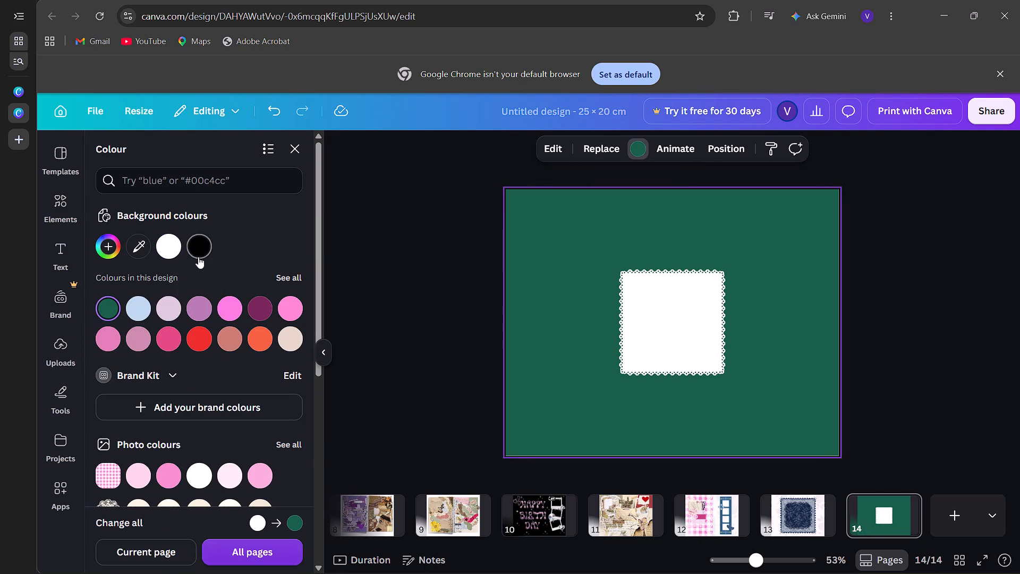
pyautogui.click(198, 249)
pyautogui.click(288, 140)
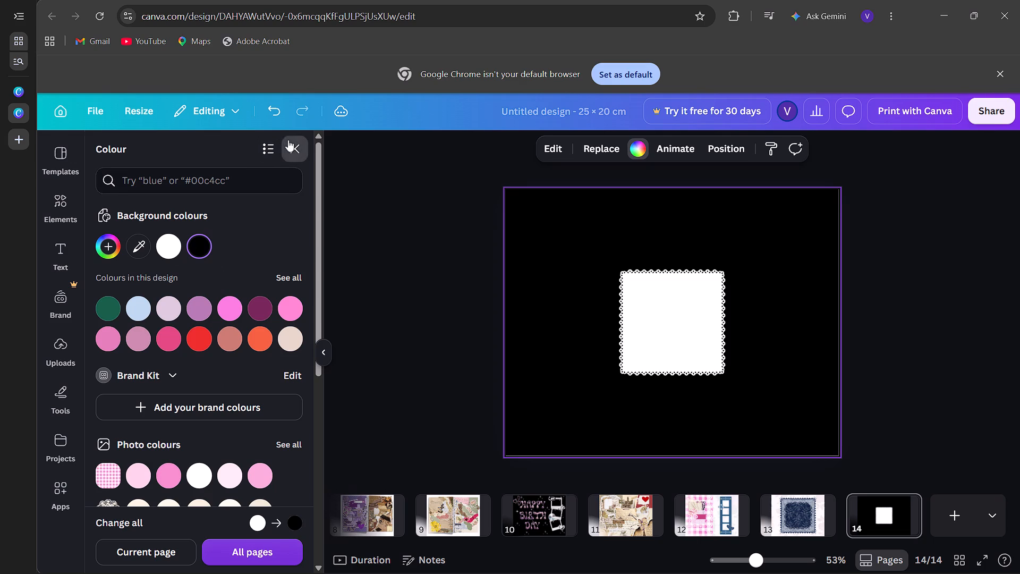
# Move the white lace-edged square from the page centre to the page's upper-left area.
pyautogui.moveTo(660, 311); pyautogui.dragTo(599, 268)
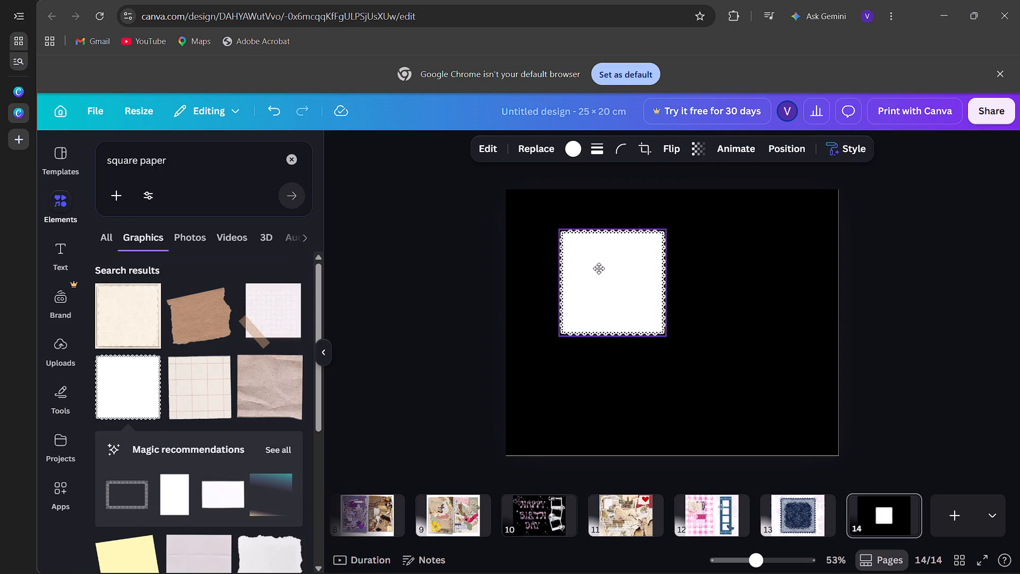
pyautogui.moveTo(599, 268); pyautogui.dragTo(599, 257)
# Add the pale grid paper with brown tape, shrink it and place it overlapping the lace square's right edge.
pyautogui.click(270, 319)
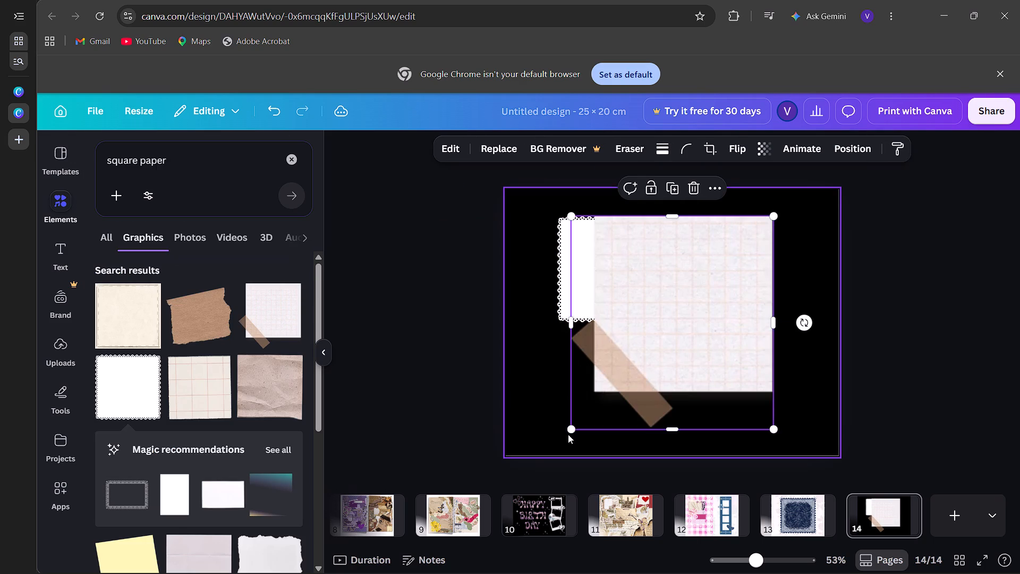
pyautogui.moveTo(570, 430); pyautogui.dragTo(647, 353)
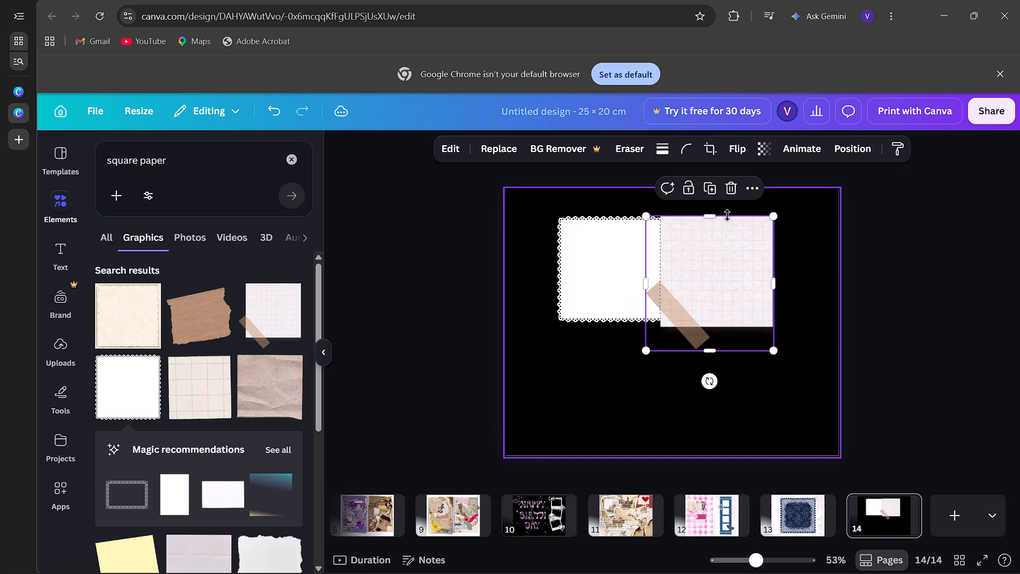
pyautogui.moveTo(708, 254); pyautogui.dragTo(693, 273)
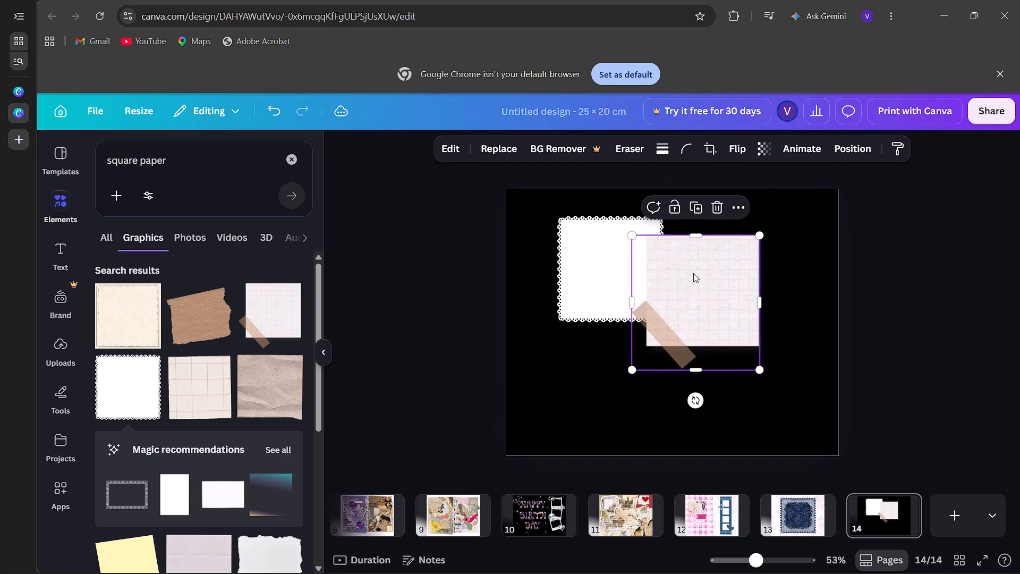
# Add the brown crumpled paper, shrink it and place it over the lower parts of the lace square and grid paper.
pyautogui.click(250, 387)
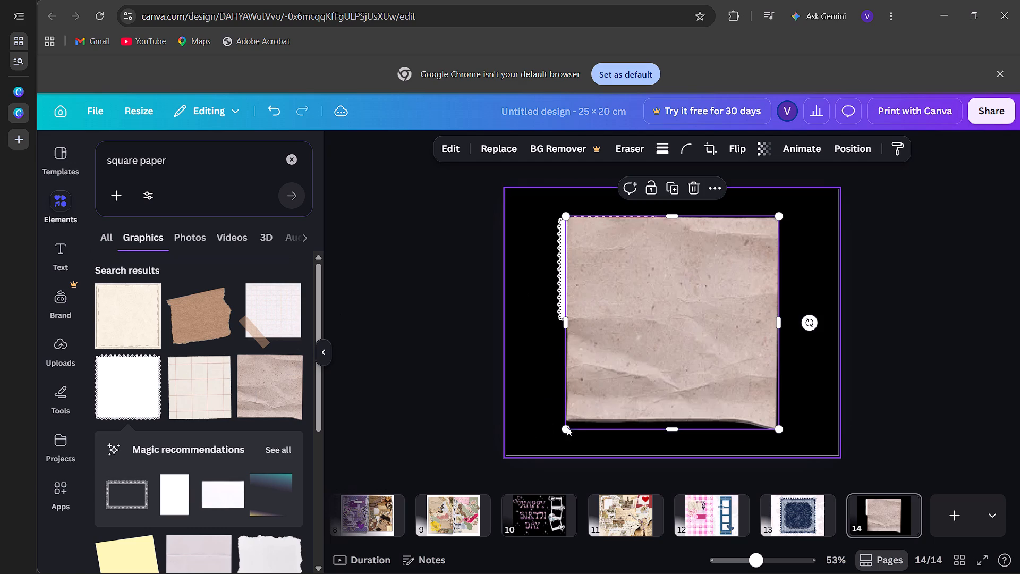
pyautogui.moveTo(568, 428); pyautogui.dragTo(667, 331)
pyautogui.moveTo(703, 247); pyautogui.dragTo(697, 250)
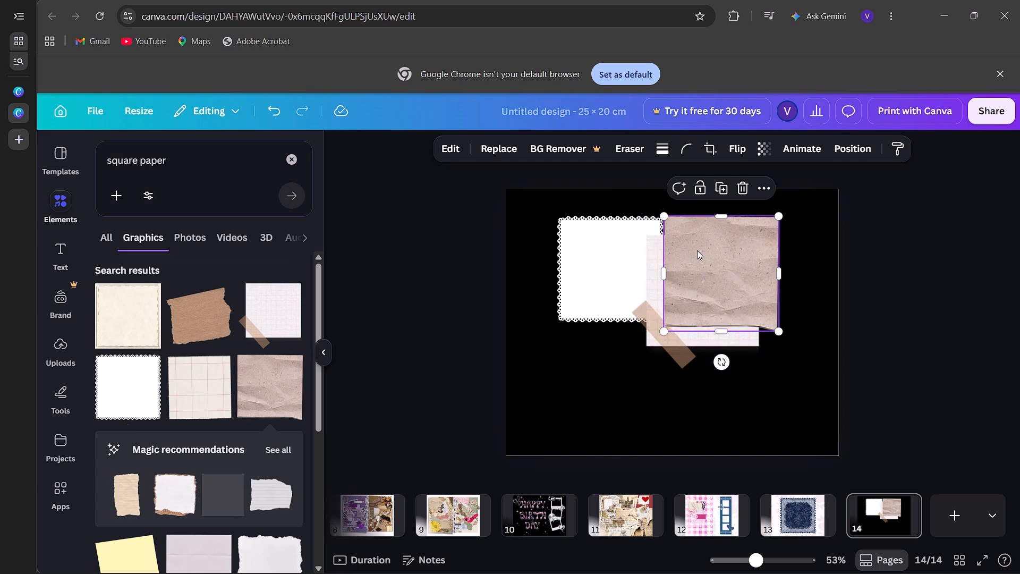
pyautogui.moveTo(697, 250); pyautogui.dragTo(616, 319)
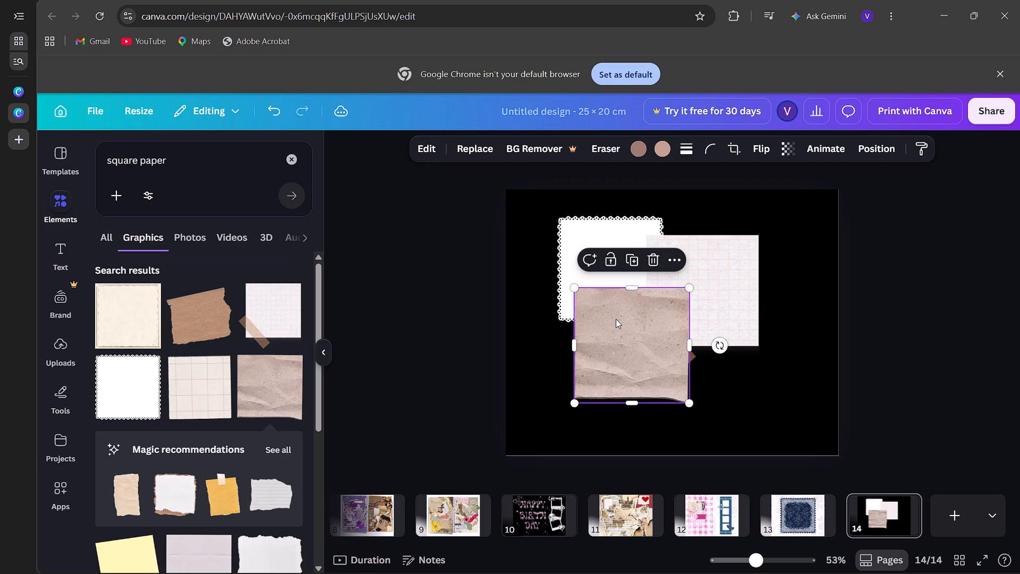
# Add the white crumpled paper from further down the results, shrink it and place it over the brown paper's lower-right corner.
pyautogui.scroll(-1, 193, 407)
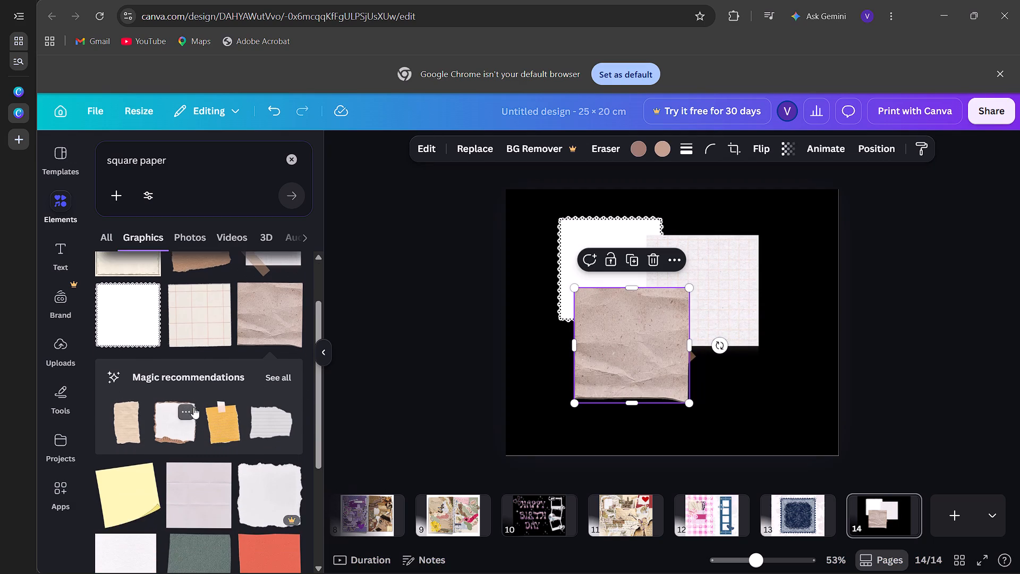
pyautogui.scroll(1, 193, 407)
pyautogui.scroll(-4, 193, 407)
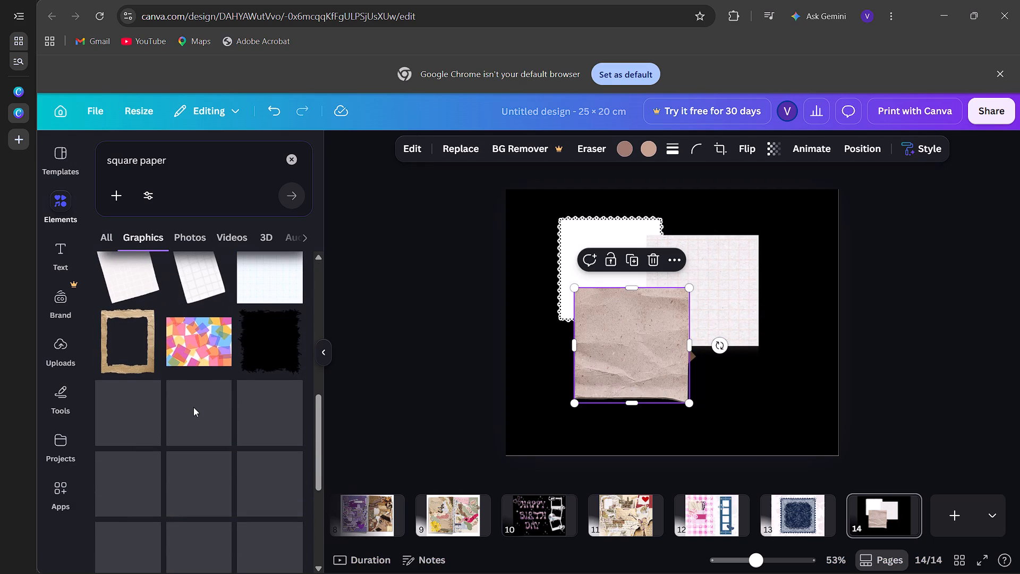
pyautogui.scroll(-1, 193, 407)
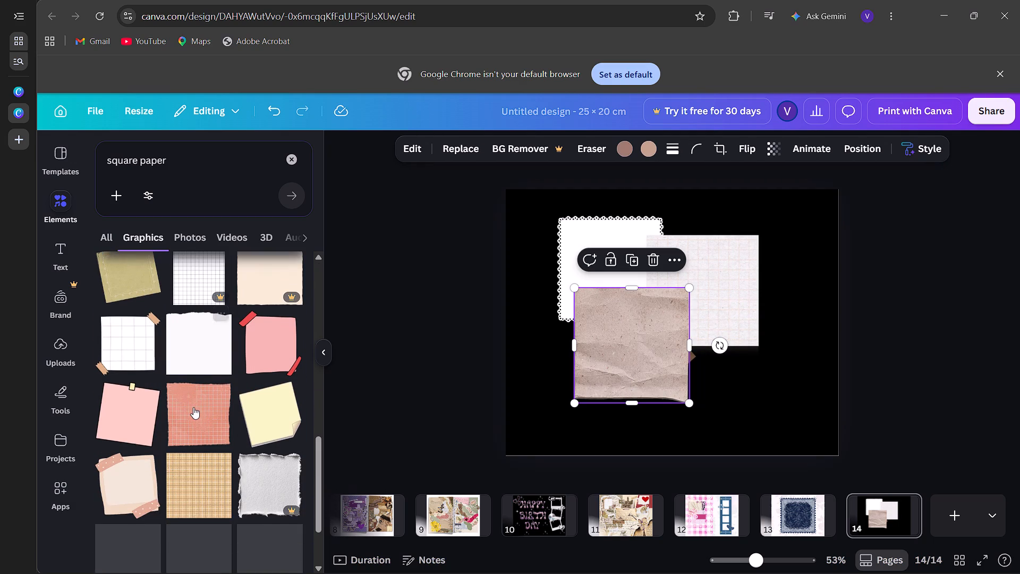
pyautogui.scroll(-4, 193, 407)
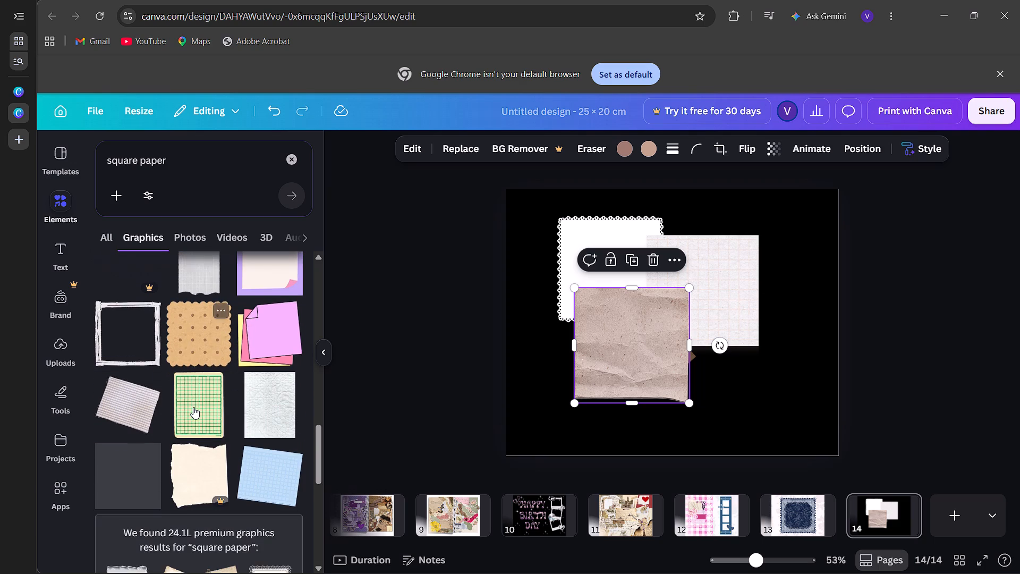
pyautogui.scroll(-1, 193, 407)
pyautogui.click(262, 413)
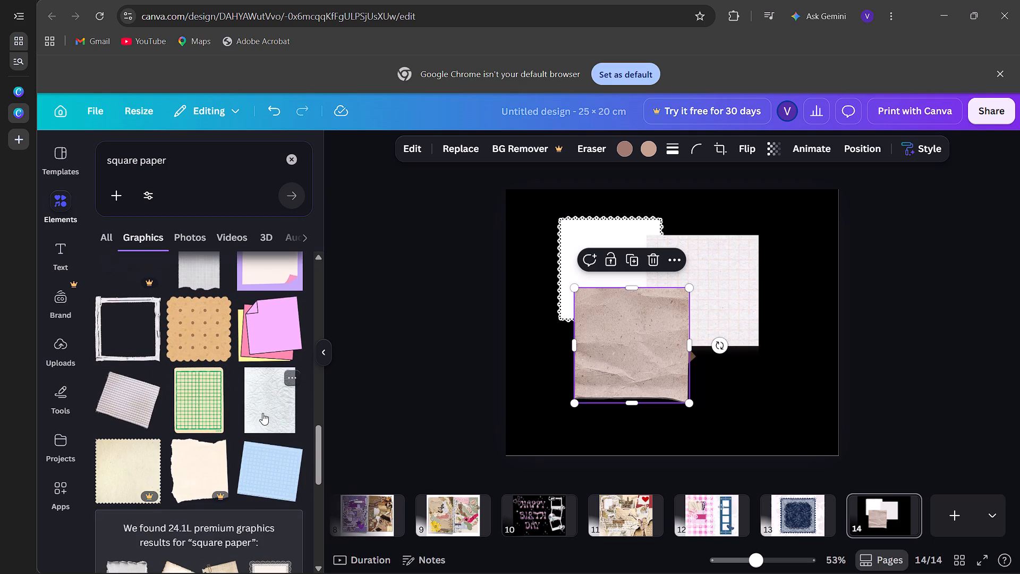
pyautogui.moveTo(588, 426); pyautogui.dragTo(696, 319)
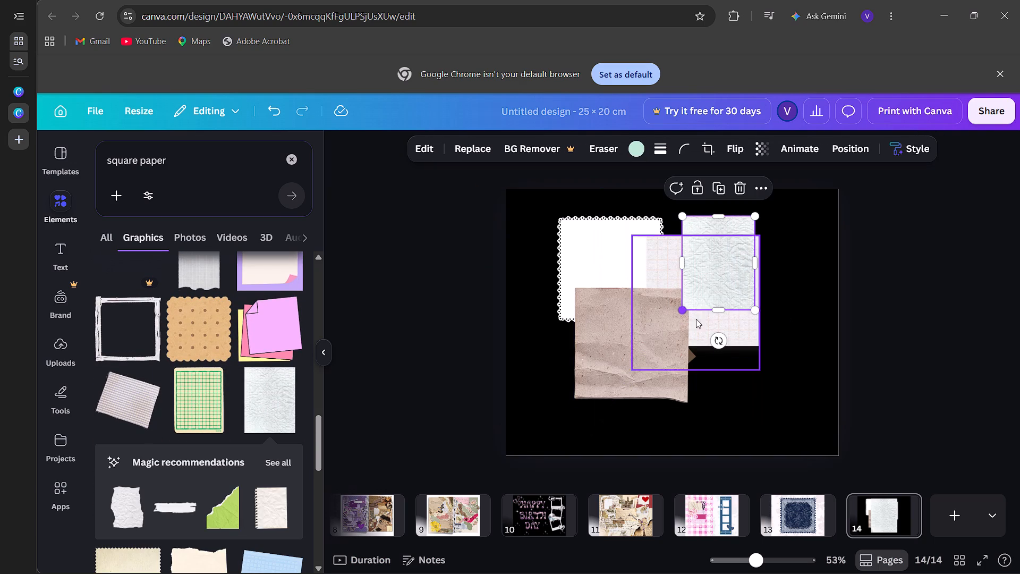
pyautogui.moveTo(729, 266); pyautogui.dragTo(700, 322)
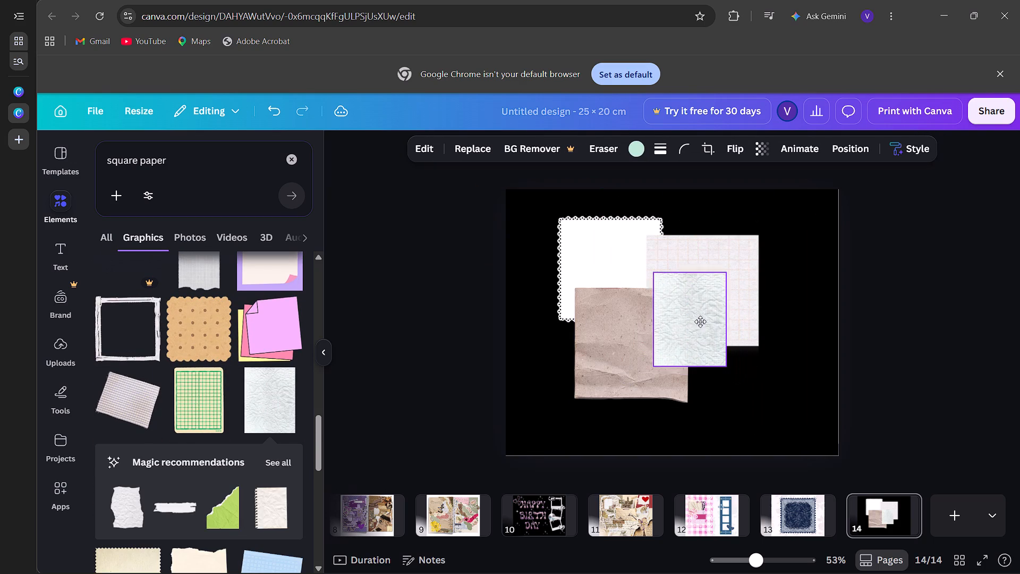
pyautogui.moveTo(700, 322); pyautogui.dragTo(624, 343)
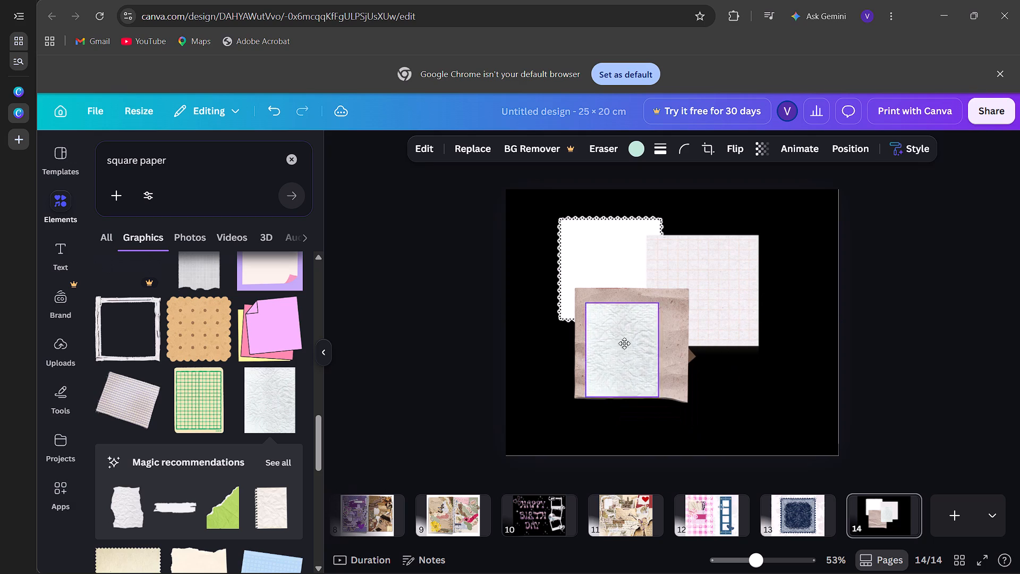
pyautogui.moveTo(624, 343); pyautogui.dragTo(593, 323)
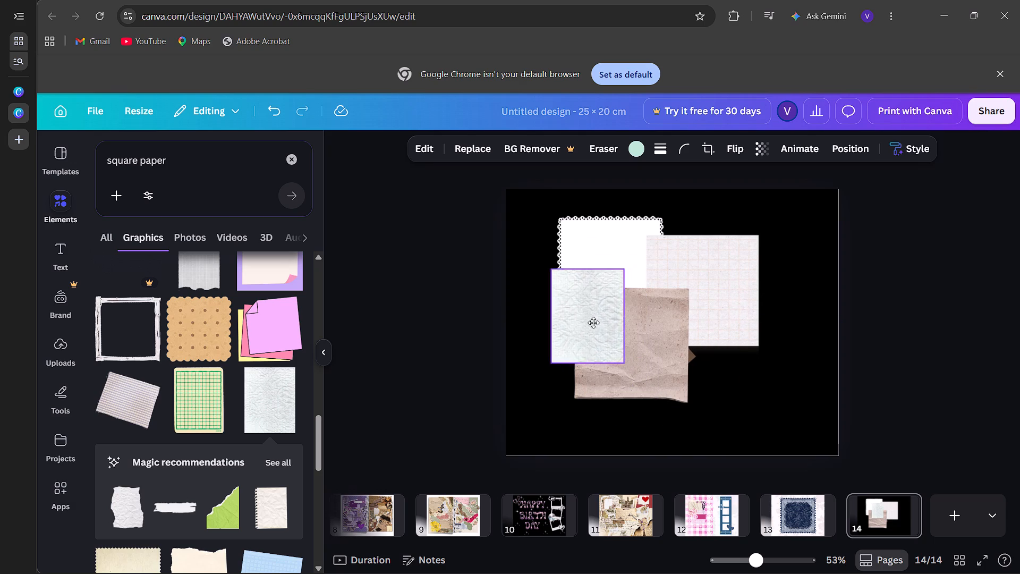
pyautogui.moveTo(593, 323); pyautogui.dragTo(576, 343)
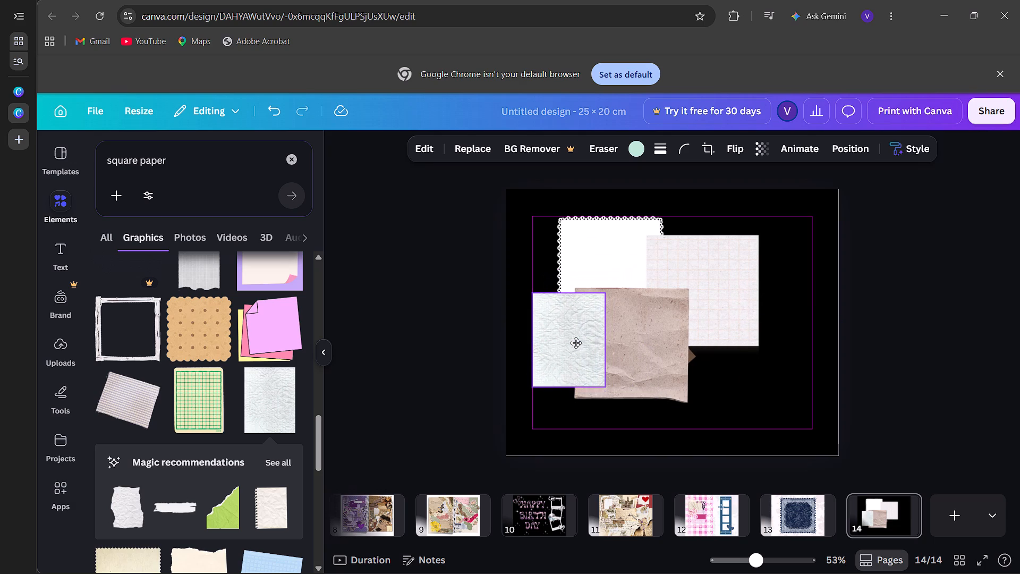
pyautogui.moveTo(576, 343); pyautogui.dragTo(707, 376)
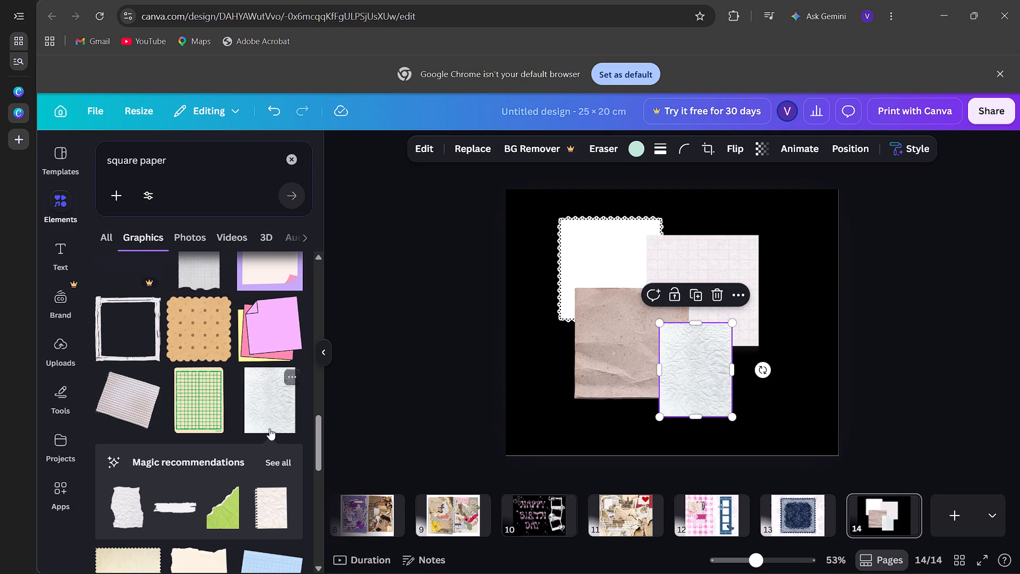
# Add the recommended green torn paper, scale it to about 8.8 × 11.5 cm and place it over the grid paper.
pyautogui.scroll(-1, 269, 428)
pyautogui.click(240, 423)
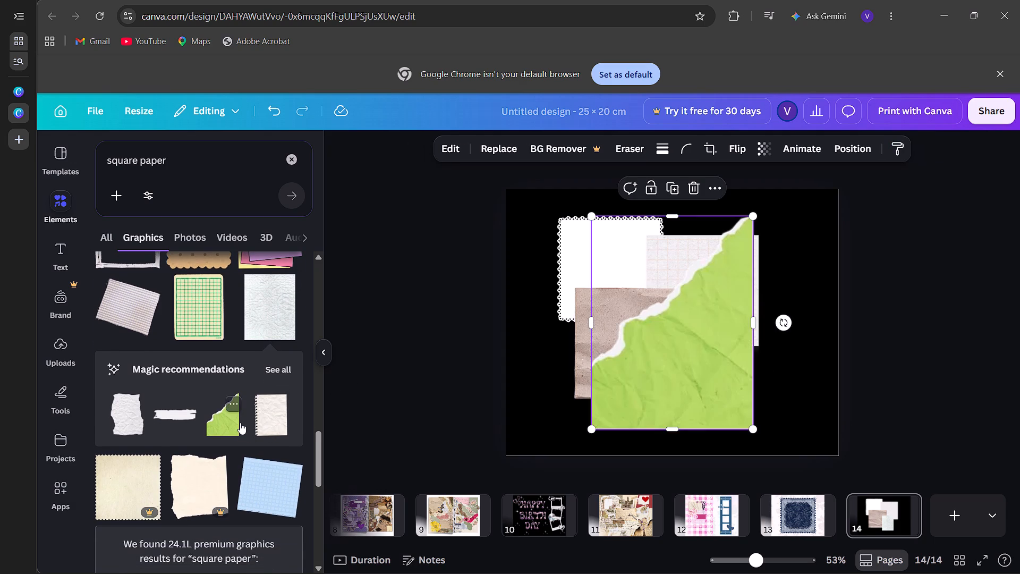
pyautogui.moveTo(591, 427); pyautogui.dragTo(622, 361)
pyautogui.moveTo(652, 319); pyautogui.dragTo(659, 341)
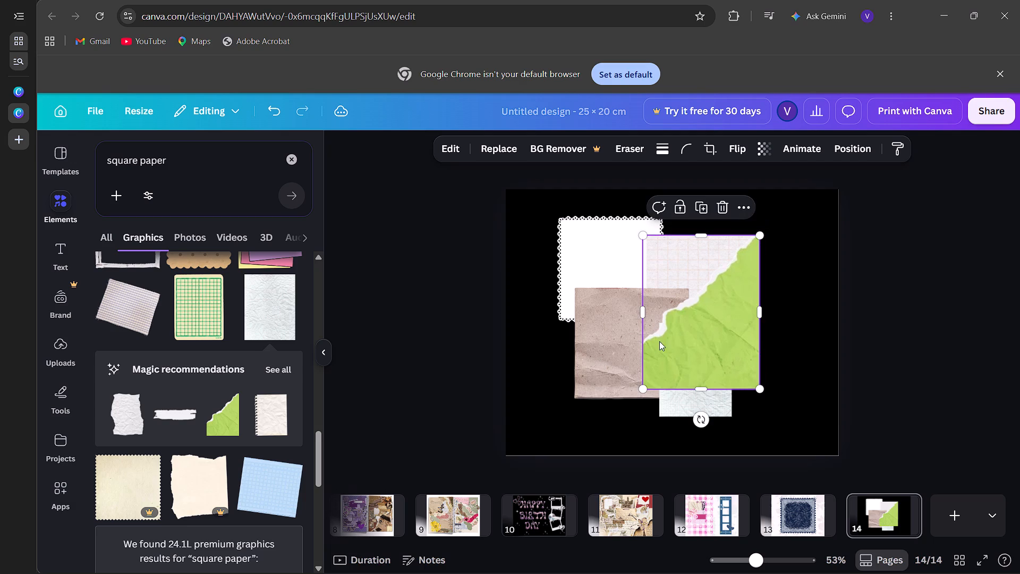
# Send the green torn paper backward three levels, behind the white crumpled, brown and grid papers.
pyautogui.click(860, 142)
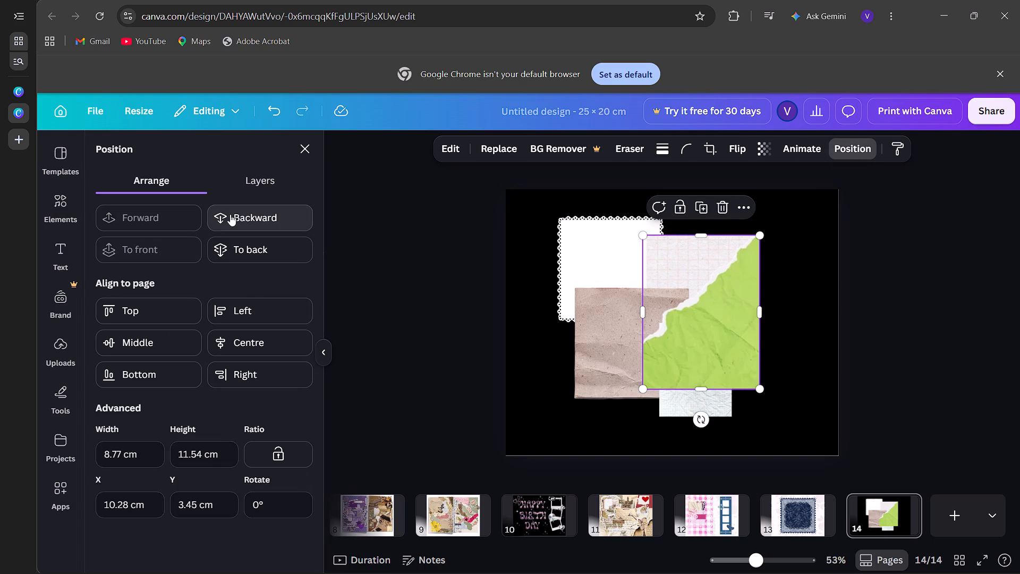
pyautogui.click(227, 212)
pyautogui.click(227, 212)
pyautogui.click(227, 212)
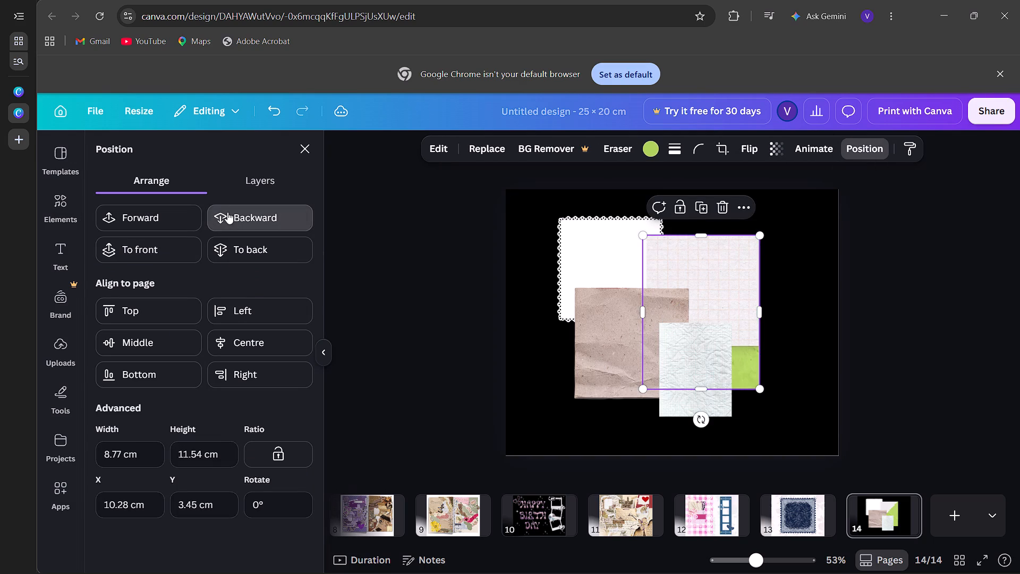
# Add the recommended crumpled notebook paper, shrink it and place it over the lower-left parts of the lace square and brown paper.
pyautogui.click(300, 143)
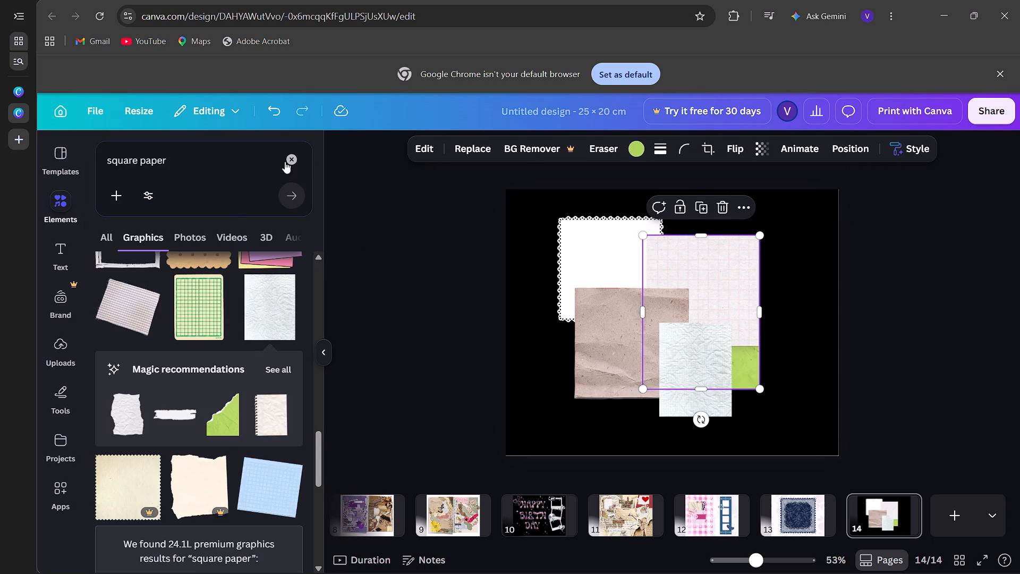
pyautogui.scroll(-1, 227, 449)
pyautogui.click(262, 310)
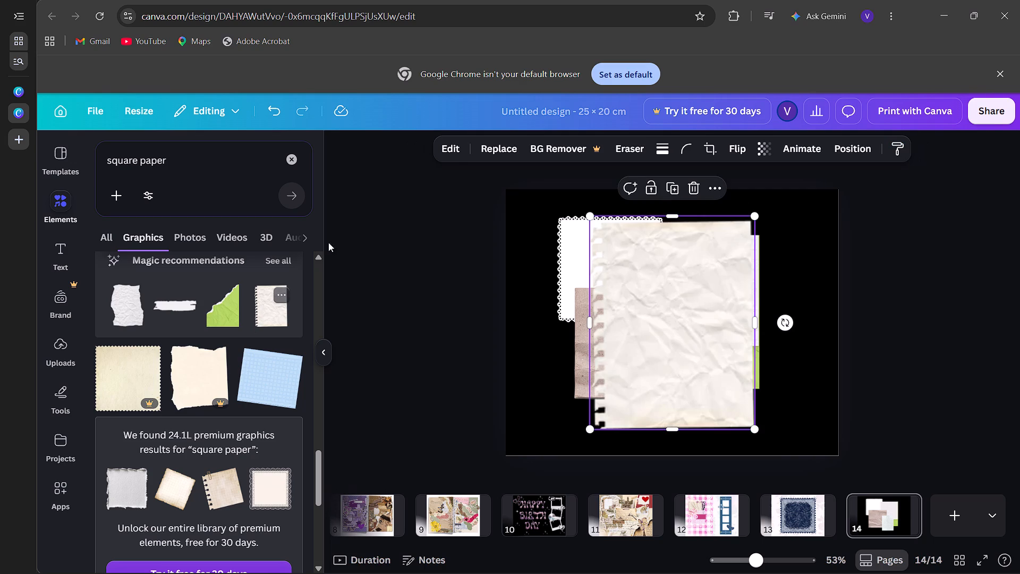
pyautogui.moveTo(588, 432); pyautogui.dragTo(665, 331)
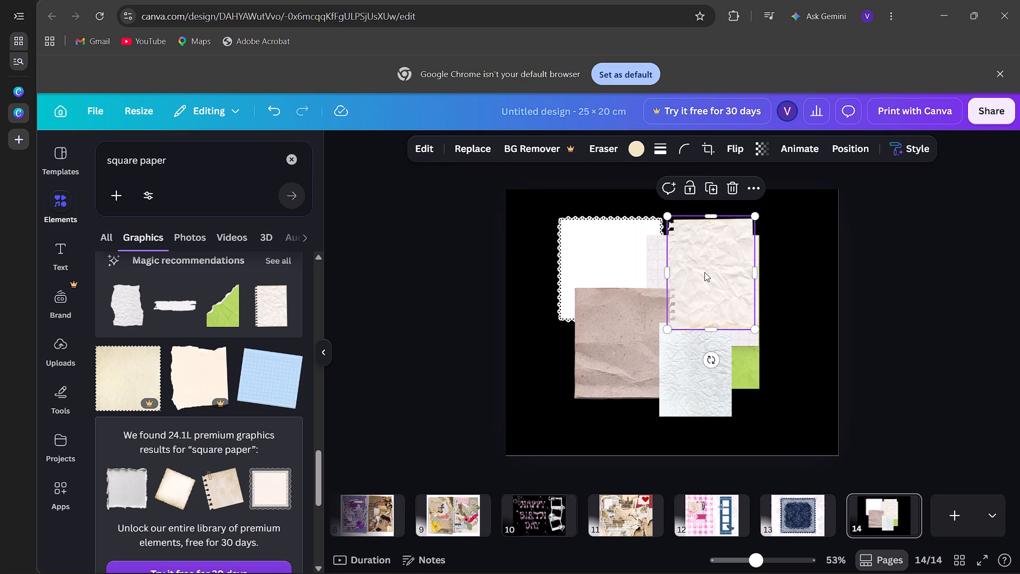
pyautogui.moveTo(704, 272); pyautogui.dragTo(562, 334)
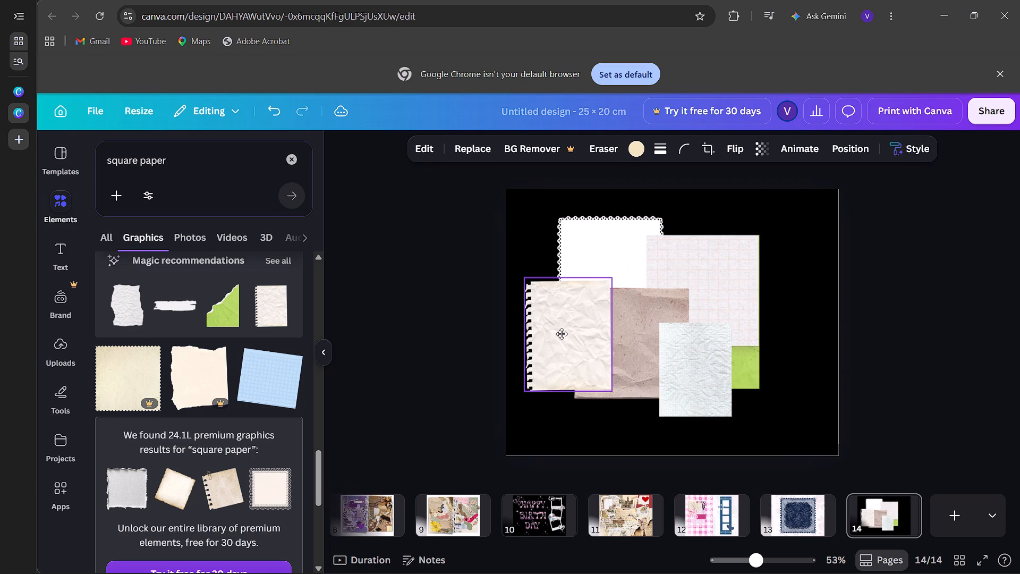
pyautogui.moveTo(562, 334); pyautogui.dragTo(563, 315)
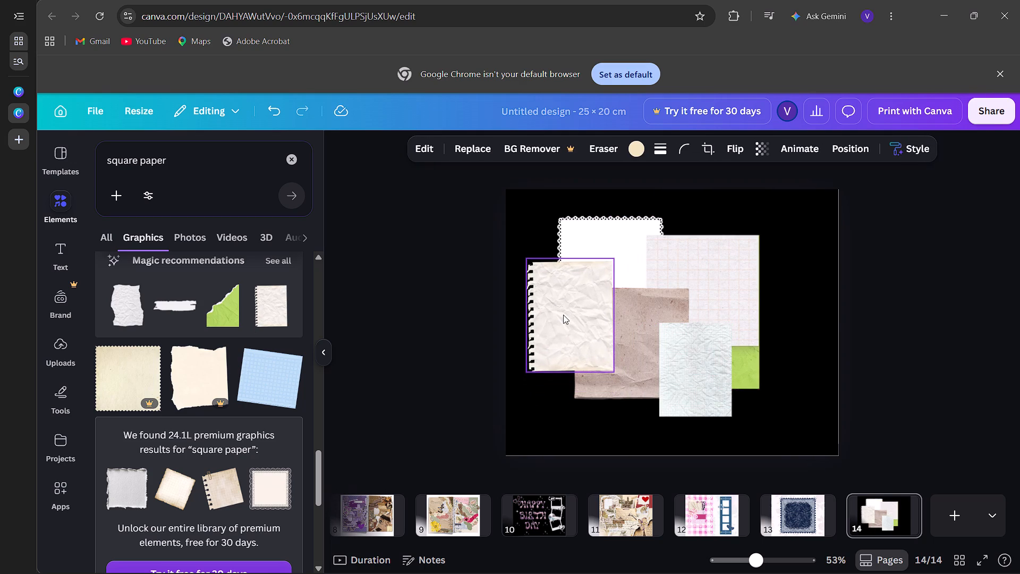
# Shift the pink grid paper left and slightly up, over the lace square, exposing the green torn paper's right edge.
pyautogui.moveTo(745, 268); pyautogui.dragTo(763, 242)
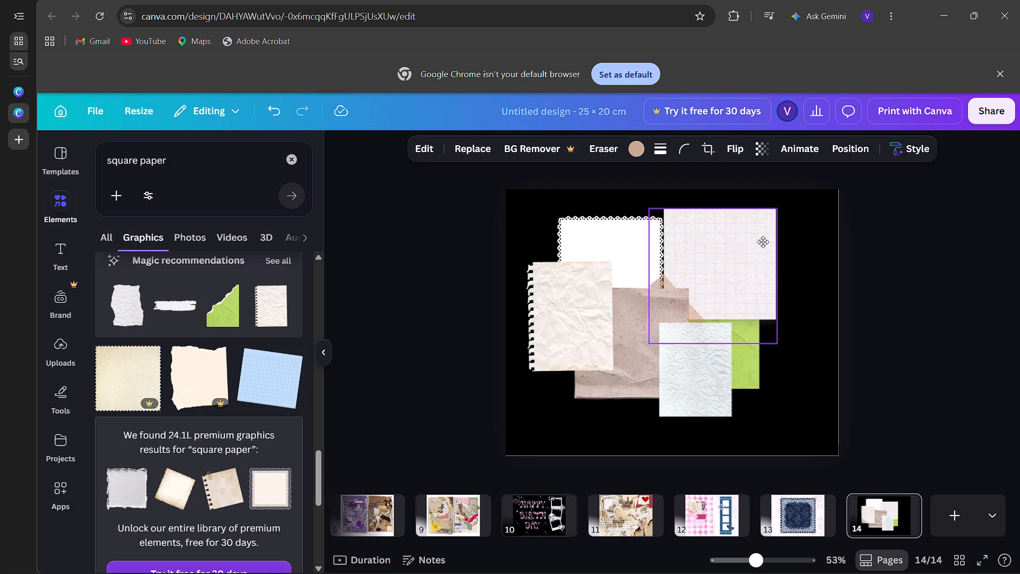
pyautogui.moveTo(763, 242); pyautogui.dragTo(725, 259)
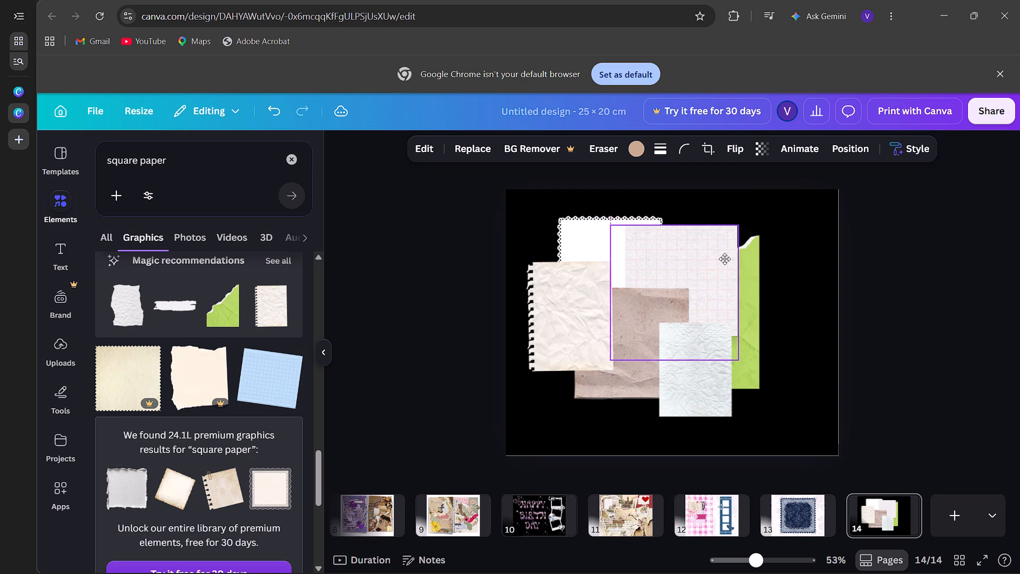
pyautogui.moveTo(725, 259); pyautogui.dragTo(722, 259)
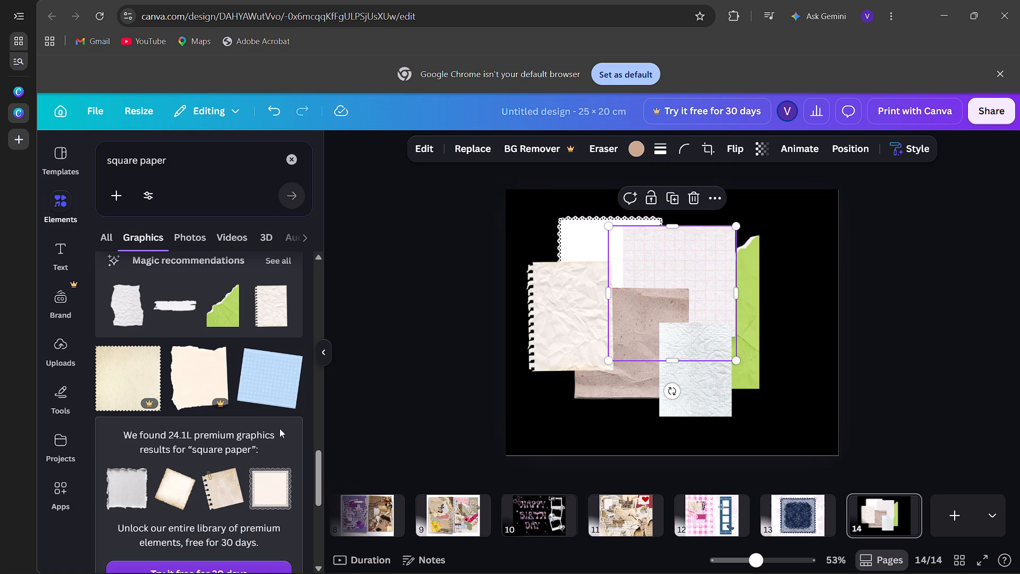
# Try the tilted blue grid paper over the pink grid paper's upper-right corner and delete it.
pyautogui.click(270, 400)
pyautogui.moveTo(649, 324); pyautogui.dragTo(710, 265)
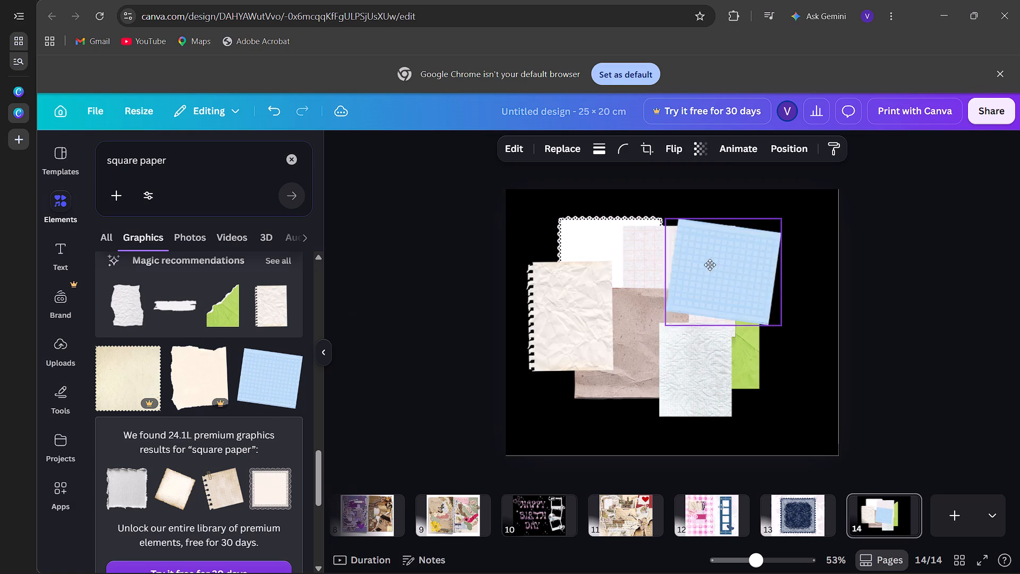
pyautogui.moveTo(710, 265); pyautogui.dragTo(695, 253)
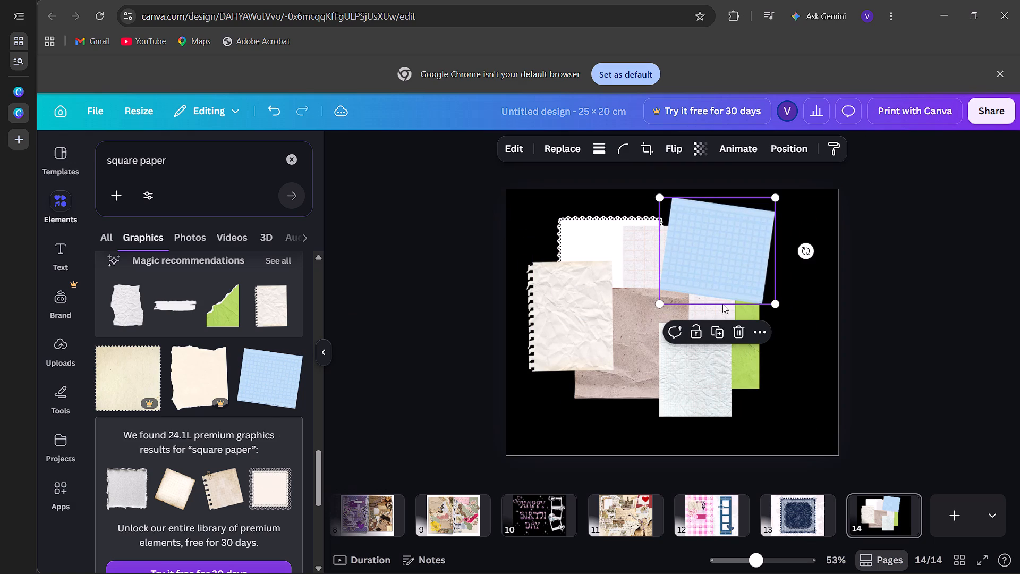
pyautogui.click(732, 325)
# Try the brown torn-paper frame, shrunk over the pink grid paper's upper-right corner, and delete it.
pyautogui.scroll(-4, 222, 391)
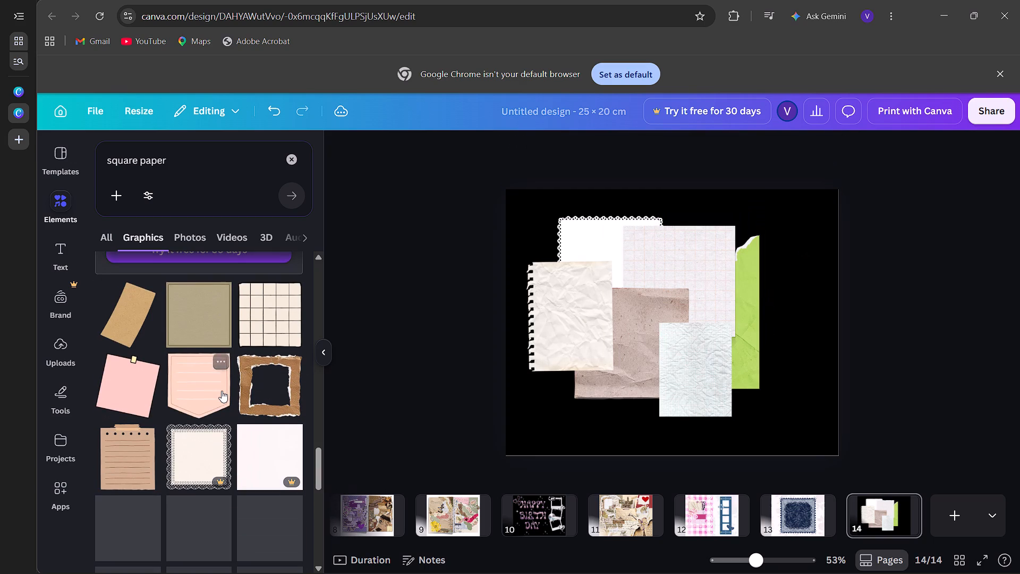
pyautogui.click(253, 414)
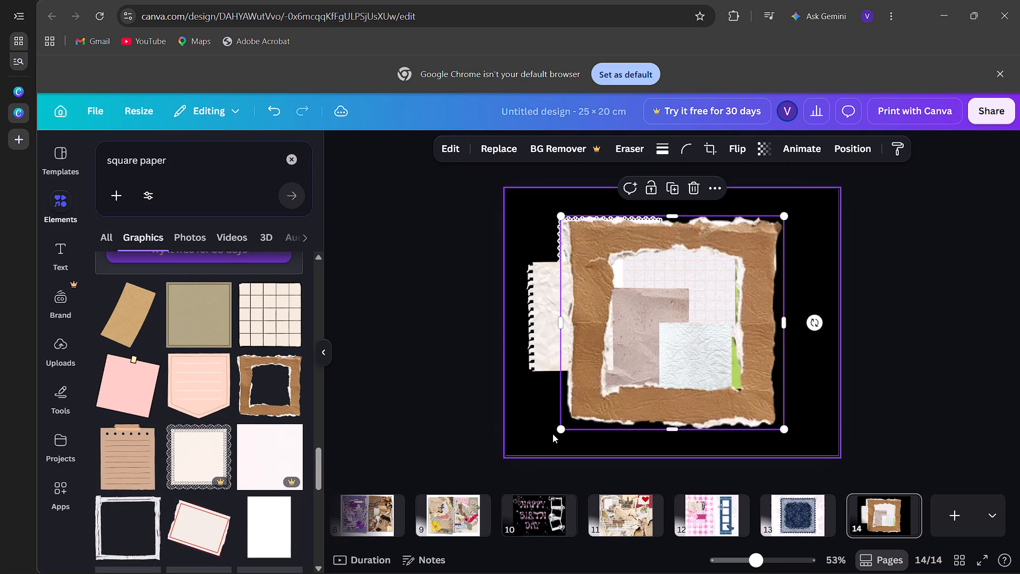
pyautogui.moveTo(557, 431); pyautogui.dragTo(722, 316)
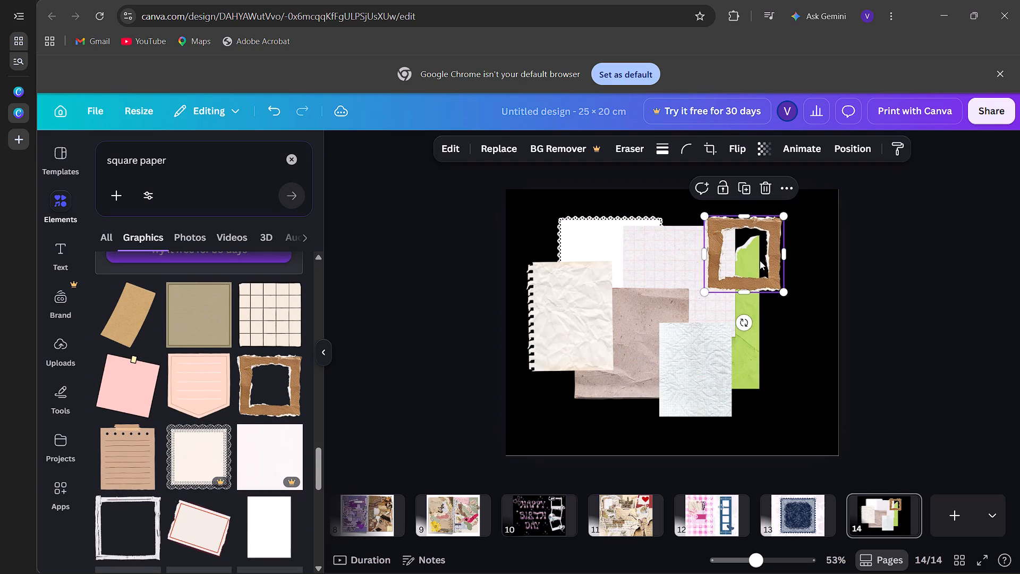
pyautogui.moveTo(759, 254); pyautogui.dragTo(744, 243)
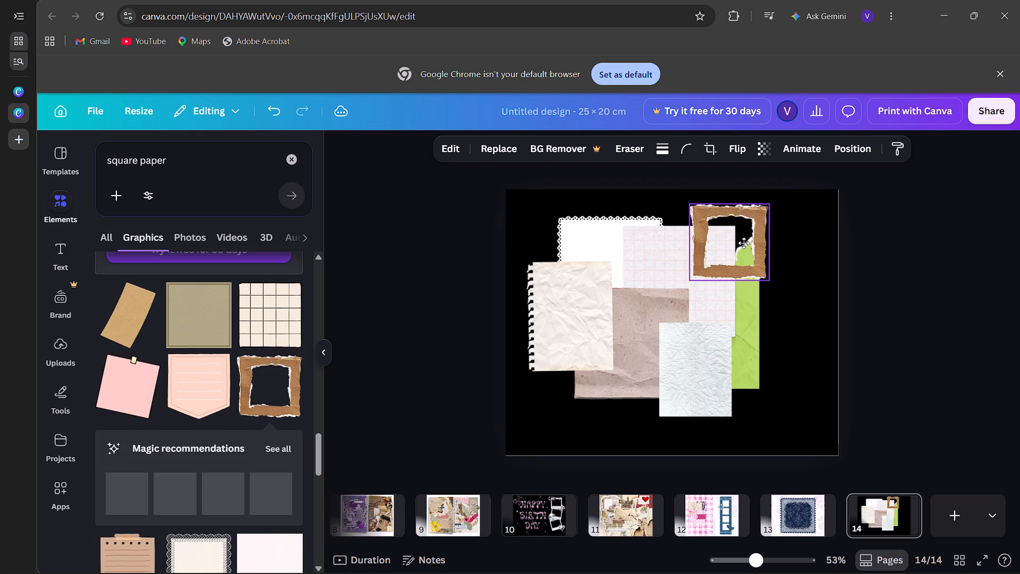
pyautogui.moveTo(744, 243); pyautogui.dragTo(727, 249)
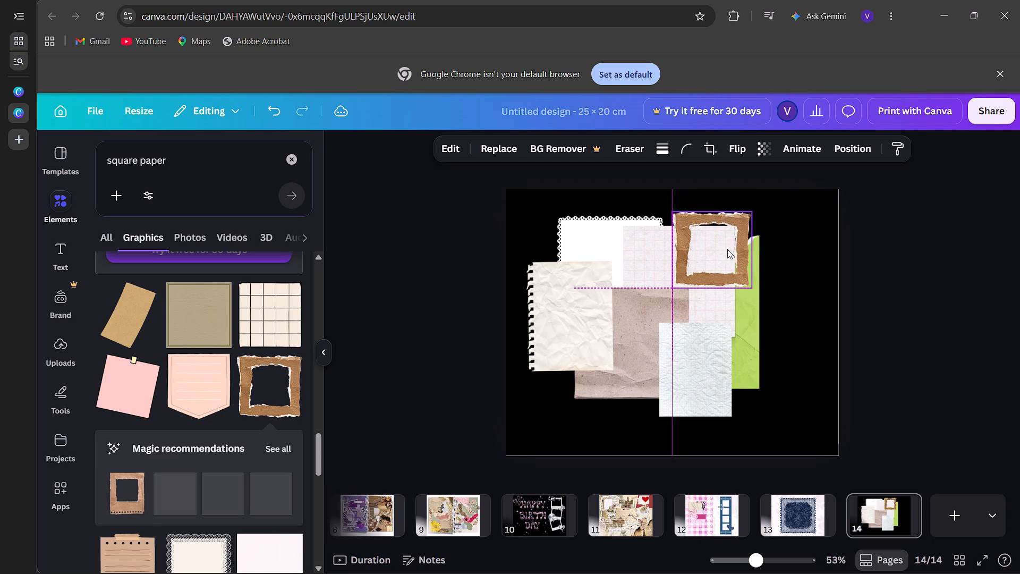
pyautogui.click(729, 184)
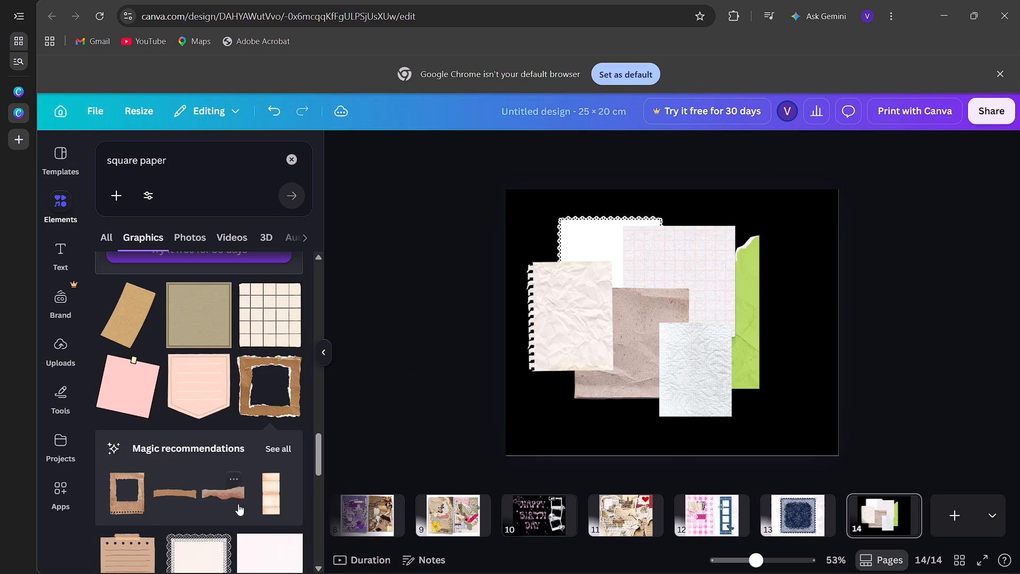
# Add the taped notebook paper from further down the results, shrink it and place it over the pink grid paper's upper-right corner.
pyautogui.scroll(-2, 238, 504)
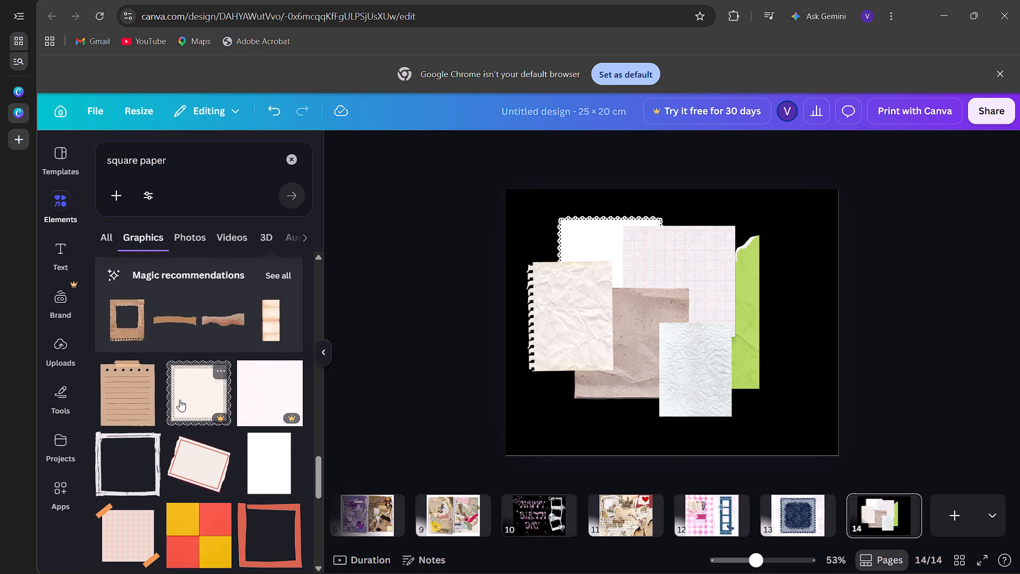
pyautogui.scroll(-3, 180, 400)
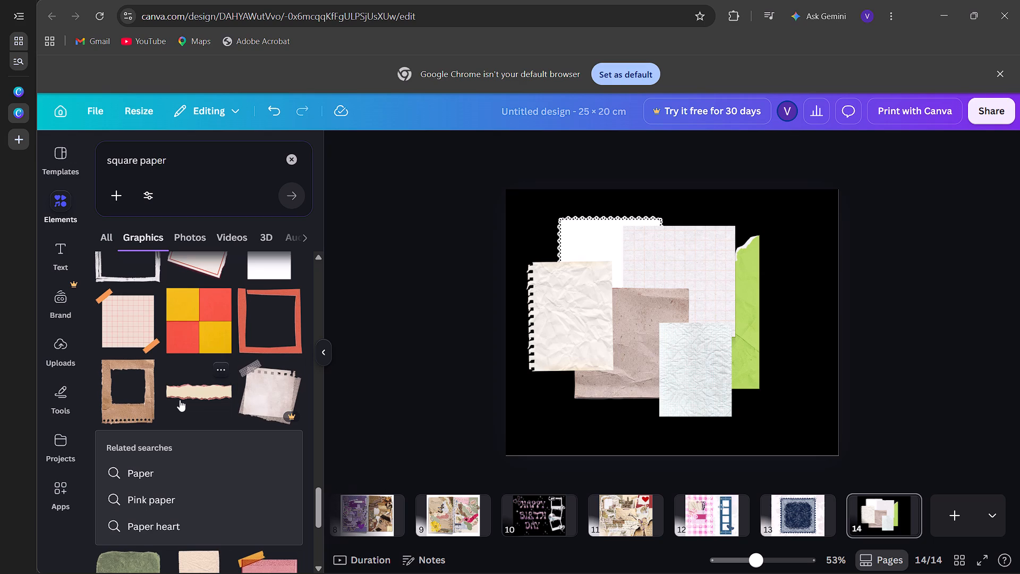
pyautogui.click(263, 379)
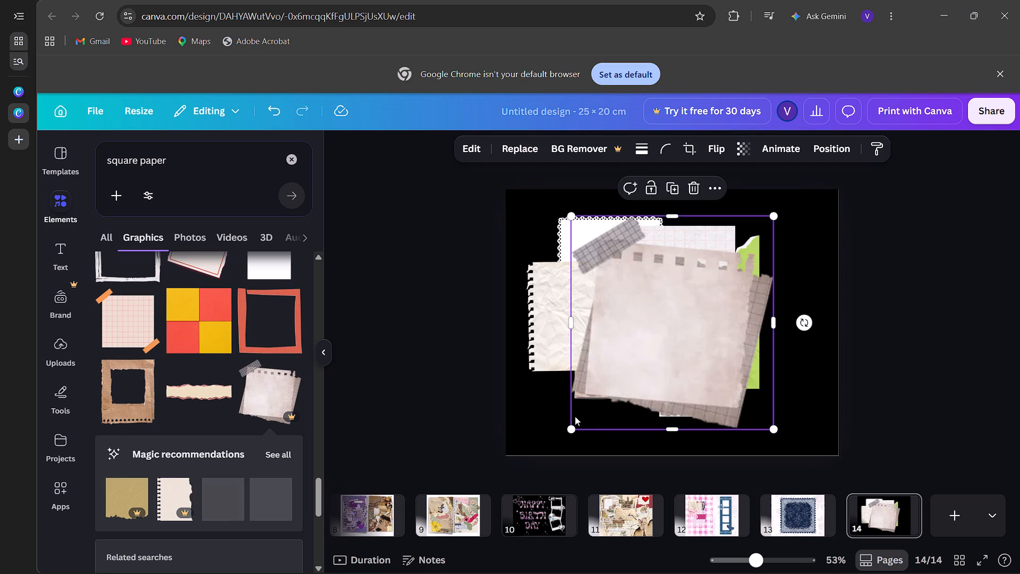
pyautogui.moveTo(570, 428); pyautogui.dragTo(657, 302)
pyautogui.moveTo(692, 269); pyautogui.dragTo(685, 245)
# From the full recommendations for the taped paper, add the red striped torn paper, shrink it and place it over the white crumpled paper's right edge.
pyautogui.click(275, 449)
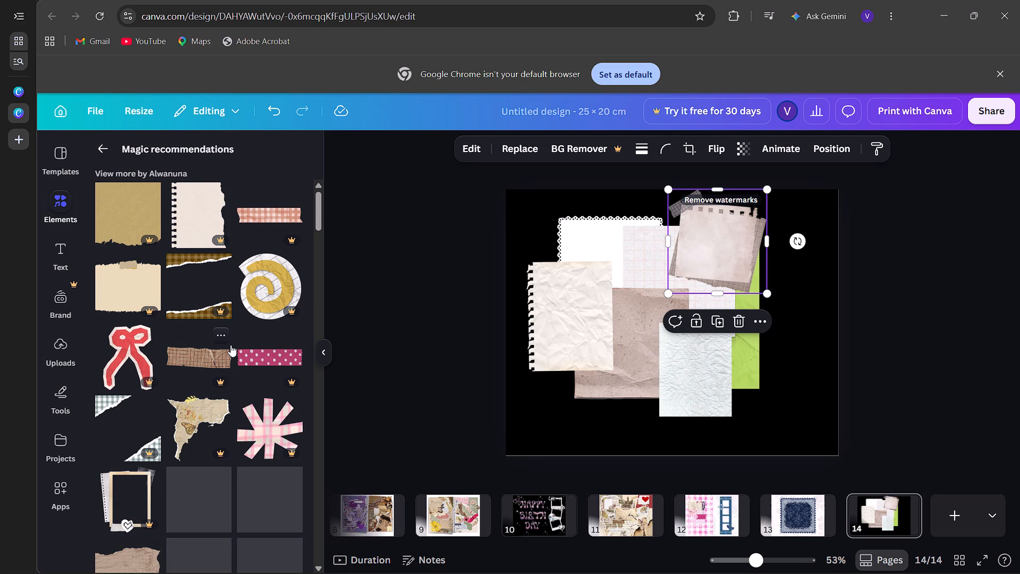
pyautogui.scroll(-2, 231, 345)
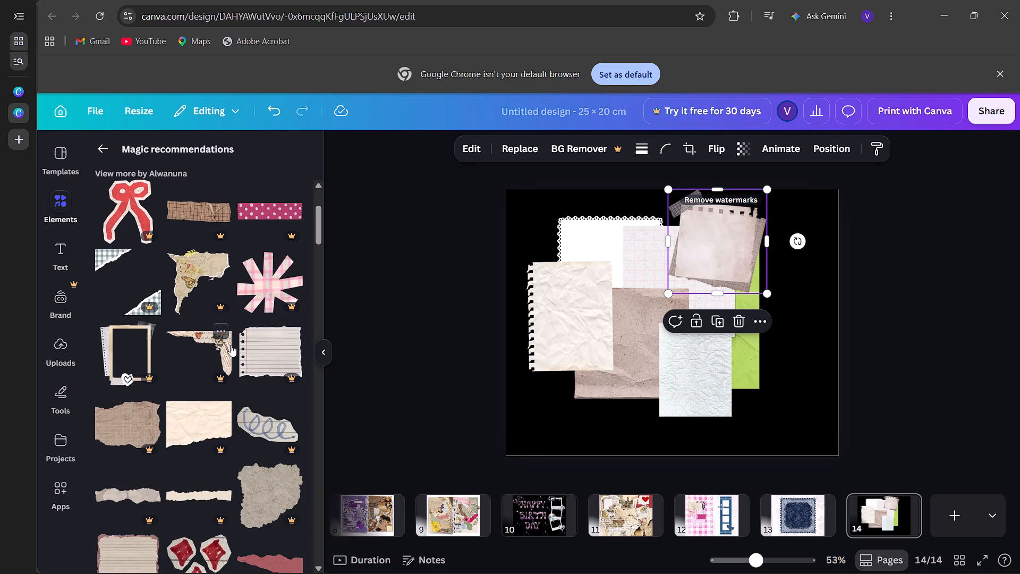
pyautogui.scroll(-2, 231, 345)
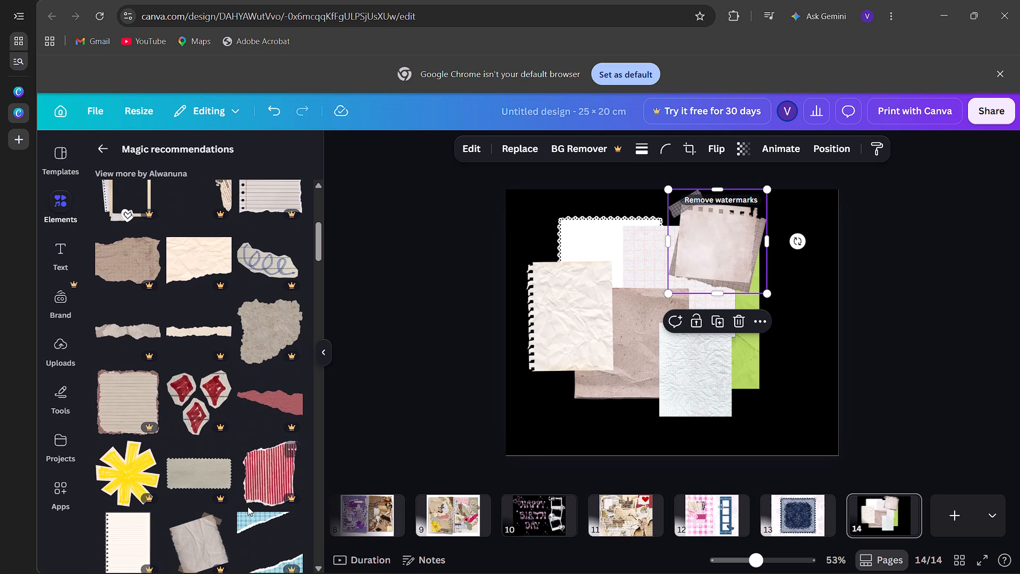
pyautogui.click(248, 507)
pyautogui.click(258, 487)
pyautogui.moveTo(586, 433); pyautogui.dragTo(713, 331)
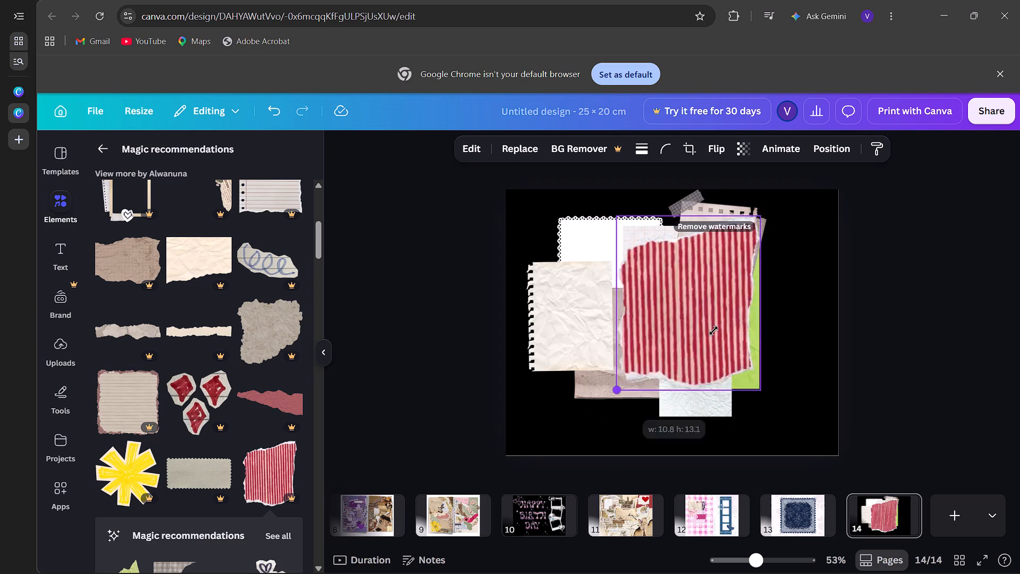
pyautogui.moveTo(713, 331); pyautogui.dragTo(727, 326)
pyautogui.moveTo(723, 256); pyautogui.dragTo(722, 362)
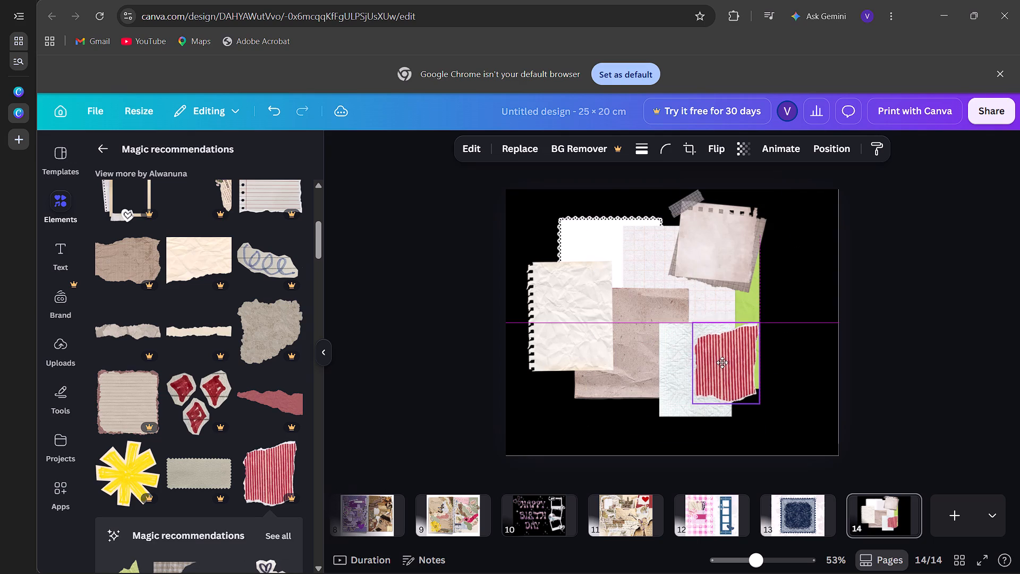
pyautogui.moveTo(722, 362); pyautogui.dragTo(722, 366)
# Add the beige torn notebook paper, scale it to about 7 × 8.1 cm and place it over the green paper's right edge.
pyautogui.scroll(-2, 186, 415)
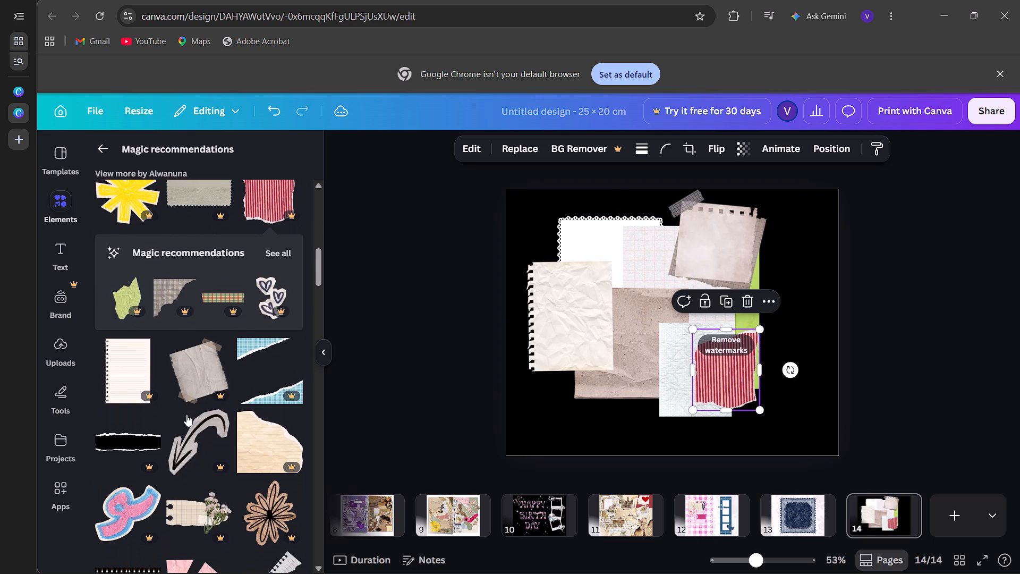
pyautogui.scroll(-1, 186, 415)
pyautogui.scroll(-2, 112, 353)
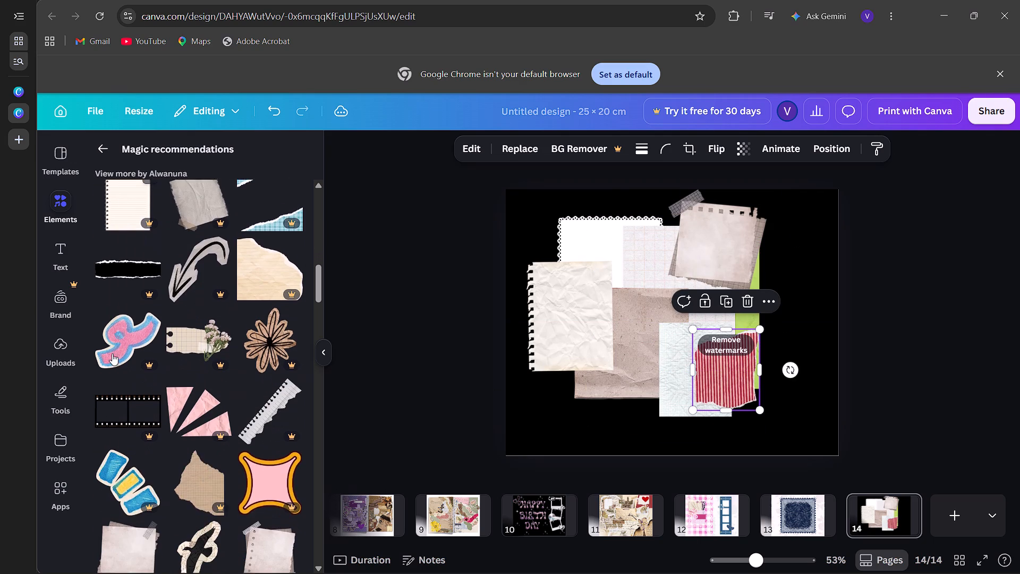
pyautogui.scroll(-5, 112, 353)
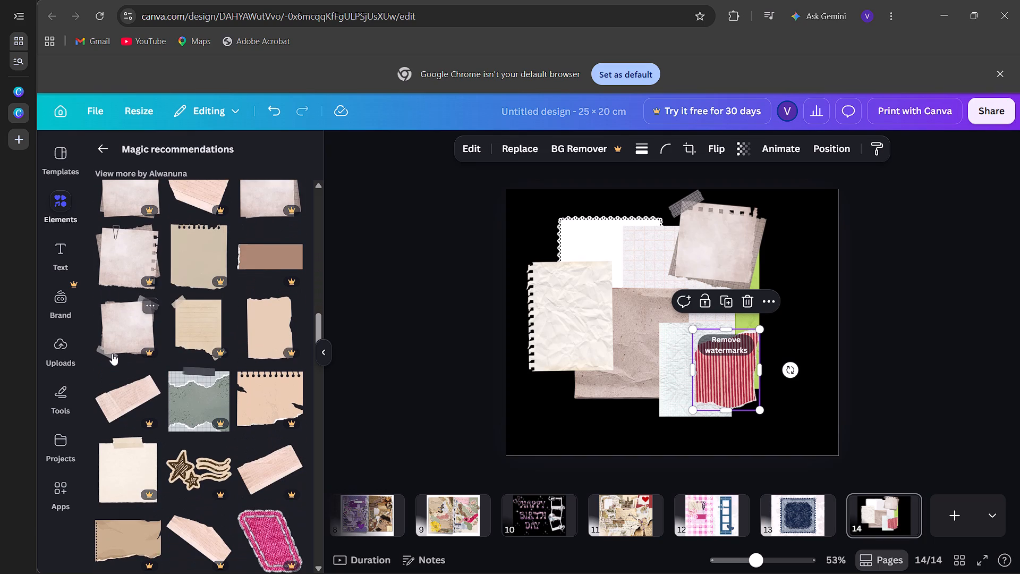
pyautogui.click(189, 275)
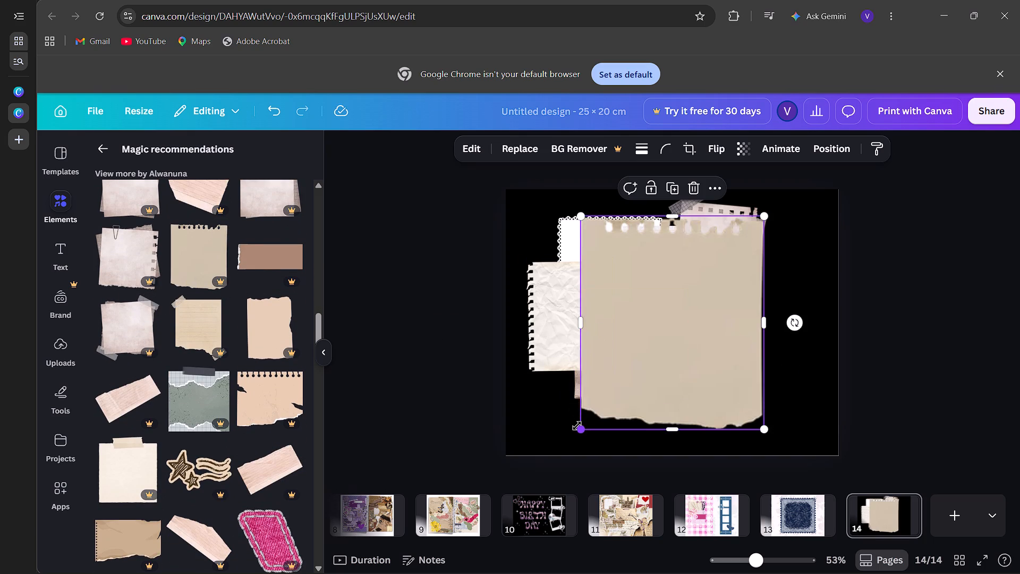
pyautogui.moveTo(577, 426); pyautogui.dragTo(666, 320)
pyautogui.moveTo(715, 265); pyautogui.dragTo(749, 296)
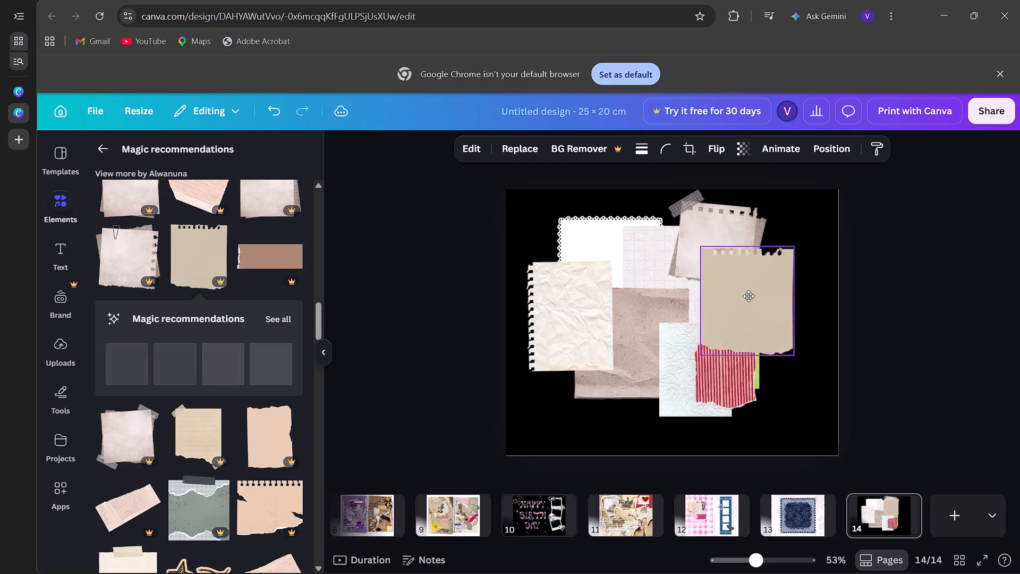
pyautogui.moveTo(749, 296); pyautogui.dragTo(749, 296)
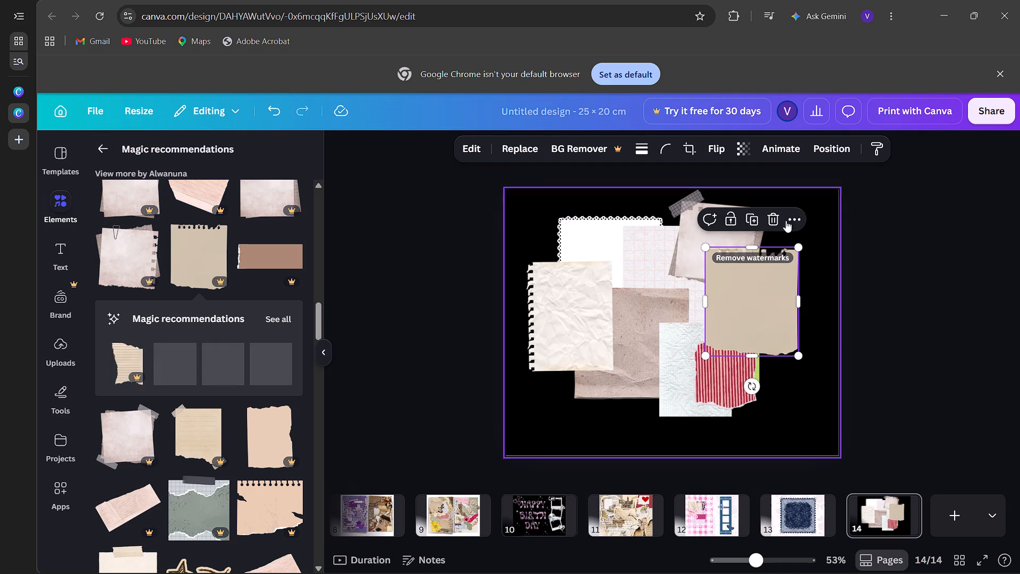
# Send the beige torn notebook paper to the back, behind all the other papers.
pyautogui.click(817, 156)
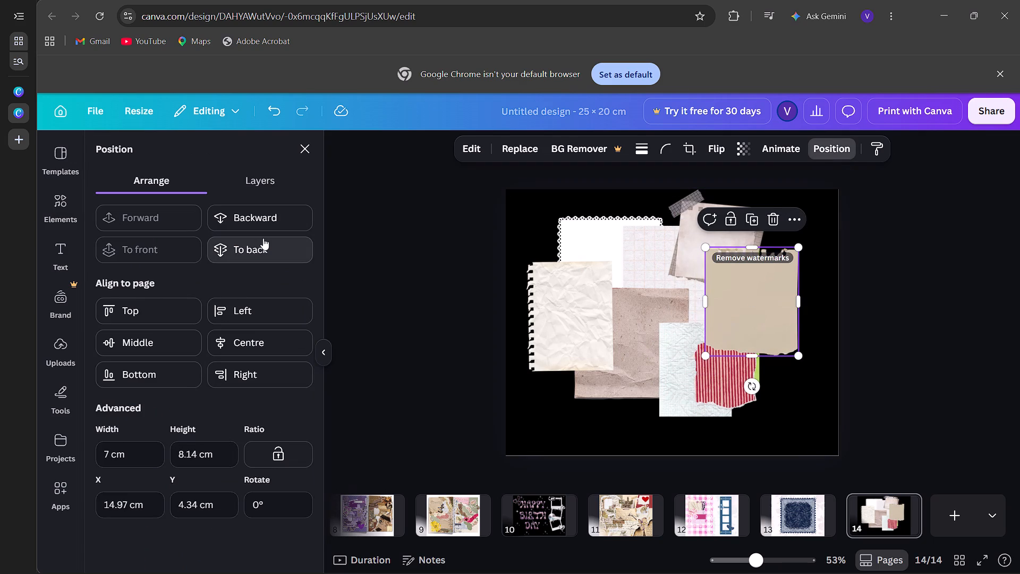
pyautogui.click(263, 238)
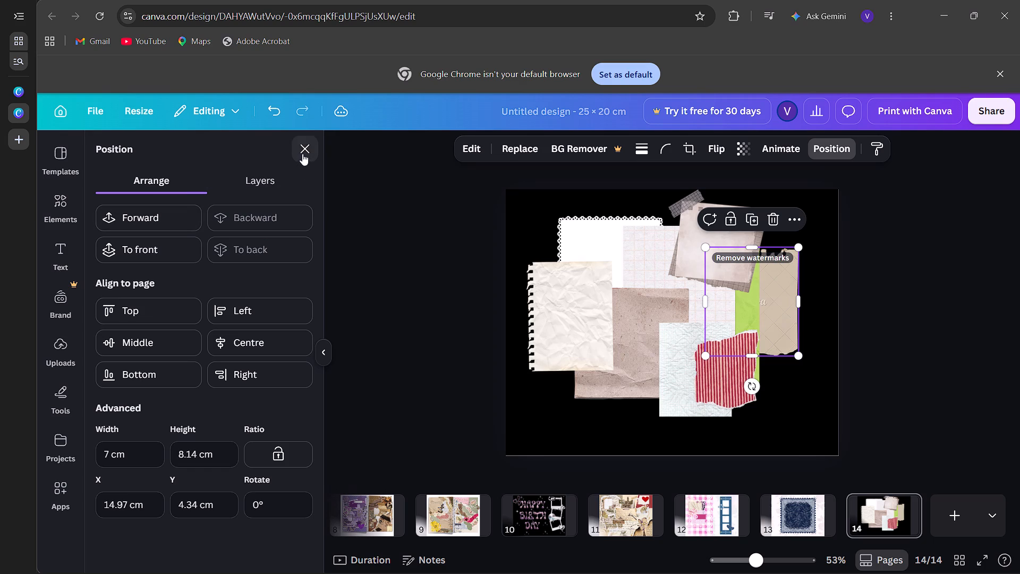
pyautogui.click(302, 154)
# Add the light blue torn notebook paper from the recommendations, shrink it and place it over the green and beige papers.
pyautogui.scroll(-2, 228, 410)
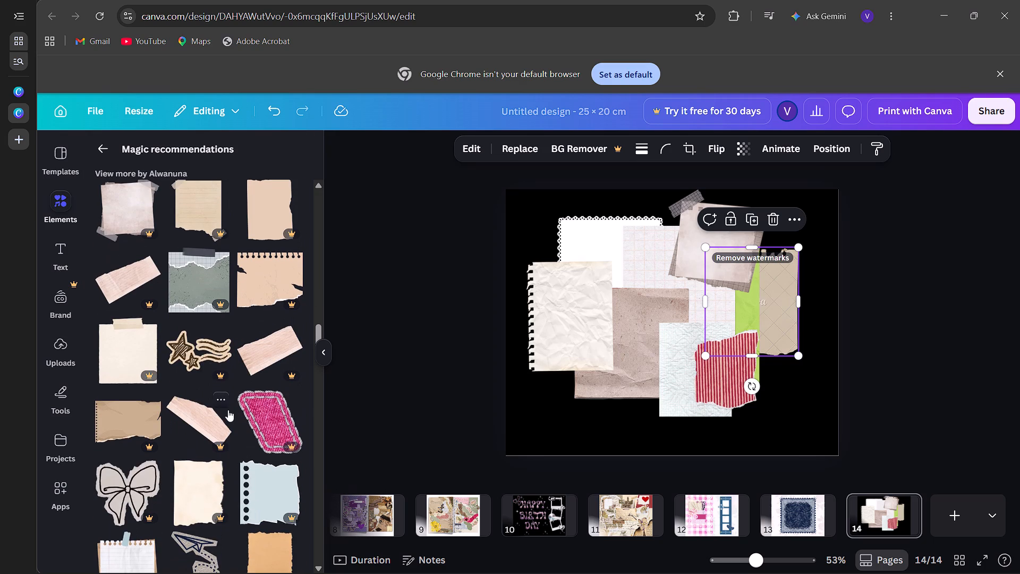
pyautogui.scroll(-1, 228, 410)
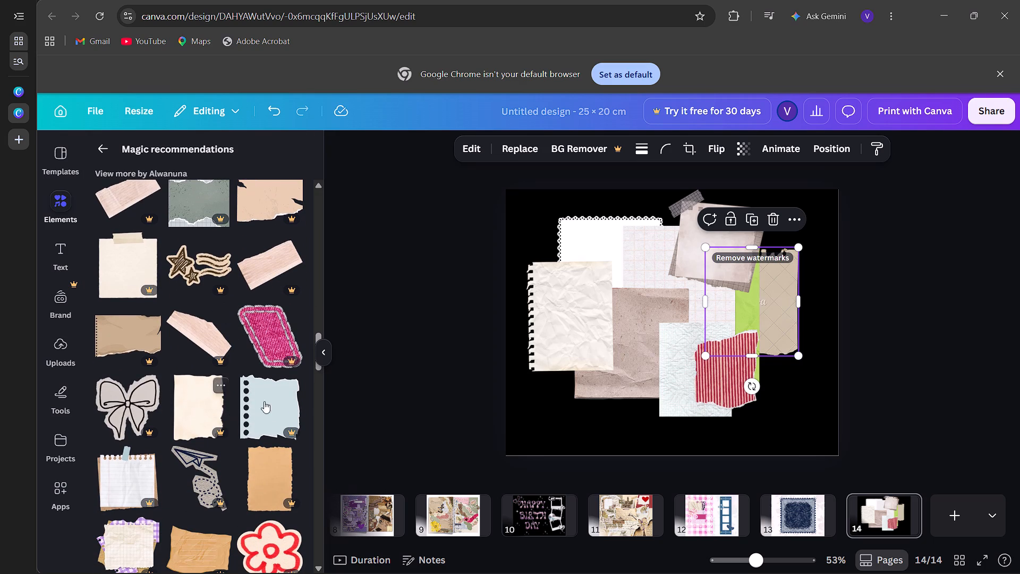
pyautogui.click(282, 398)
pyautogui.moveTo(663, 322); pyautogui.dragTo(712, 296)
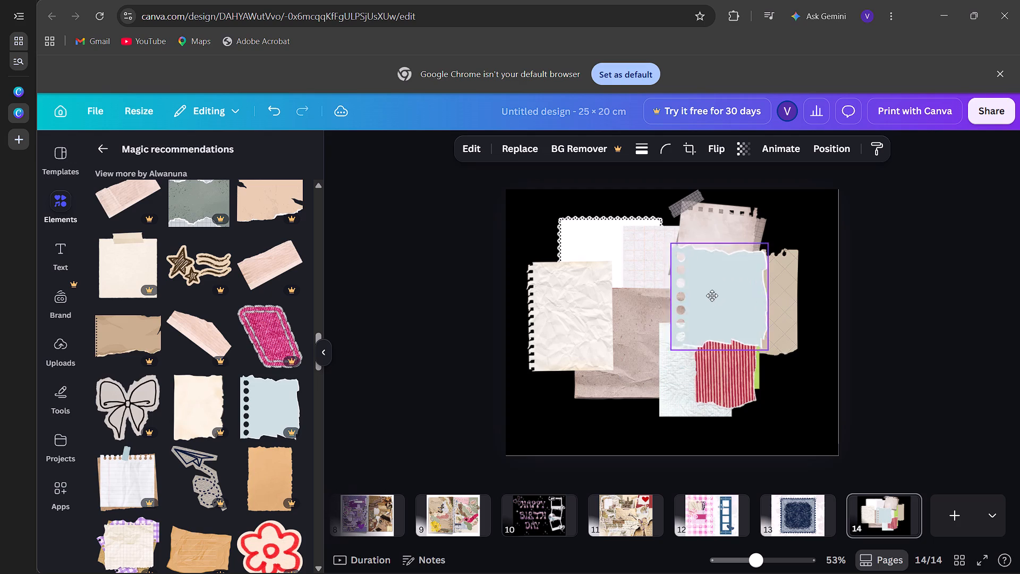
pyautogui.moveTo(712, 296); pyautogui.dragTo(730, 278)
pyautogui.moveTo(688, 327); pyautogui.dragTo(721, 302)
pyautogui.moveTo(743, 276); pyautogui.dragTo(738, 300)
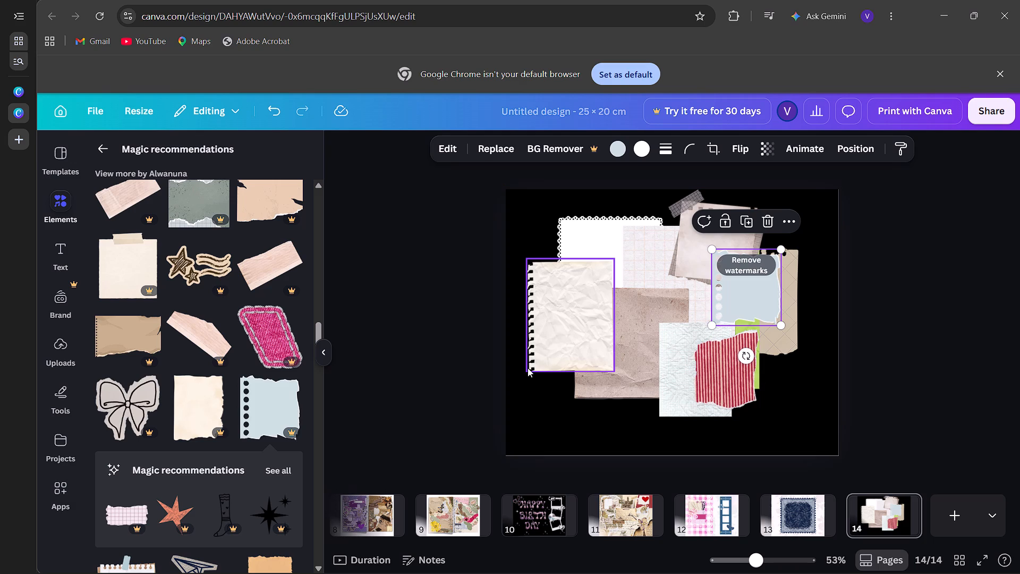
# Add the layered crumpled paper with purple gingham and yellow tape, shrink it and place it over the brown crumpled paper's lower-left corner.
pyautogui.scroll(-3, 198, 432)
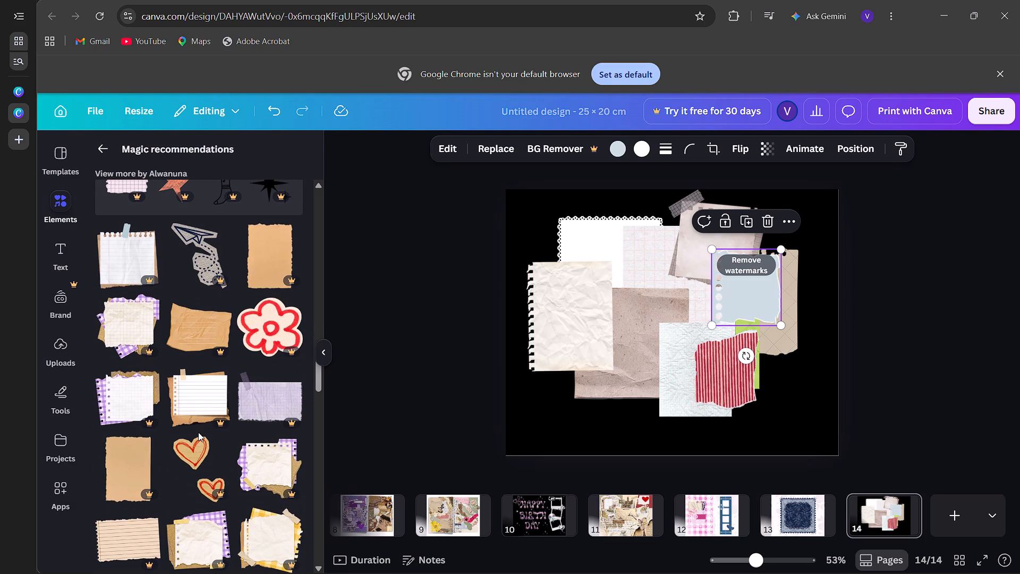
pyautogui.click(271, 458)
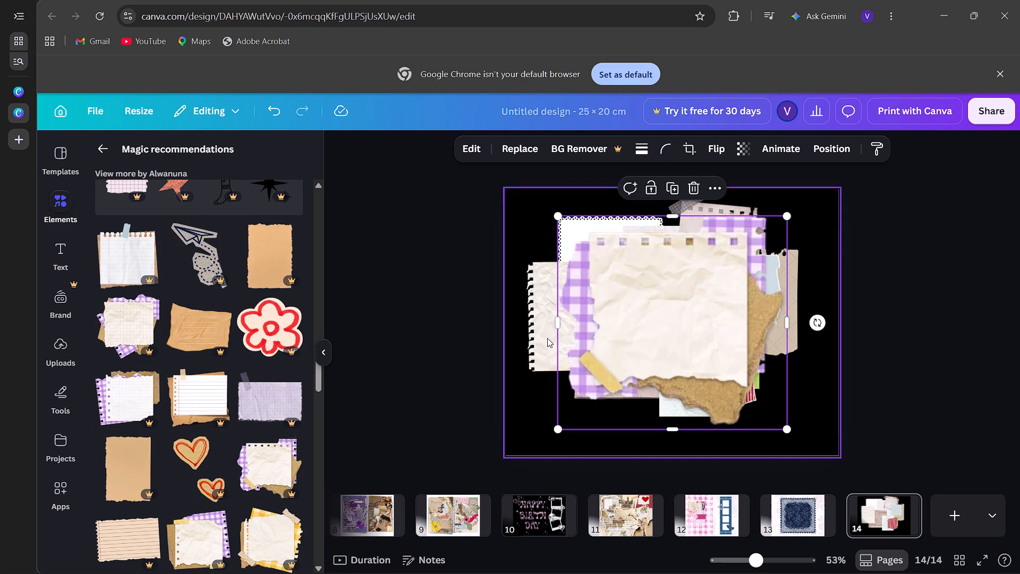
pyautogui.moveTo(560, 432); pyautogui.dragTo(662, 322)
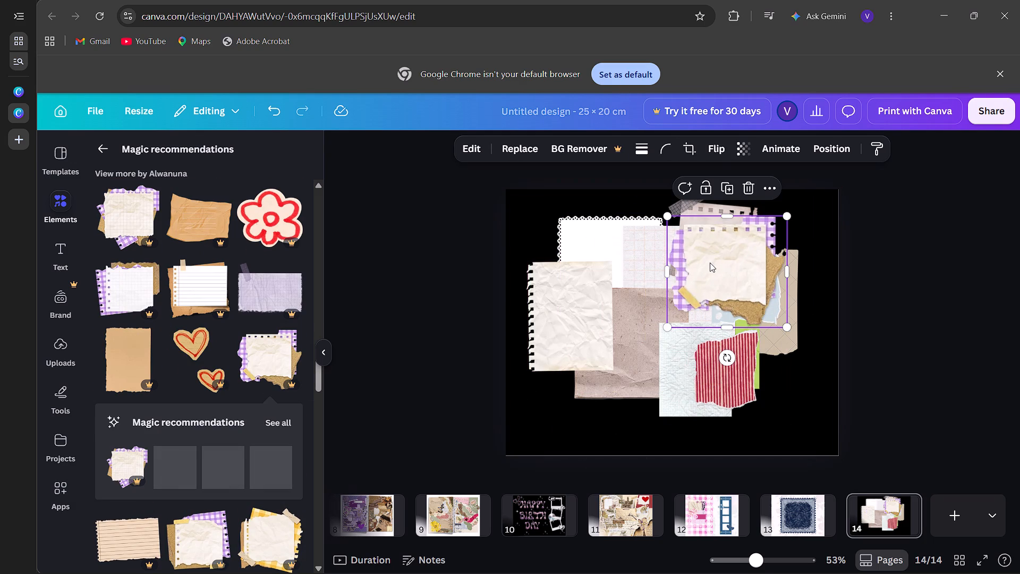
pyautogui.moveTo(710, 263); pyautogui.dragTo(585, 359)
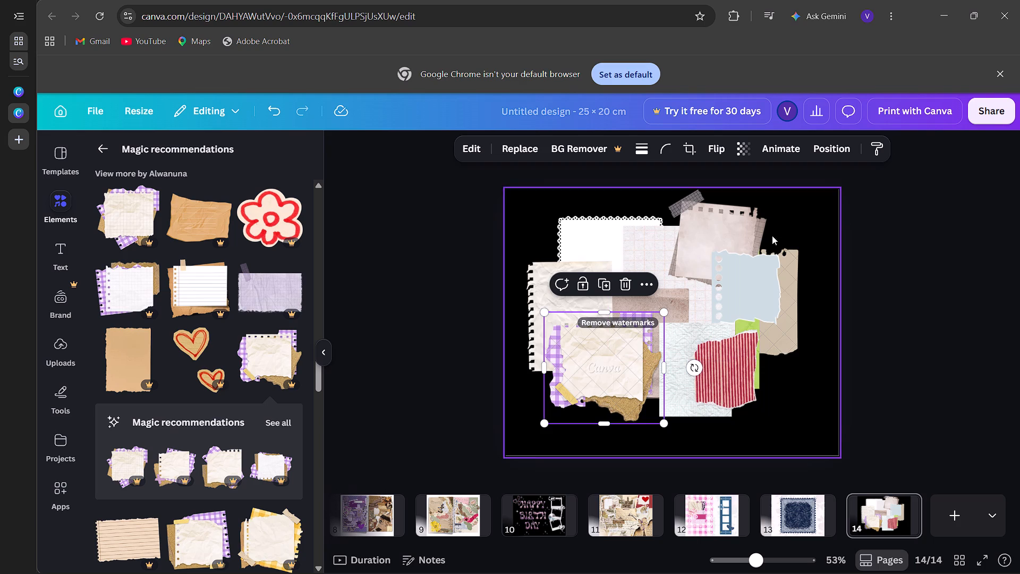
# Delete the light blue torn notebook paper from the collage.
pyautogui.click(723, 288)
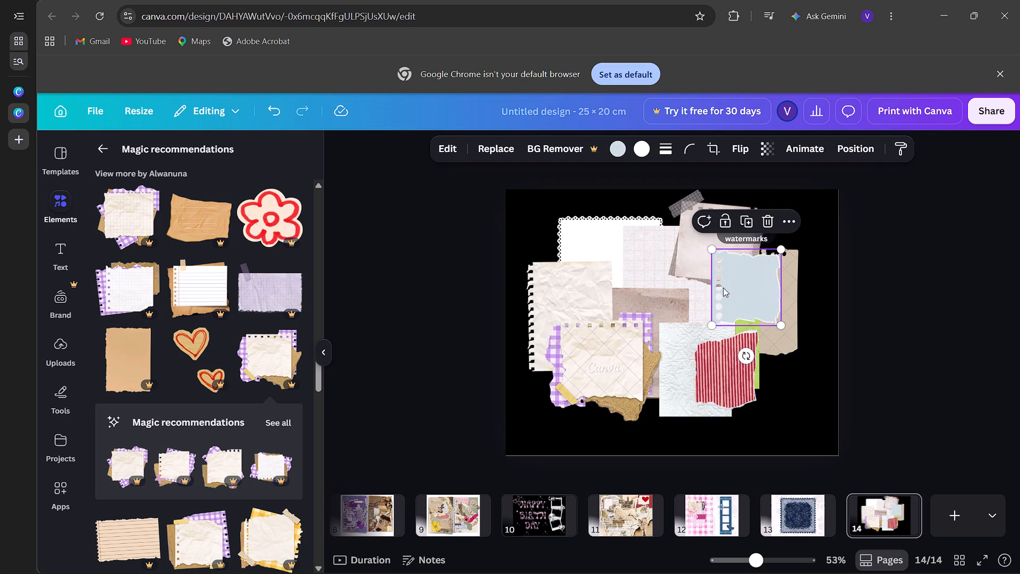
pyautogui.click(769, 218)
# Add the layered grid paper with brown and purple gingham backing, shrink it and place it over the green and beige papers.
pyautogui.scroll(-1, 198, 433)
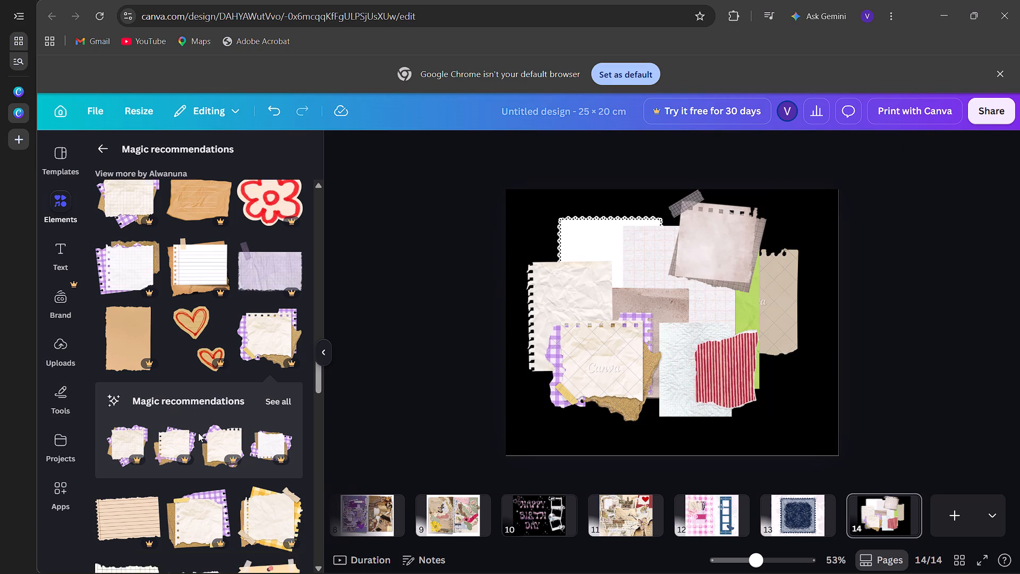
pyautogui.scroll(-2, 198, 433)
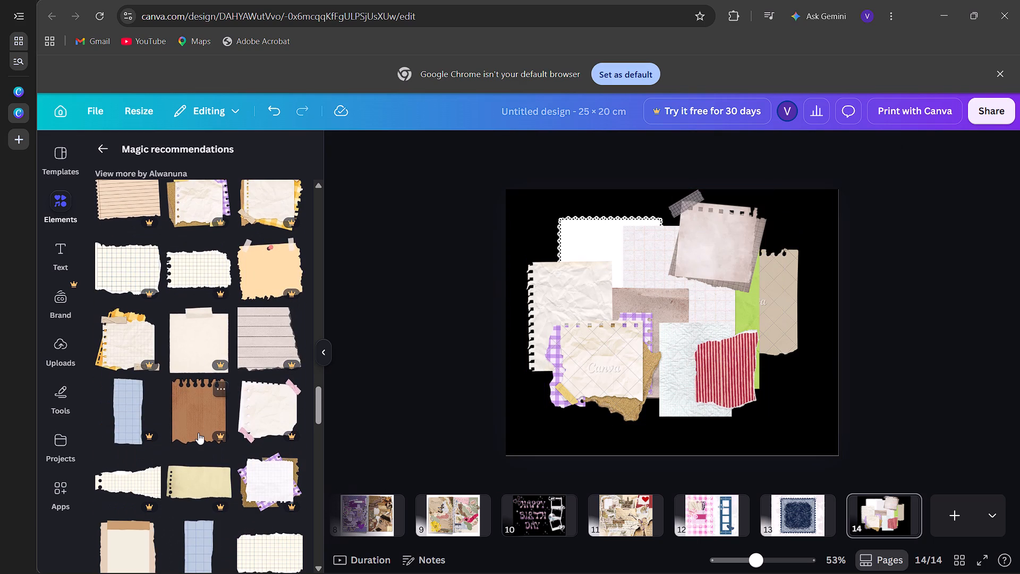
pyautogui.scroll(-1, 198, 433)
pyautogui.click(249, 401)
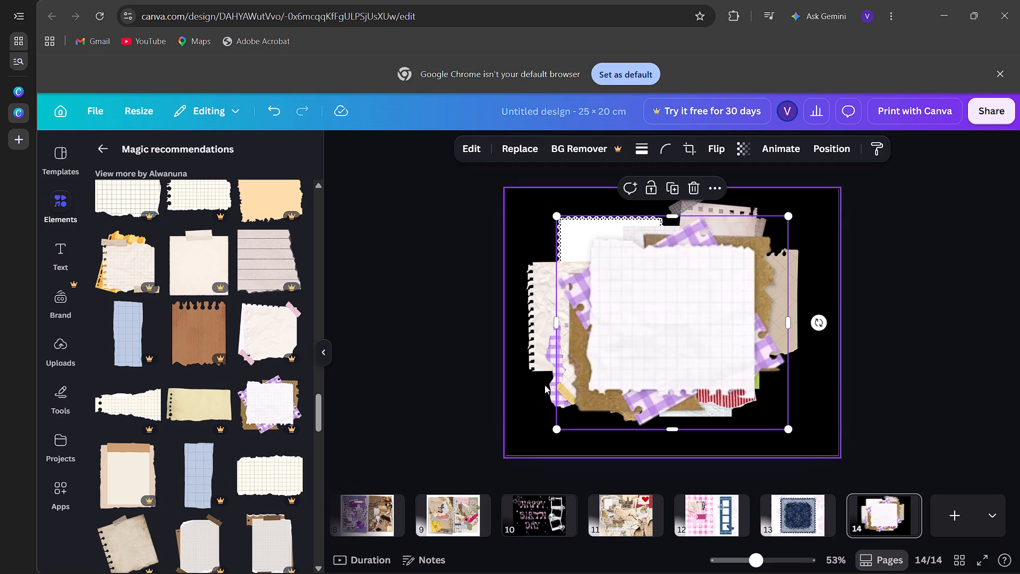
pyautogui.moveTo(552, 428); pyautogui.dragTo(623, 377)
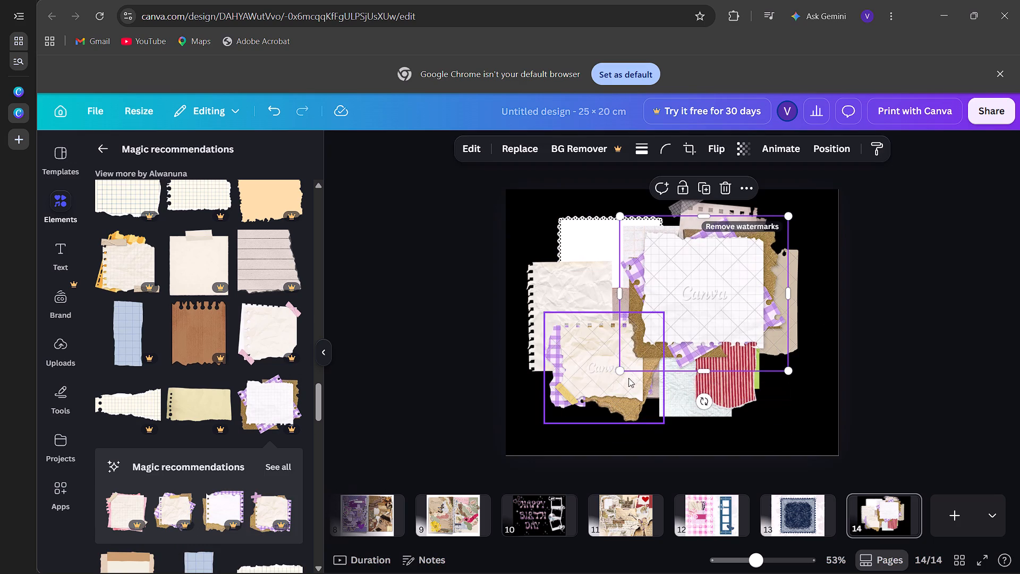
pyautogui.moveTo(618, 374); pyautogui.dragTo(685, 307)
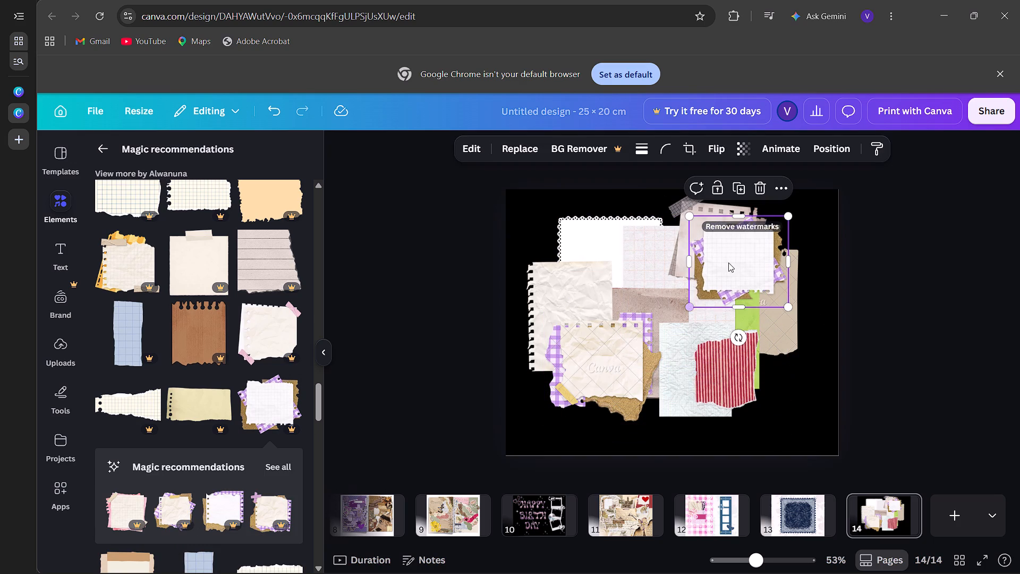
pyautogui.moveTo(729, 263); pyautogui.dragTo(737, 310)
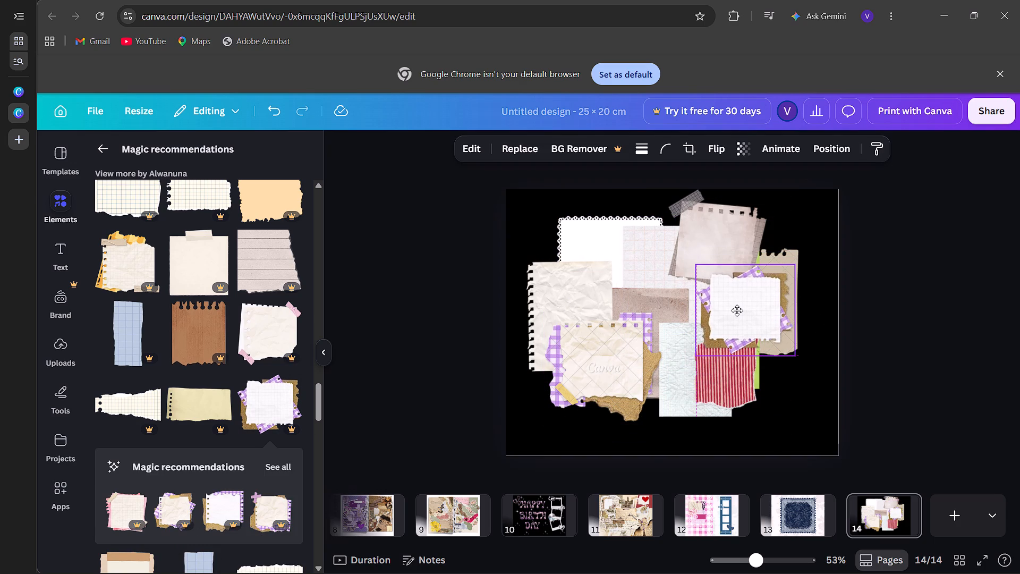
pyautogui.moveTo(737, 310); pyautogui.dragTo(737, 310)
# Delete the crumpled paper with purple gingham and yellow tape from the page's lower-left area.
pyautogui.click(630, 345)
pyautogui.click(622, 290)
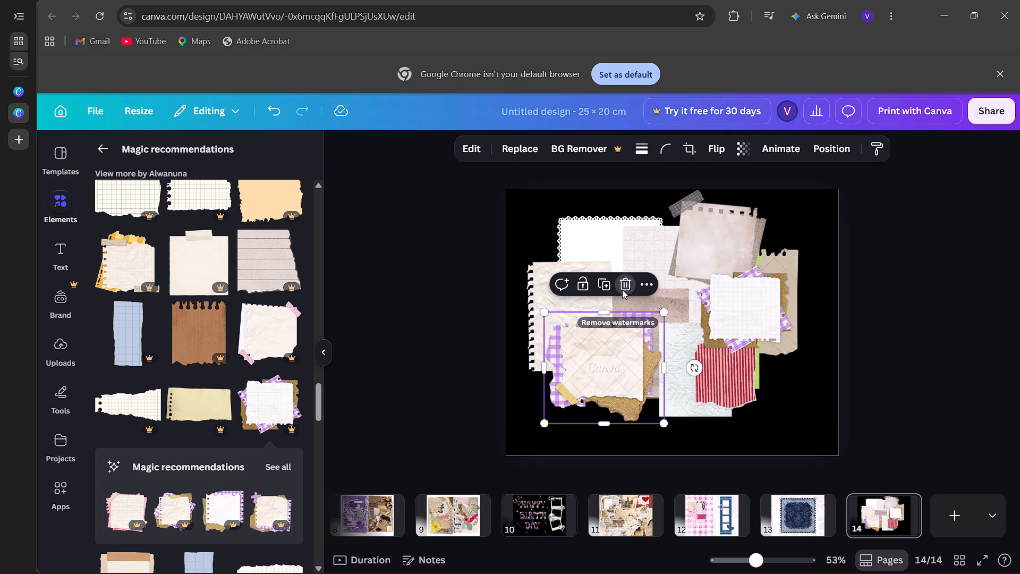
# Add the white torn grid paper with beige tape strips, shrink it and place it over the brown crumpled paper's lower-left corner.
pyautogui.scroll(-3, 277, 409)
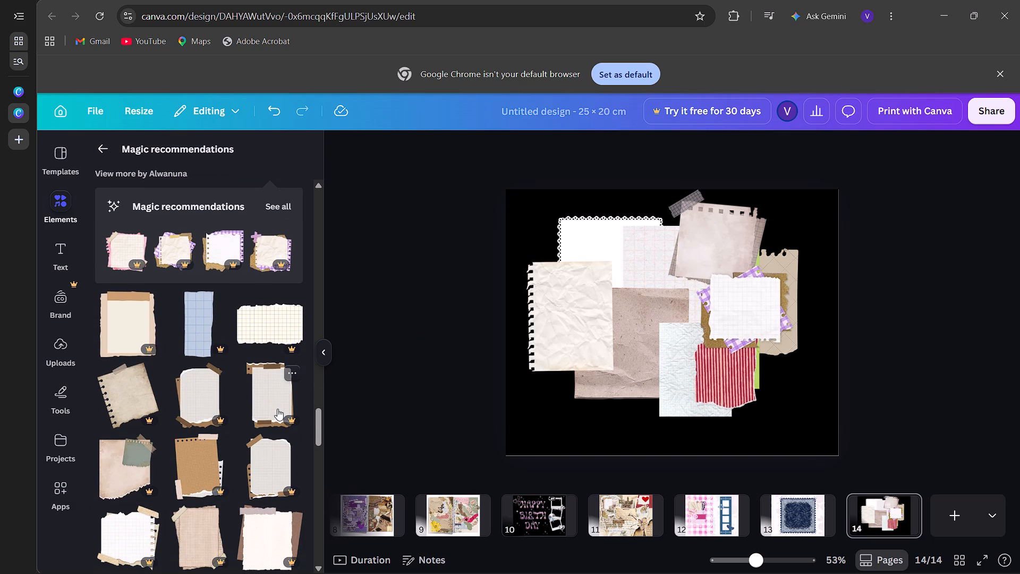
pyautogui.scroll(-2, 277, 409)
pyautogui.click(144, 401)
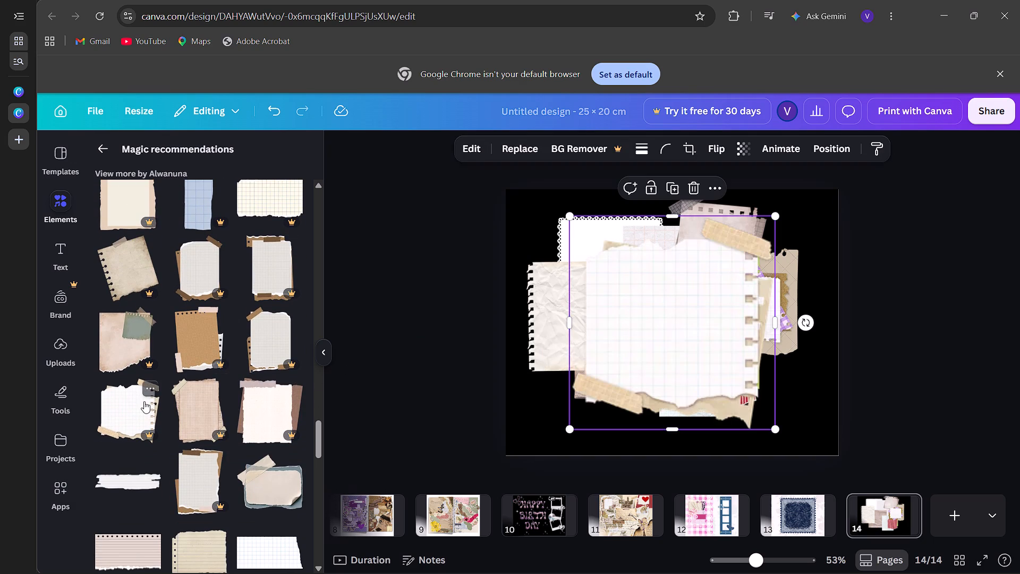
pyautogui.click(565, 434)
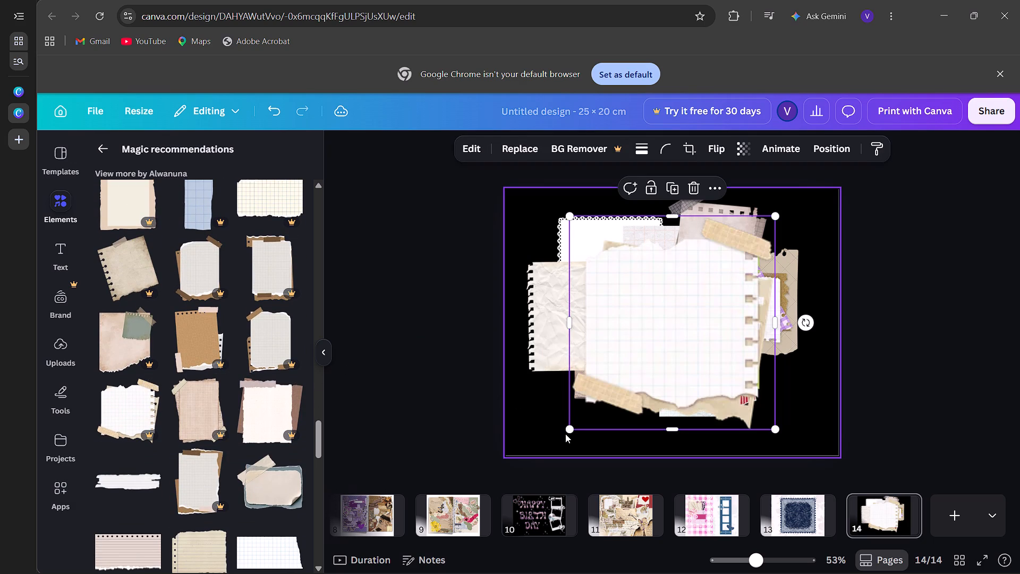
pyautogui.moveTo(567, 430); pyautogui.dragTo(608, 398)
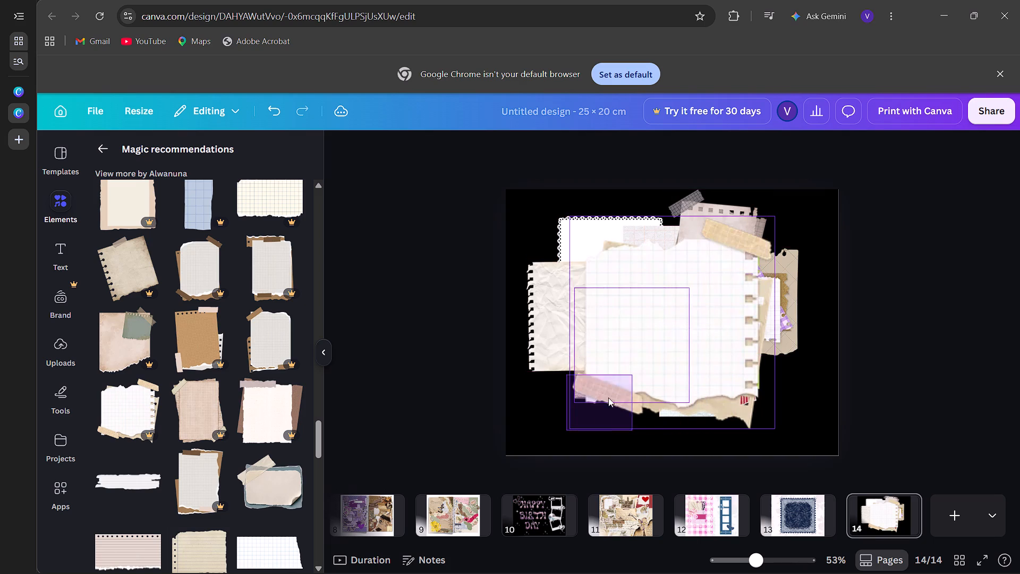
pyautogui.moveTo(608, 398); pyautogui.dragTo(598, 404)
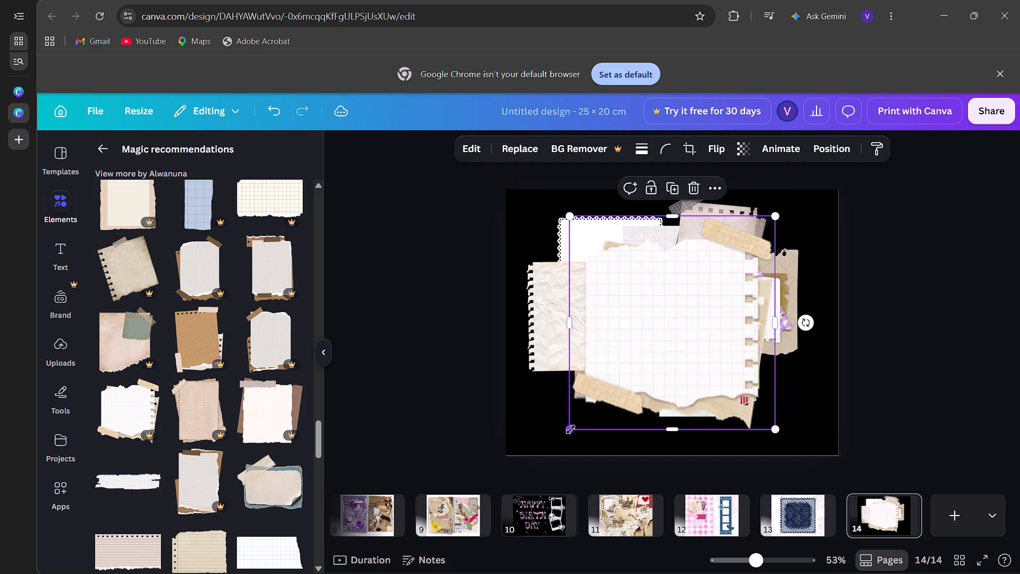
pyautogui.moveTo(571, 429); pyautogui.dragTo(712, 309)
pyautogui.moveTo(732, 258); pyautogui.dragTo(599, 337)
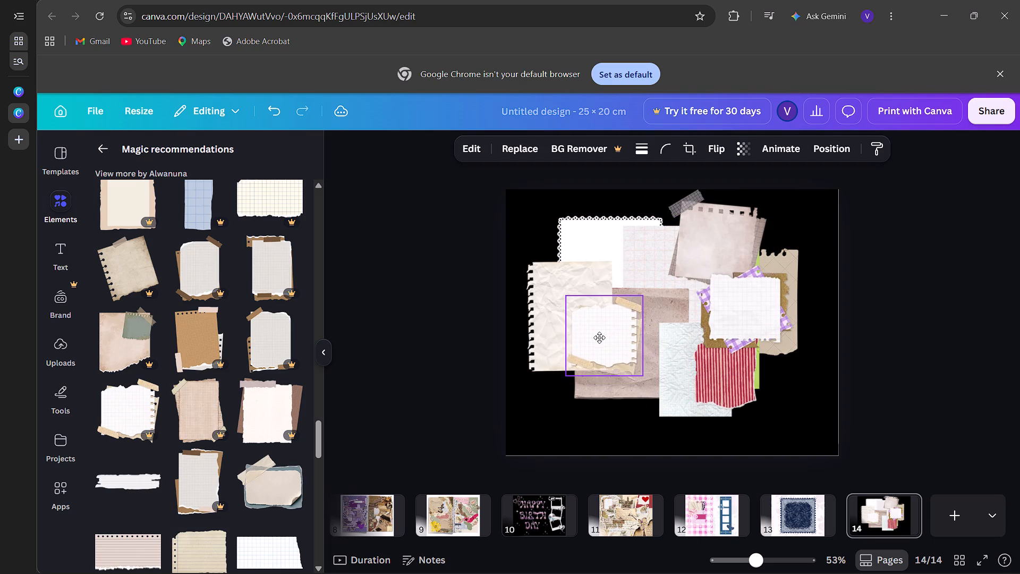
pyautogui.moveTo(599, 337); pyautogui.dragTo(601, 380)
# Add the orange wrinkled torn paper and place it near the page's left edge, over the crumpled spiral notebook paper's top-left corner.
pyautogui.scroll(-2, 267, 470)
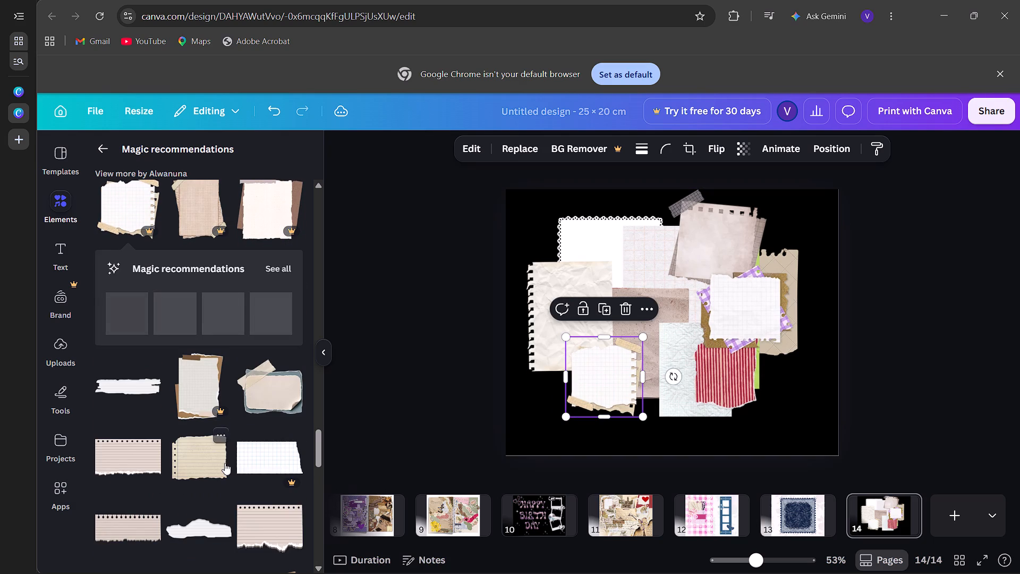
pyautogui.scroll(-2, 225, 463)
pyautogui.click(222, 445)
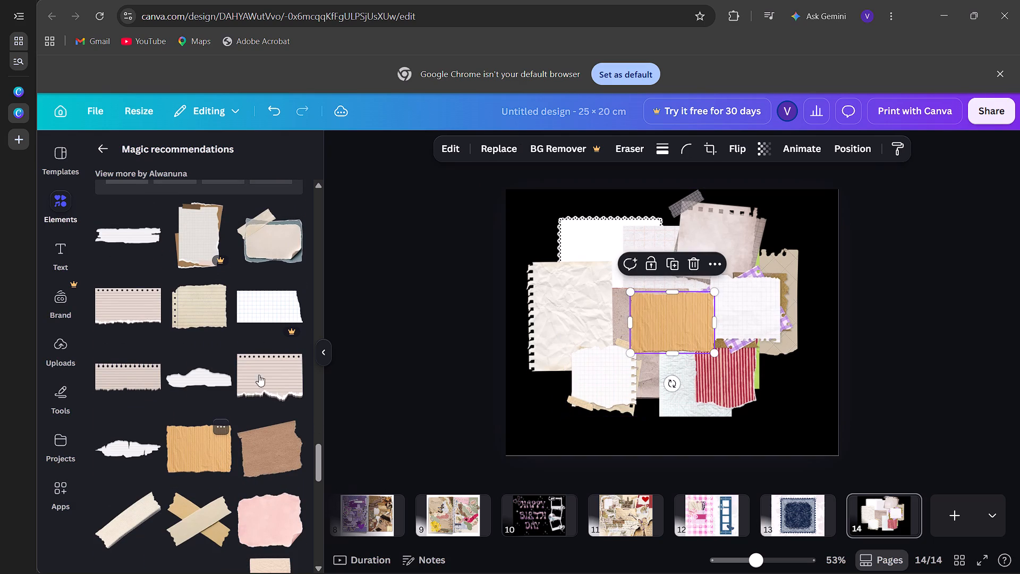
pyautogui.moveTo(664, 319); pyautogui.dragTo(640, 364)
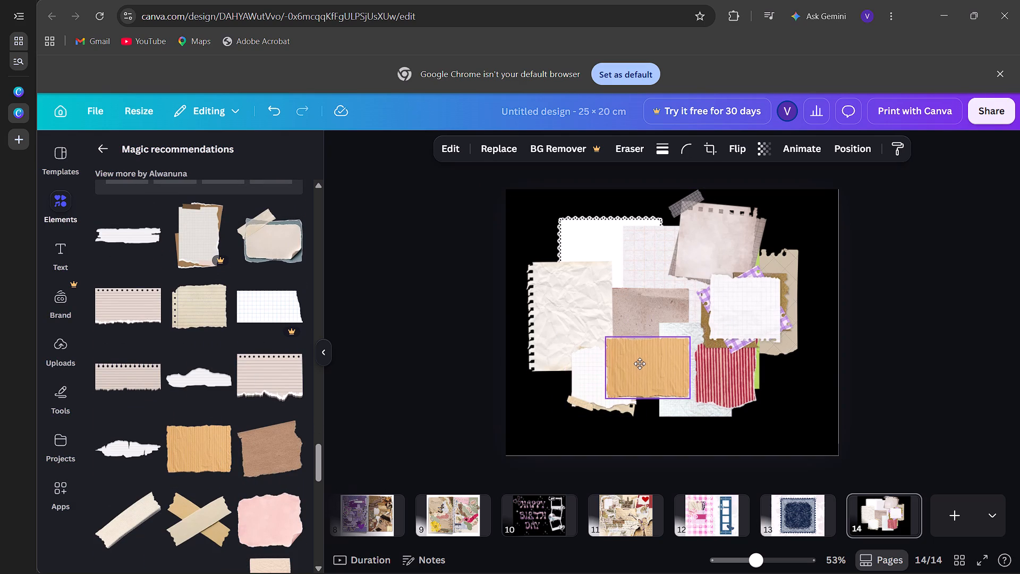
pyautogui.moveTo(640, 364); pyautogui.dragTo(605, 292)
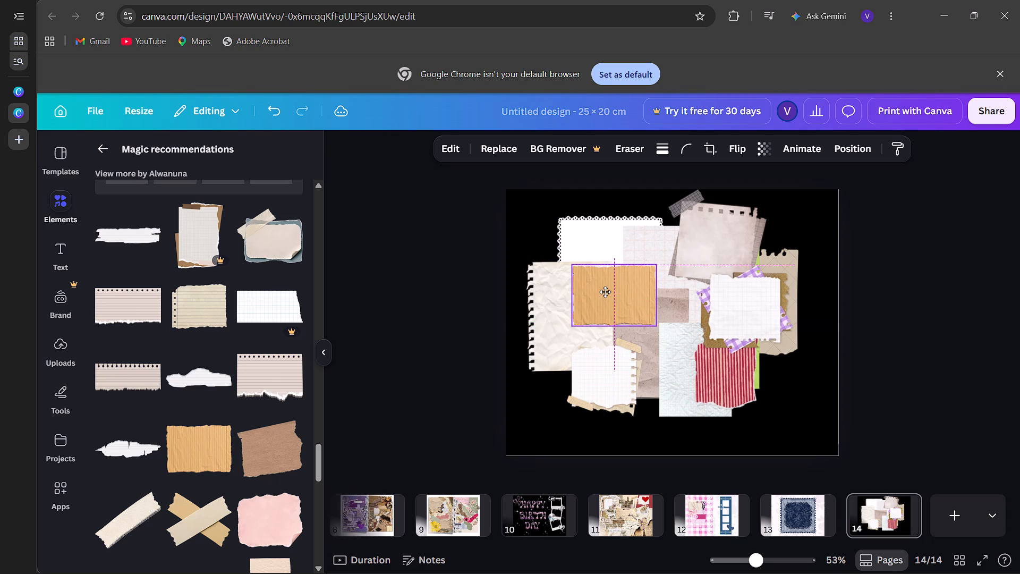
pyautogui.moveTo(605, 292); pyautogui.dragTo(632, 247)
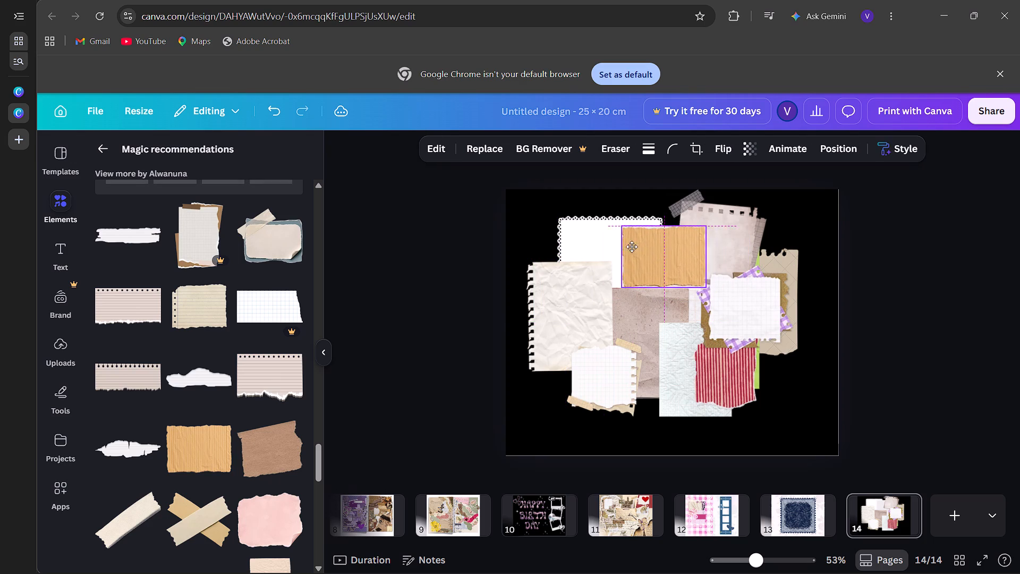
pyautogui.moveTo(632, 247); pyautogui.dragTo(537, 269)
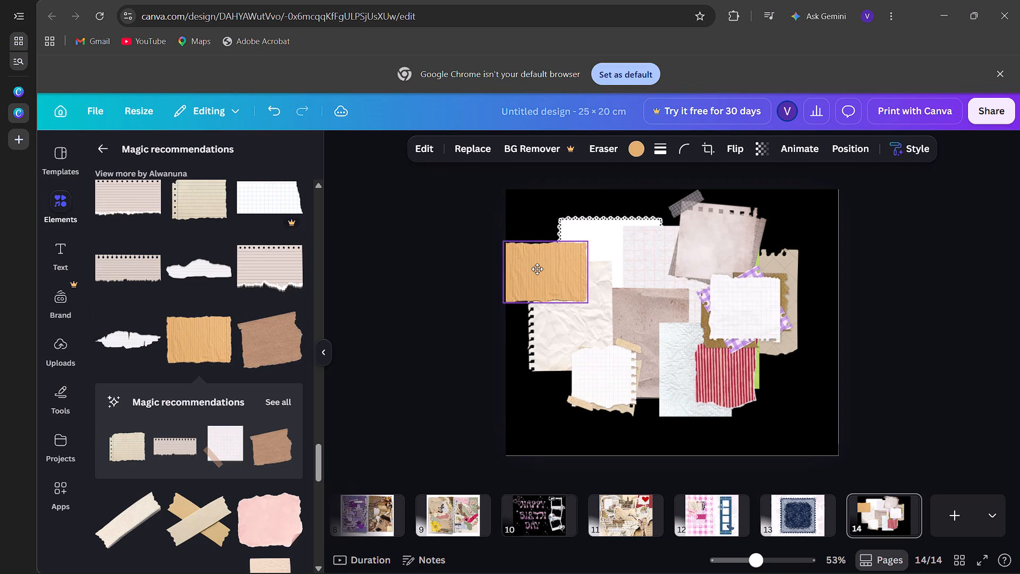
pyautogui.moveTo(537, 269); pyautogui.dragTo(544, 269)
# Add the pink torn paper with the curled corner, shrink it and place it near the page's upper-right edge, beside the taped notebook paper.
pyautogui.scroll(-2, 267, 399)
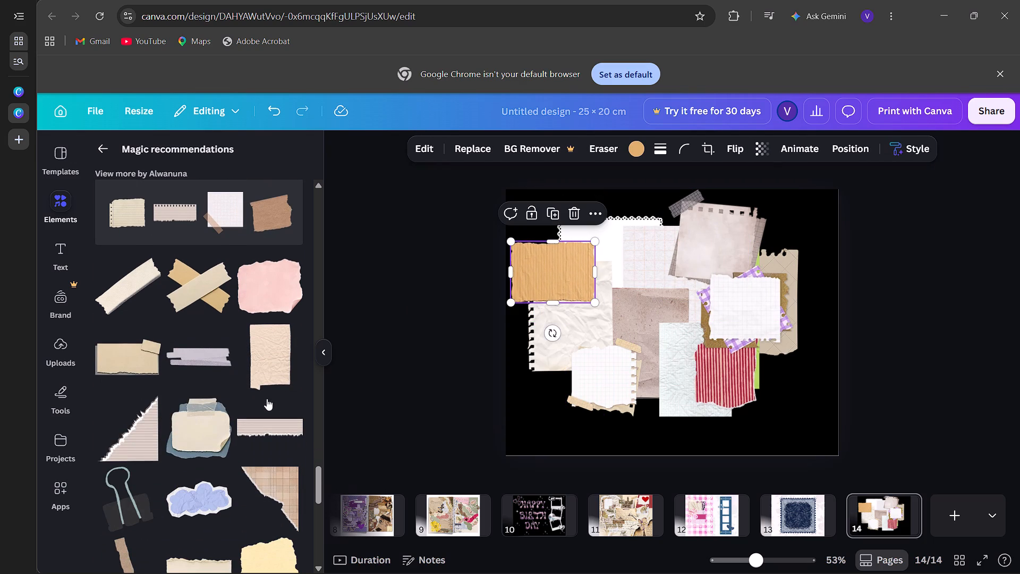
pyautogui.click(278, 282)
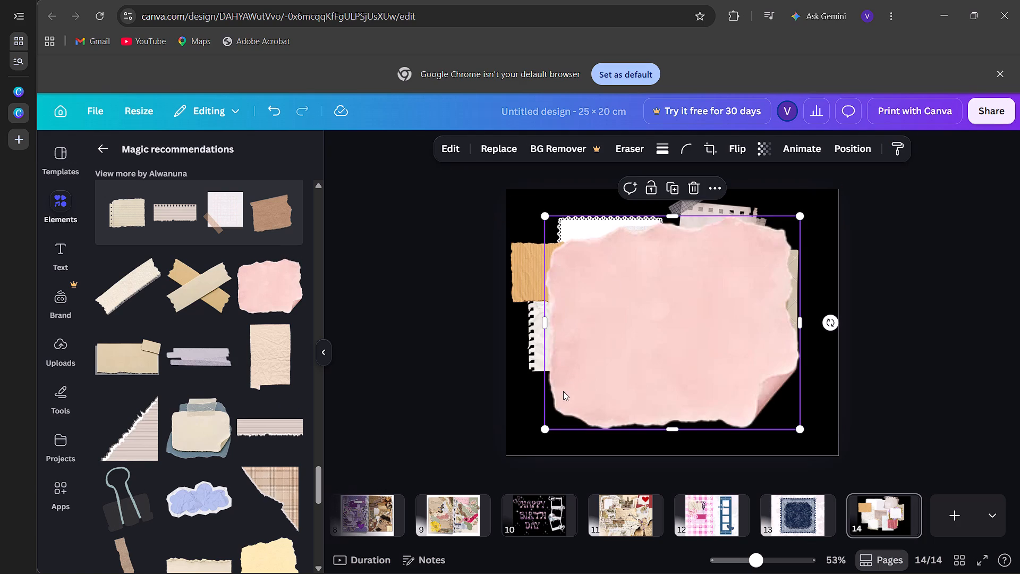
pyautogui.moveTo(542, 432); pyautogui.dragTo(697, 291)
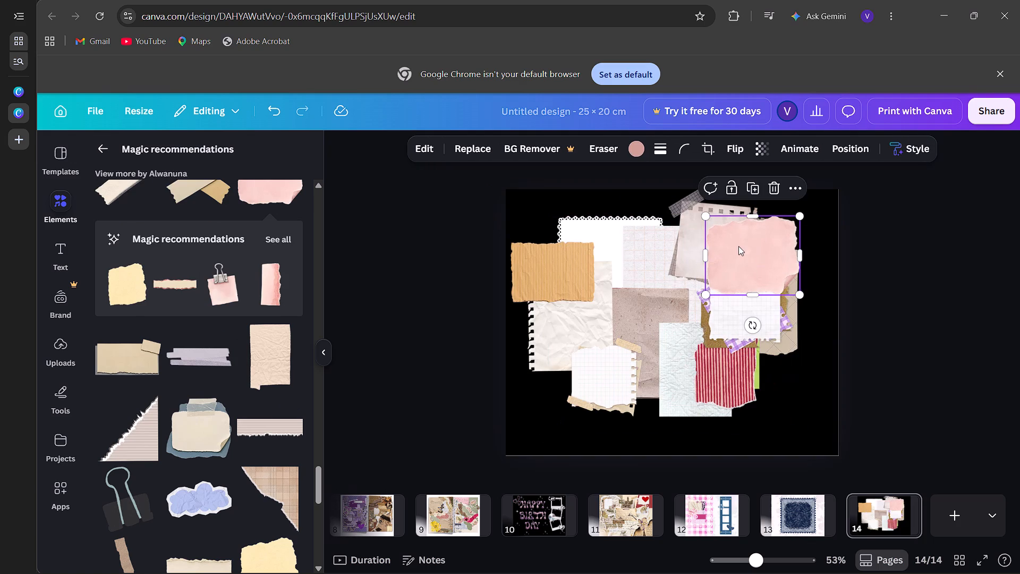
pyautogui.moveTo(738, 246); pyautogui.dragTo(771, 252)
# Add the cream square notebook paper, shrink it and place it over the pink torn paper's lower edge and the beige paper.
pyautogui.scroll(-1, 261, 406)
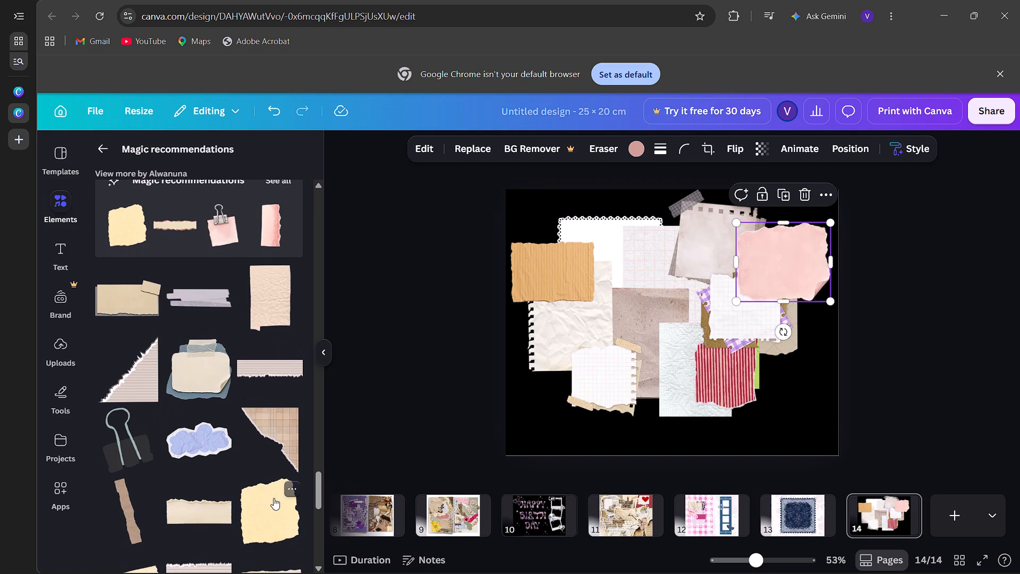
pyautogui.scroll(-3, 270, 487)
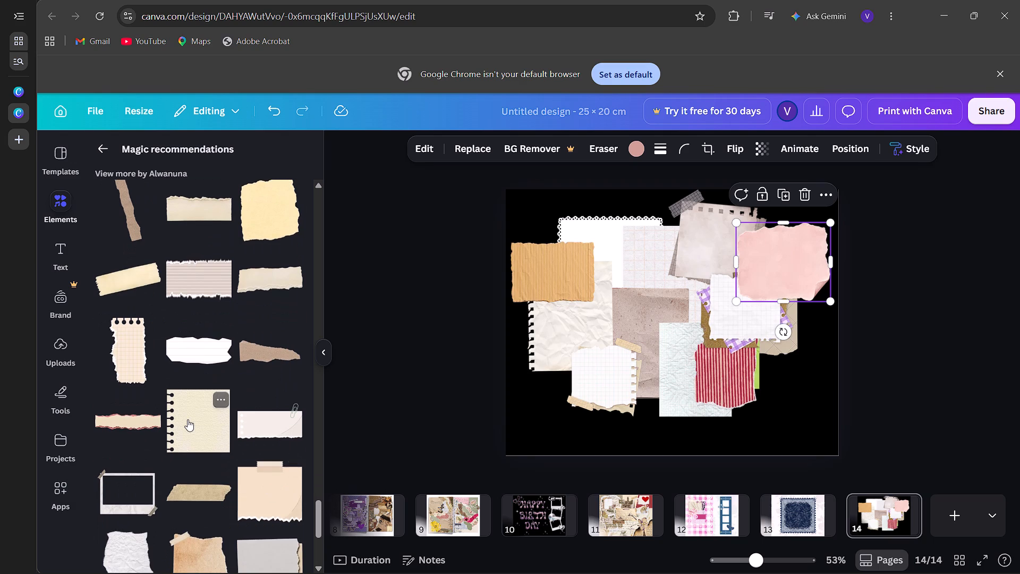
pyautogui.click(188, 419)
pyautogui.moveTo(564, 425); pyautogui.dragTo(733, 303)
pyautogui.moveTo(759, 250); pyautogui.dragTo(815, 337)
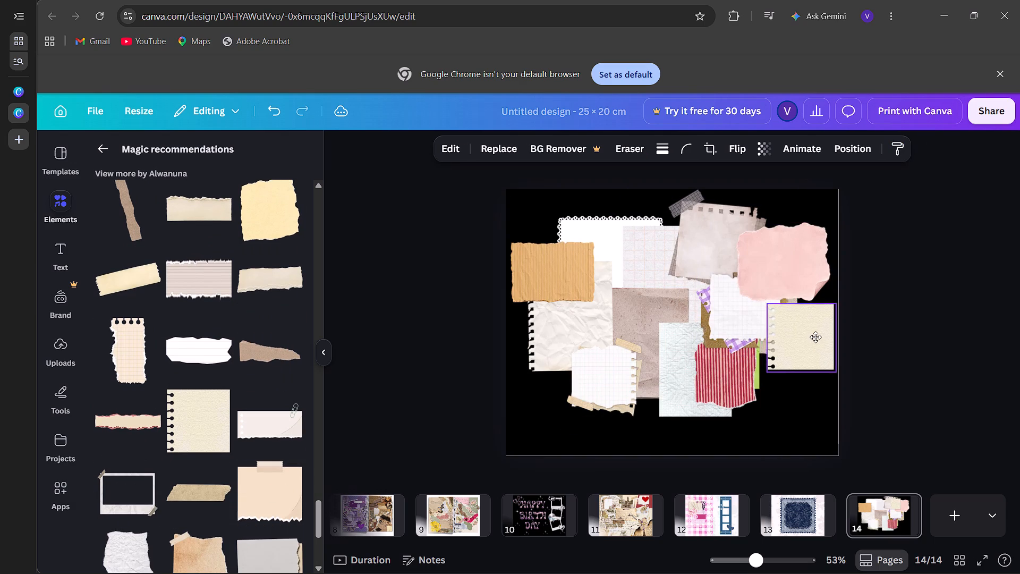
pyautogui.moveTo(815, 337); pyautogui.dragTo(803, 314)
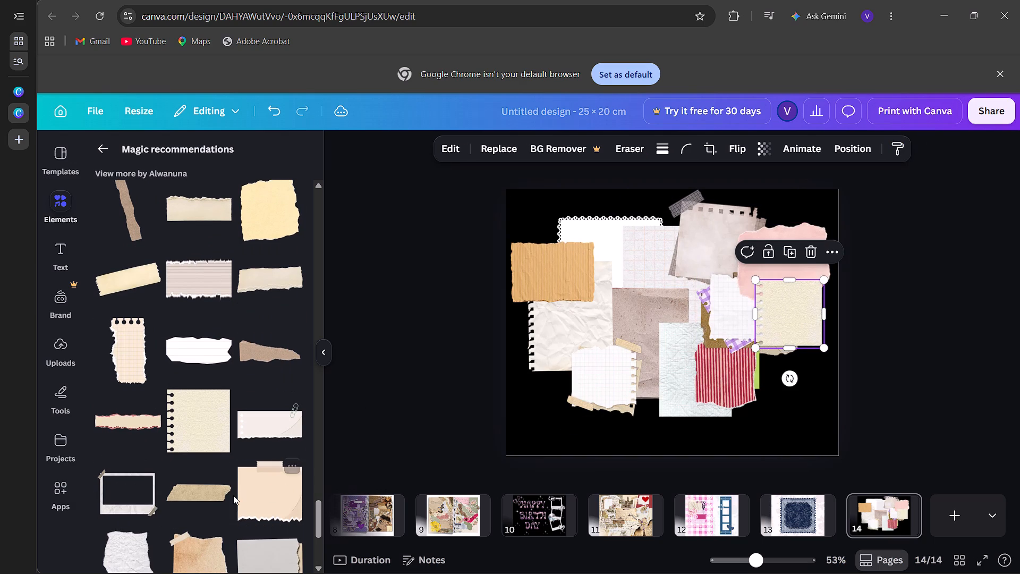
# Add the grey torn paper backed with beige, shrink it to about 9.5 × 7.4 cm and place it over the red striped paper.
pyautogui.scroll(-3, 233, 495)
pyautogui.click(265, 412)
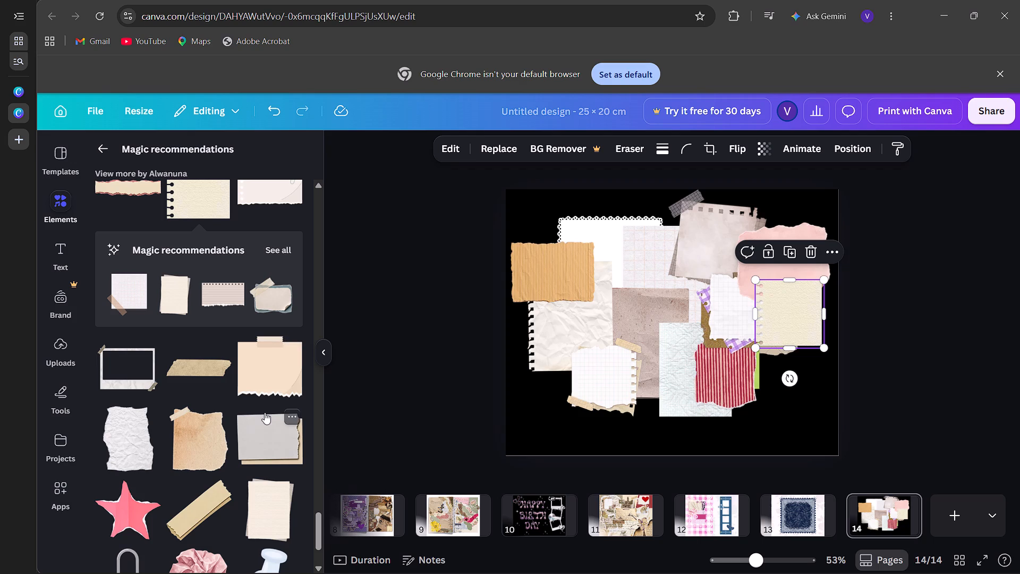
pyautogui.moveTo(532, 431); pyautogui.dragTo(562, 390)
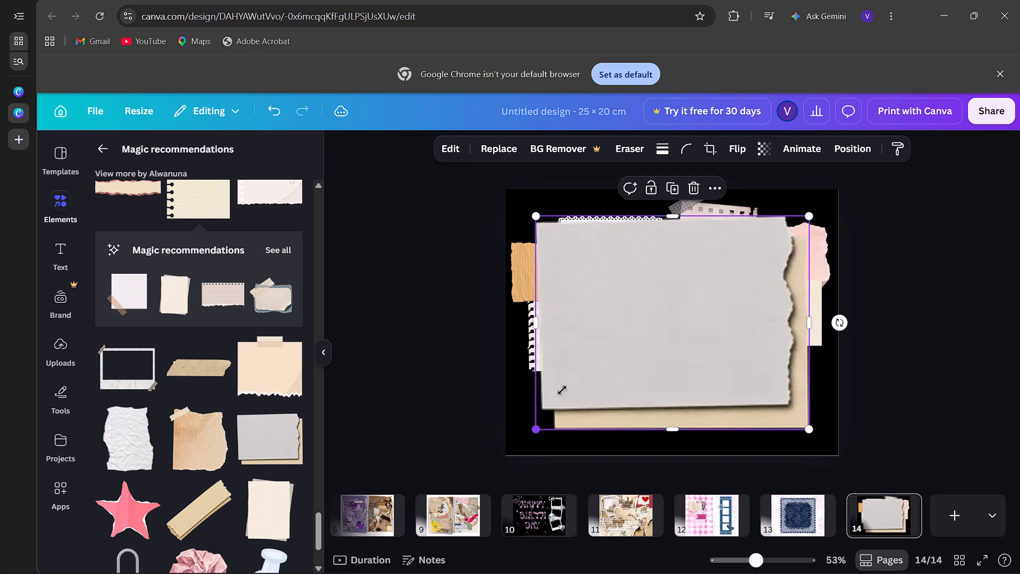
pyautogui.moveTo(562, 390); pyautogui.dragTo(673, 310)
pyautogui.moveTo(728, 256); pyautogui.dragTo(744, 357)
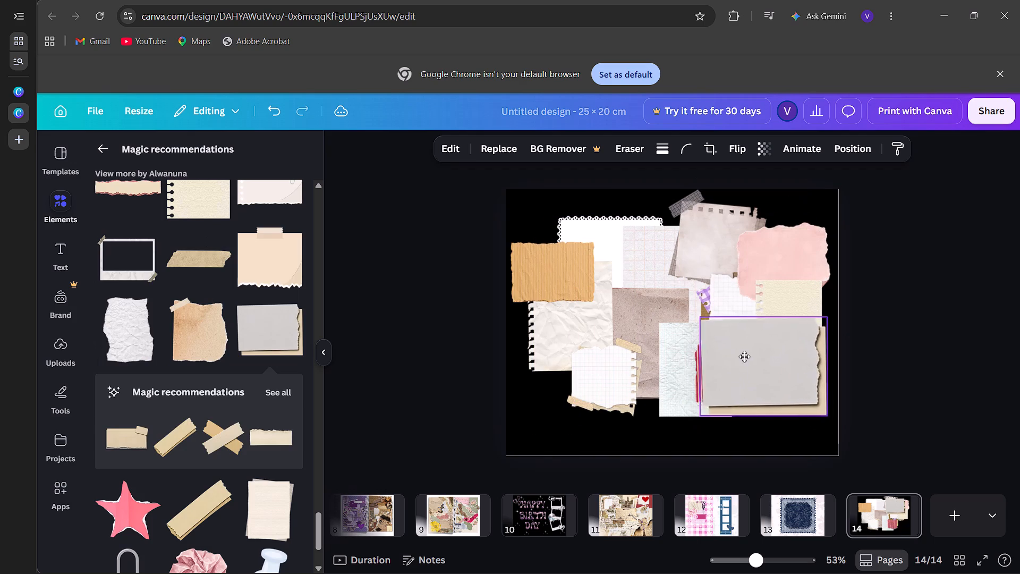
pyautogui.moveTo(744, 357); pyautogui.dragTo(732, 373)
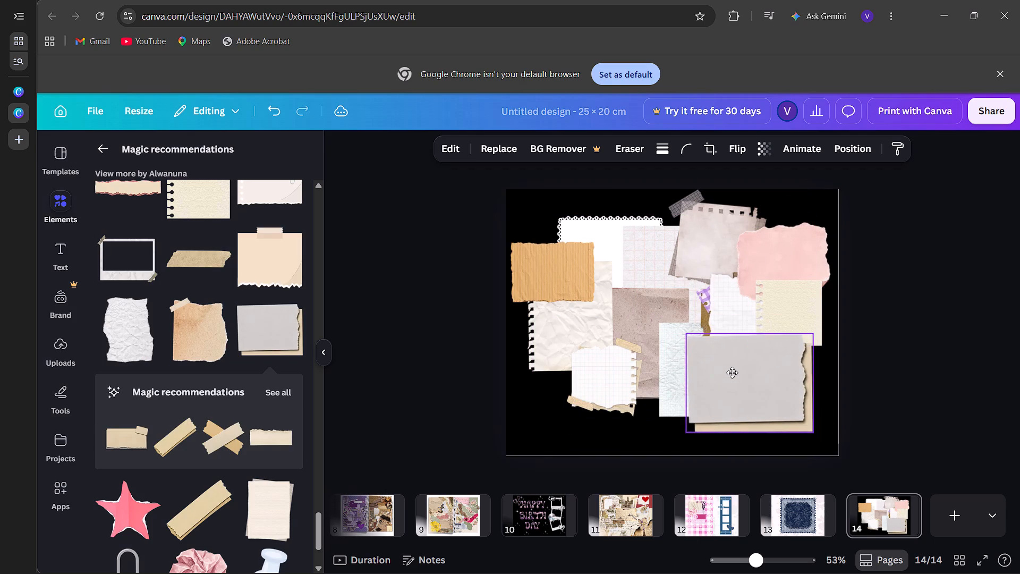
pyautogui.moveTo(732, 373); pyautogui.dragTo(732, 378)
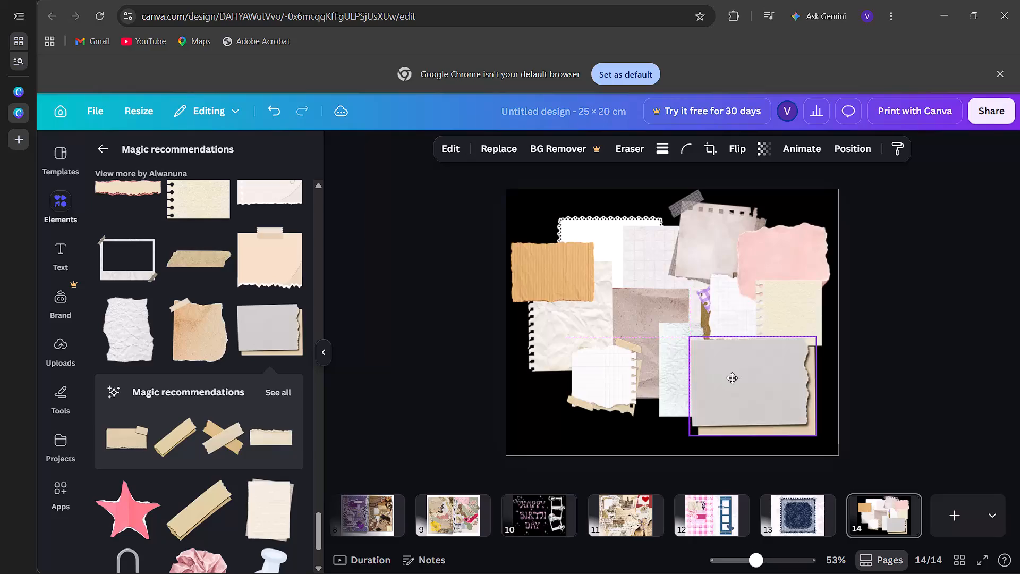
pyautogui.moveTo(732, 378); pyautogui.dragTo(729, 368)
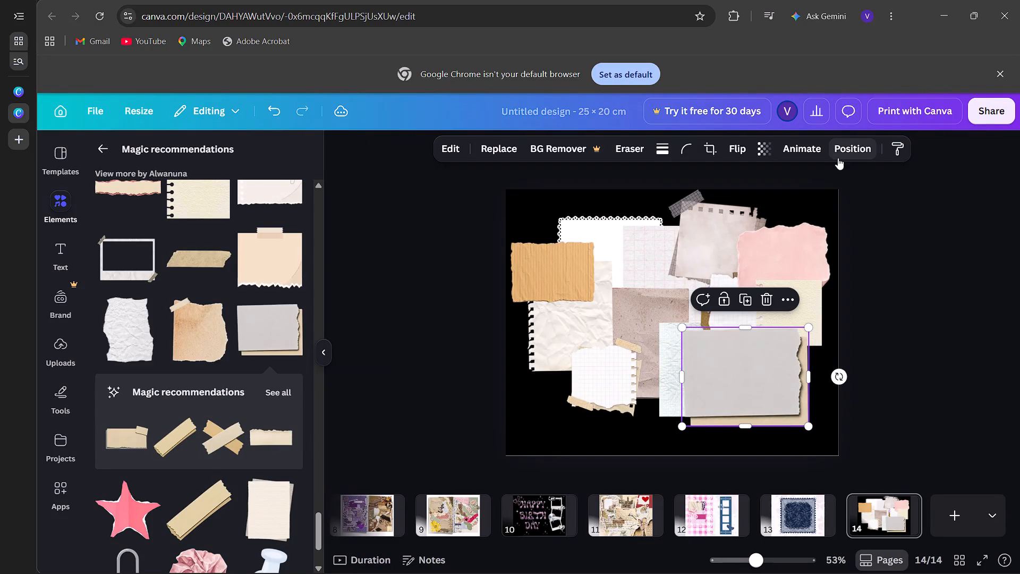
# Send the grey and beige torn paper to the back, behind the other collage papers.
pyautogui.click(838, 158)
pyautogui.click(289, 256)
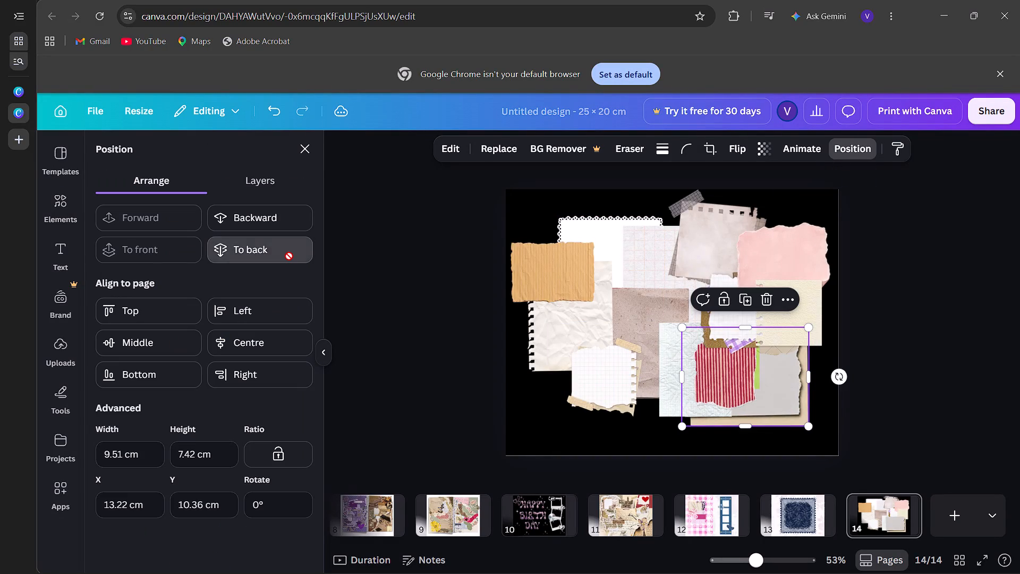
pyautogui.click(304, 141)
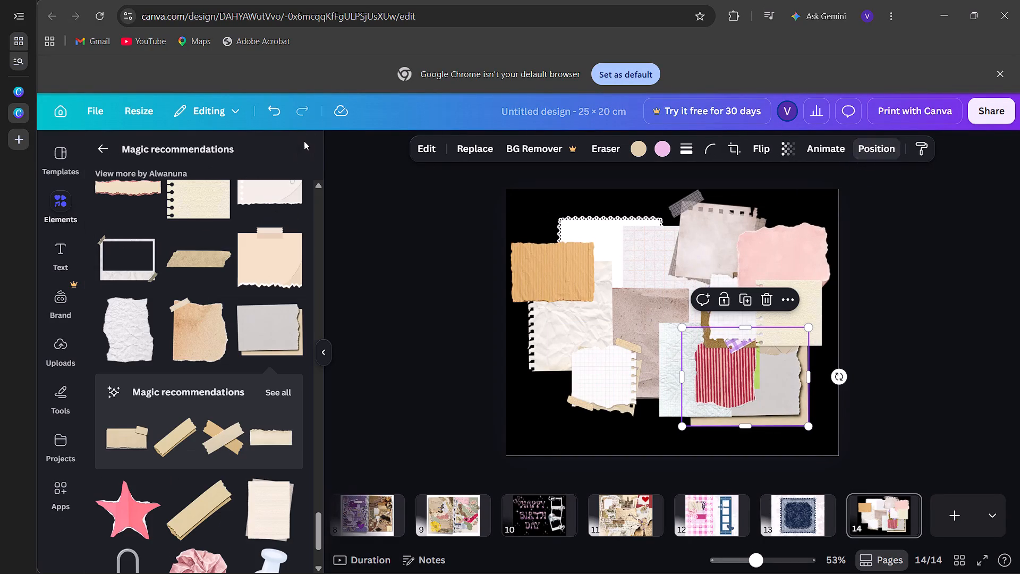